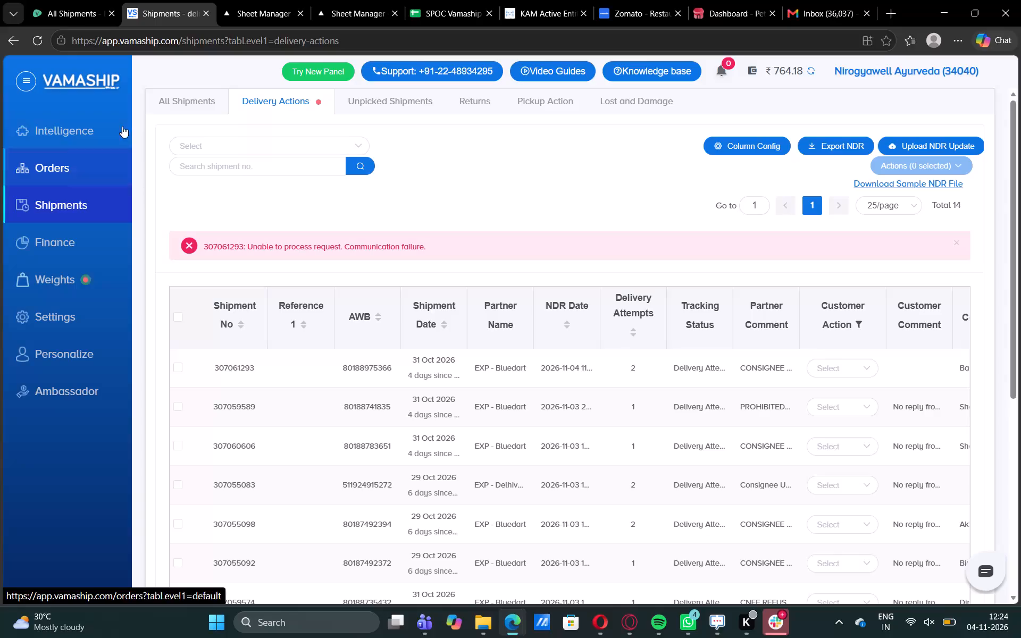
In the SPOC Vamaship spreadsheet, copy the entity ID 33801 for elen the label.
left_click(454, 0)
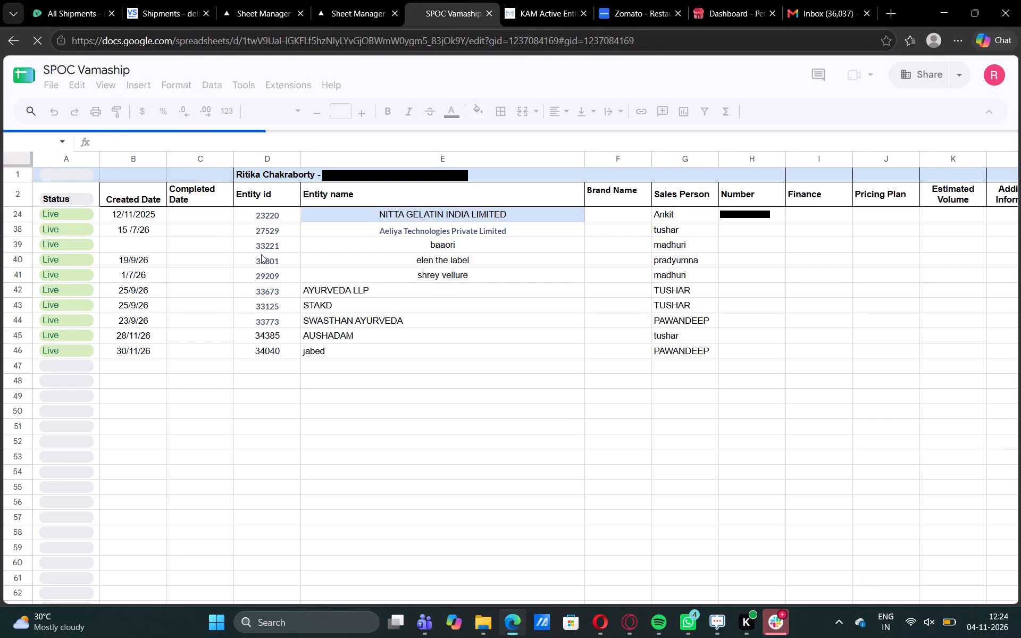
left_click(267, 262)
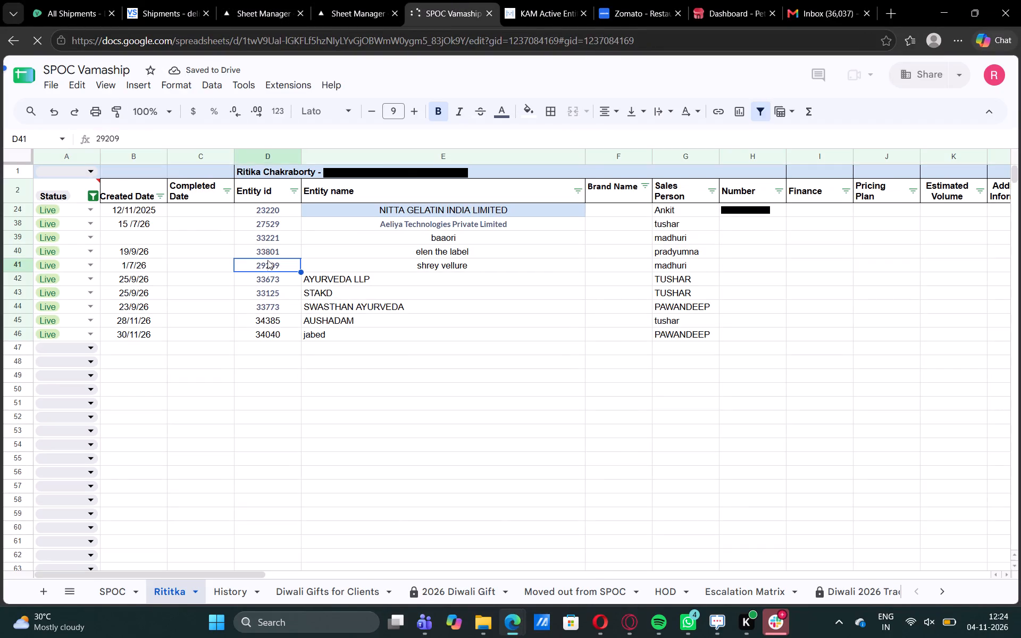
left_click(269, 250)
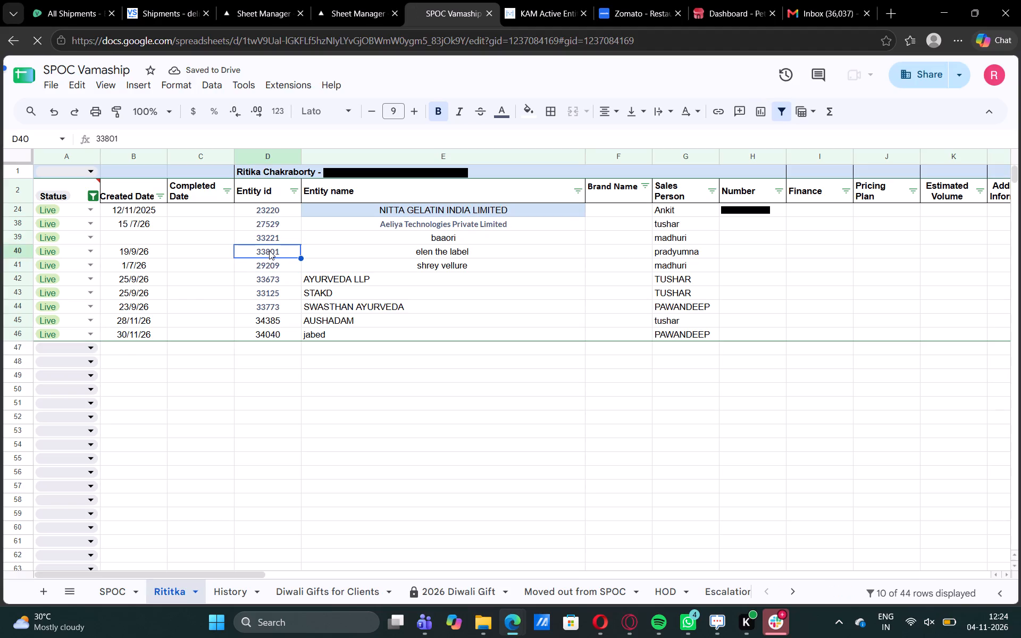
key("ctrl+c")
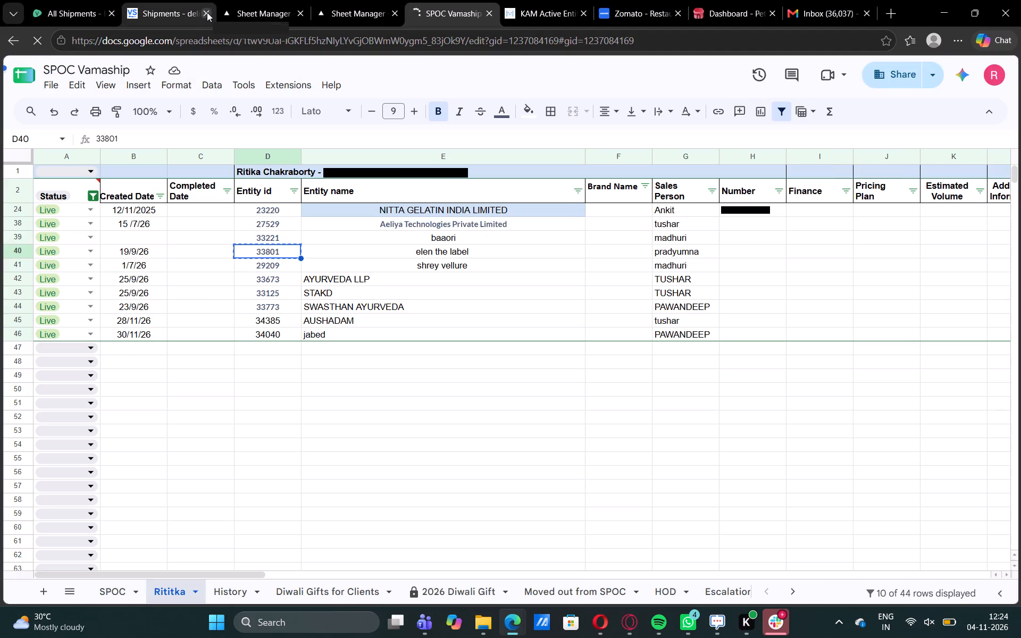
Close the Vamaship shipments page showing the delivery actions.
left_click(207, 12)
Switch to Metabase and open the 3. KAM Suprabhatam collection under KAM.
left_click(455, 7)
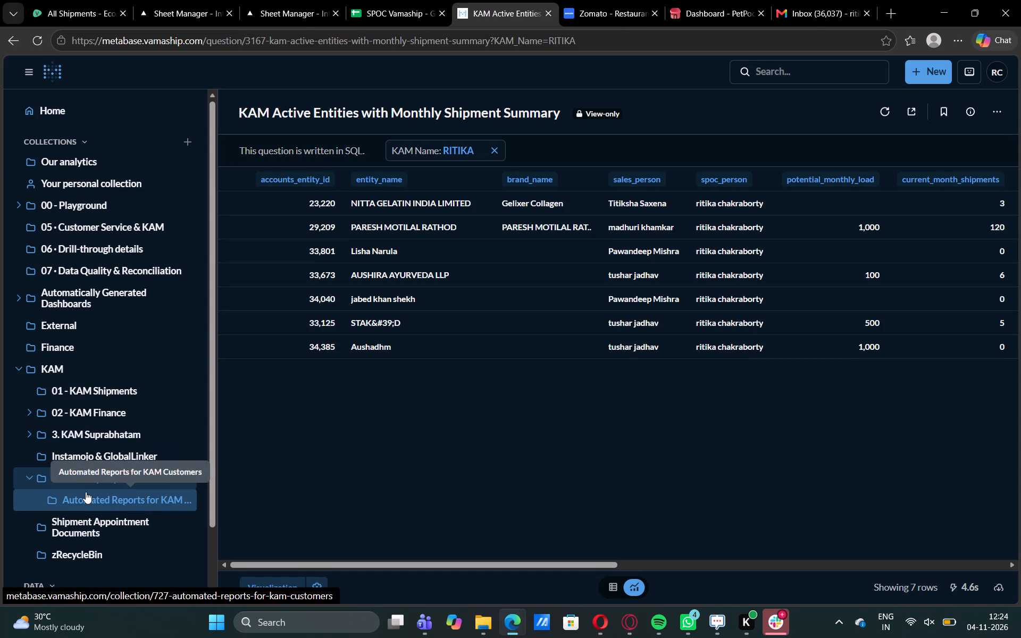
left_click(90, 428)
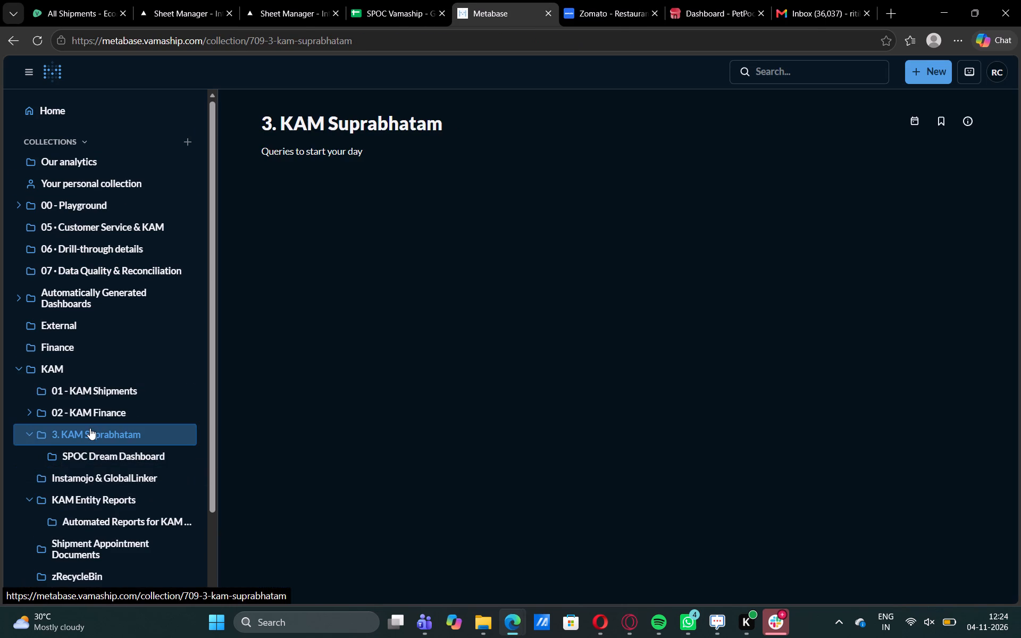
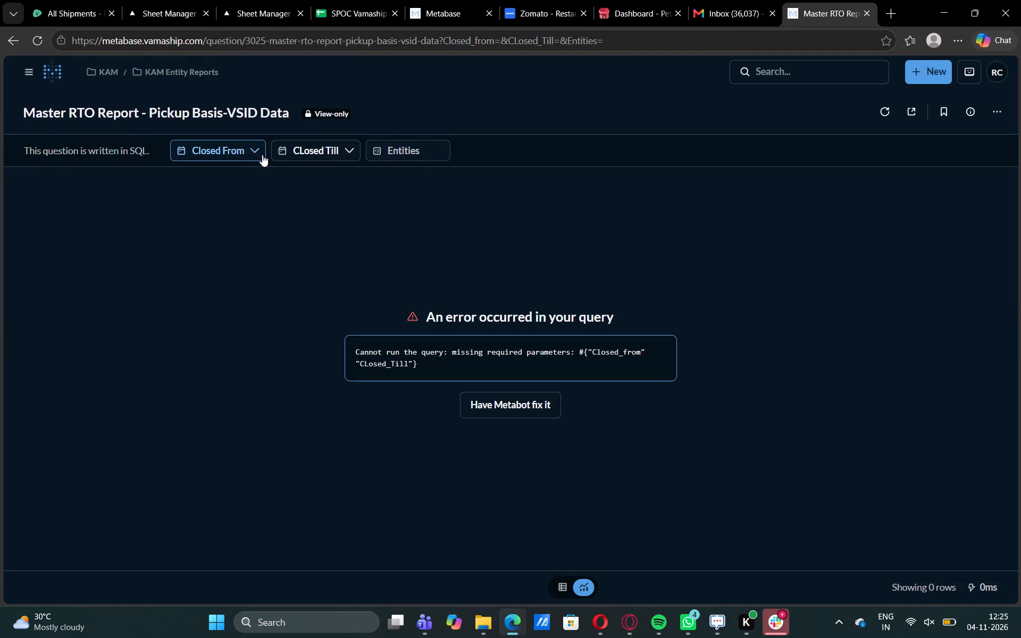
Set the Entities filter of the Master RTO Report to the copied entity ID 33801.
left_click(414, 149)
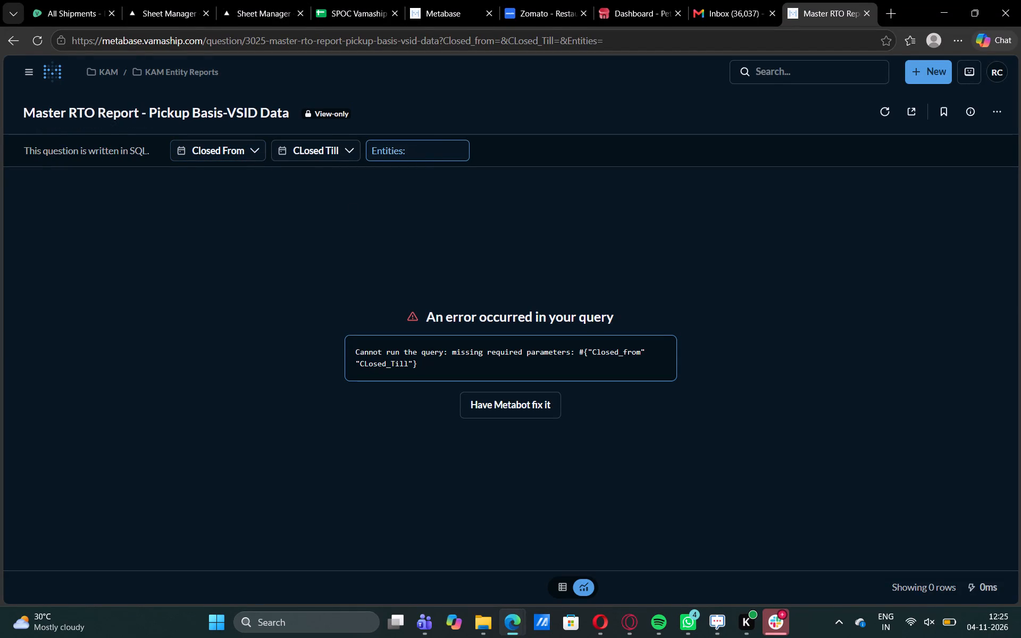
key("ctrl+v")
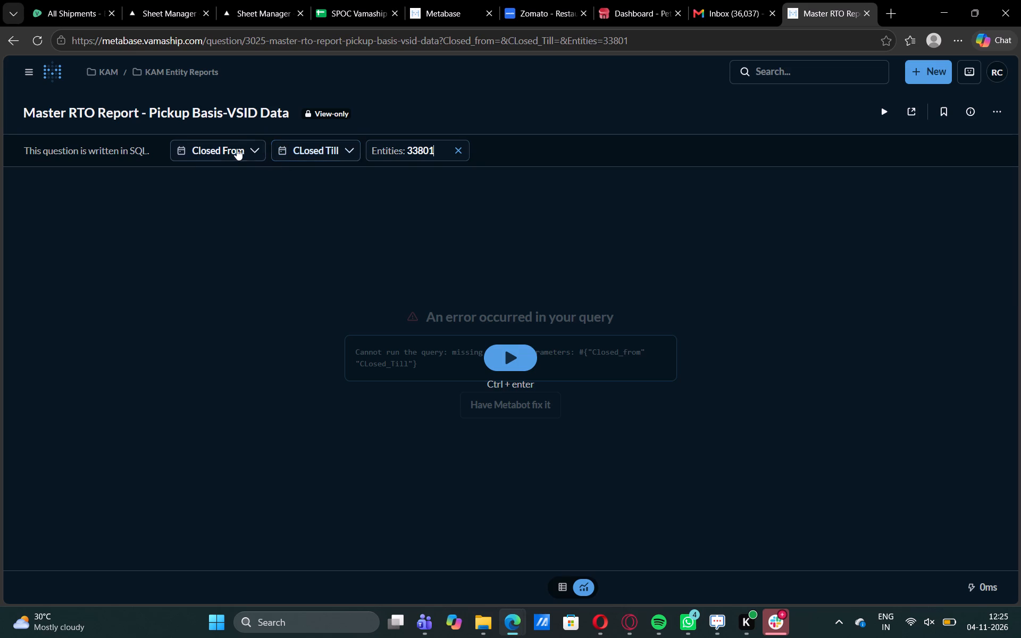
Set the Closed From filter to September 19, 2026, checking elen the label's created date in the SPOC Vamaship spreadsheet.
left_click(229, 147)
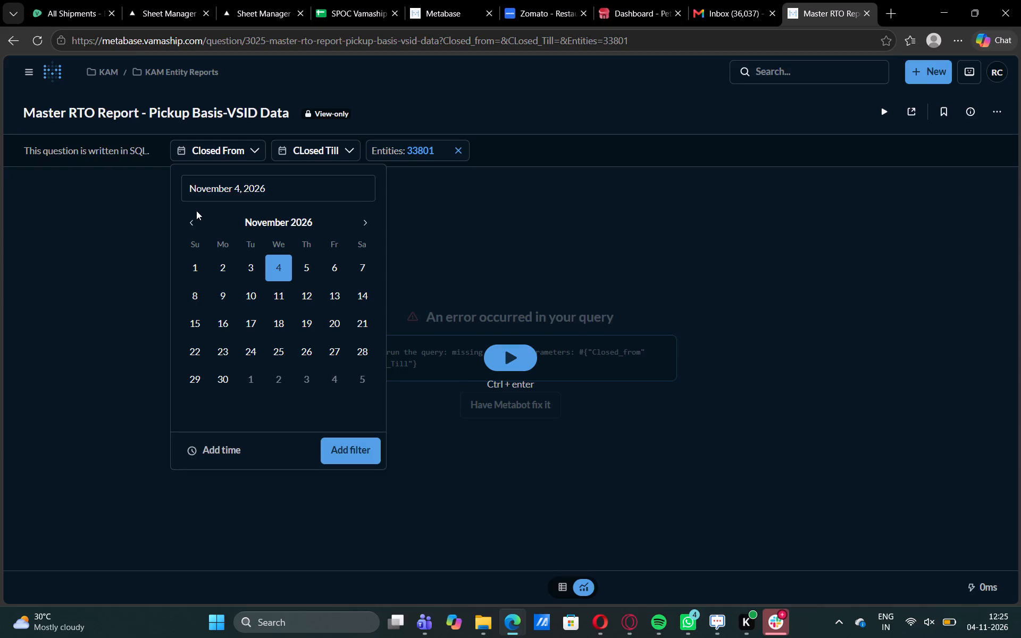
left_click(377, 0)
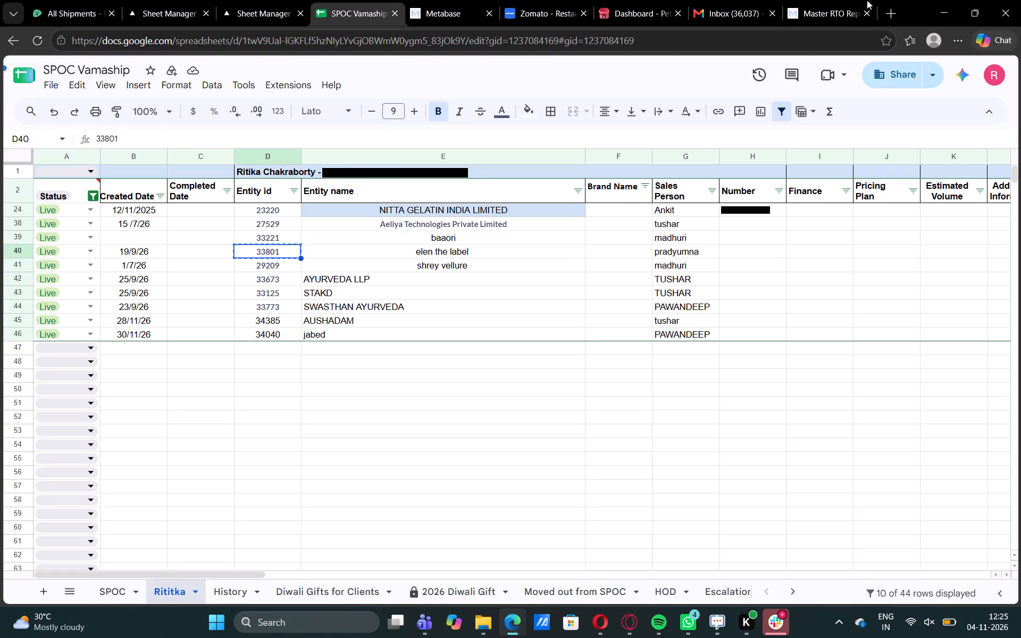
left_click(834, 1)
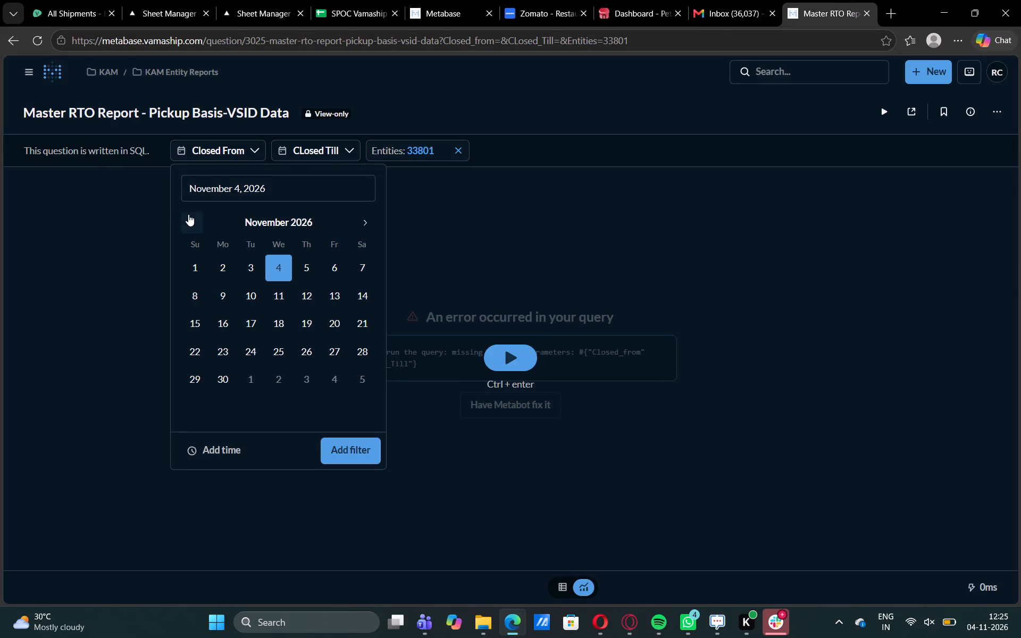
left_click(188, 214)
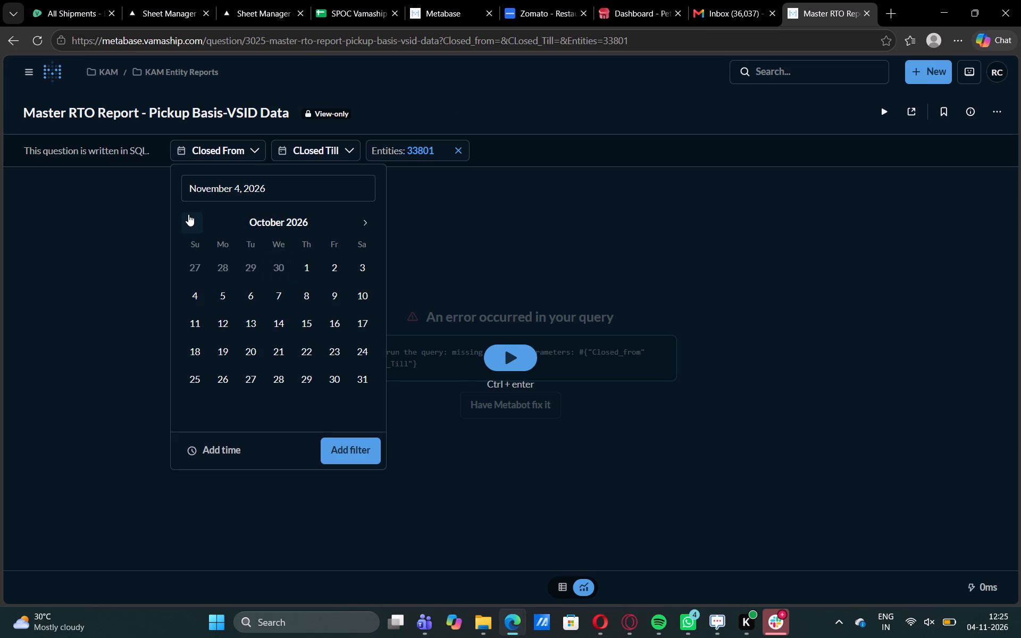
left_click(188, 214)
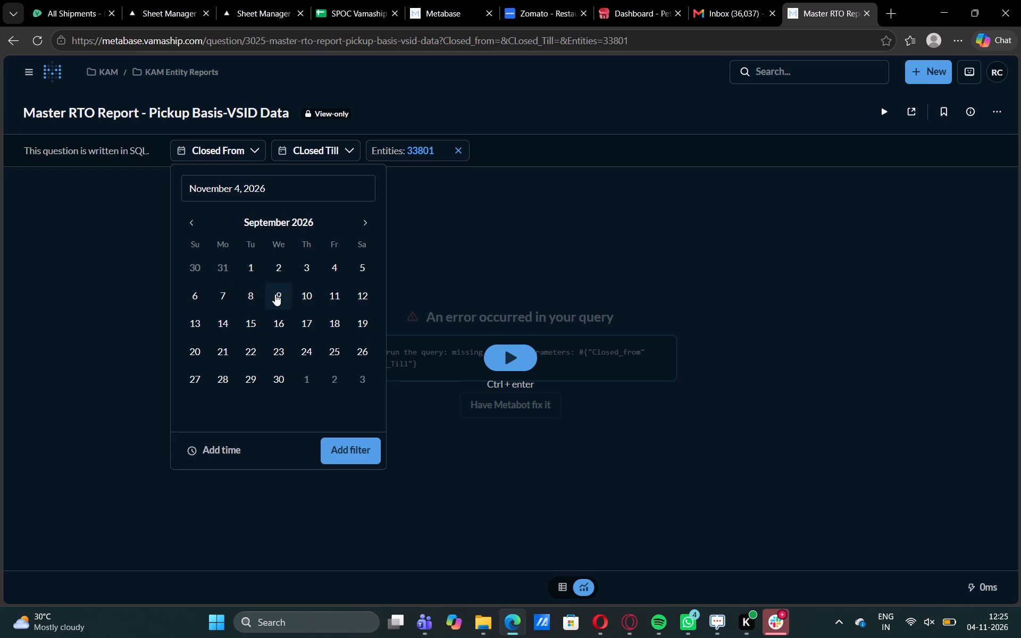
left_click(275, 294)
left_click(275, 294)
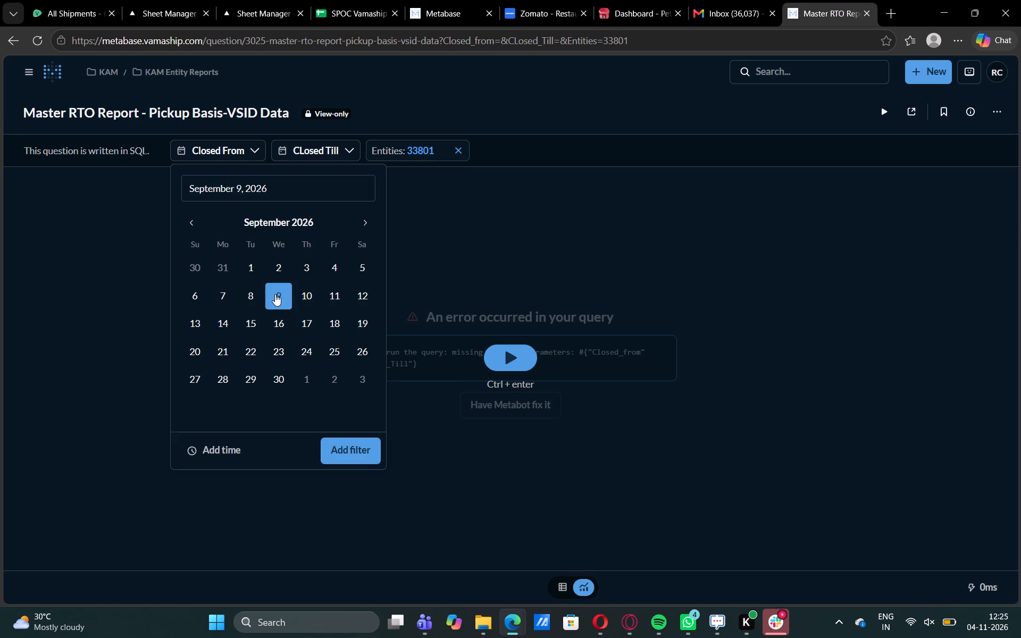
left_click(351, 0)
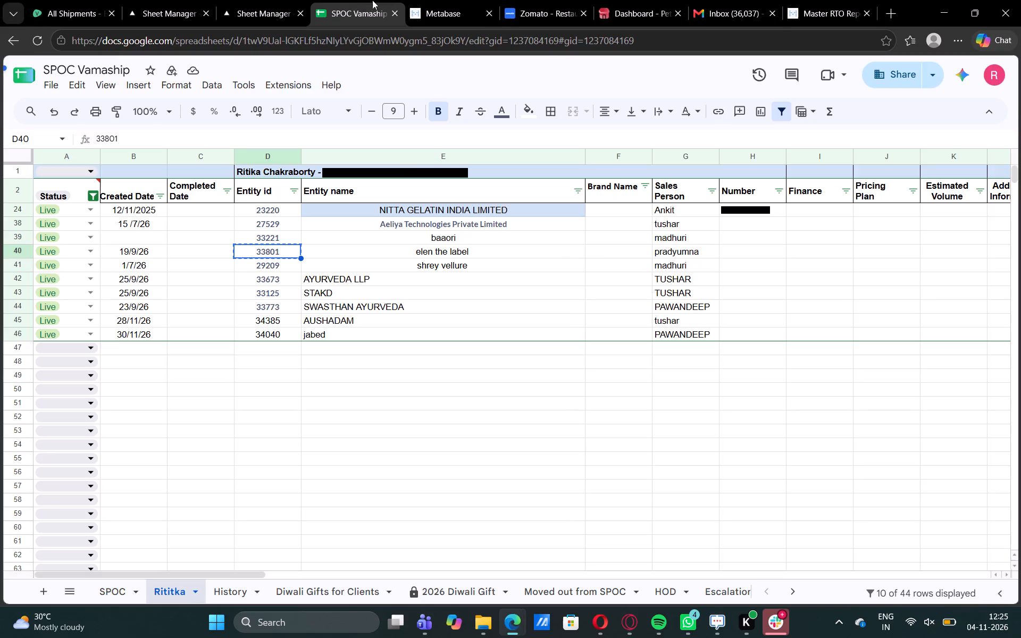
left_click(786, 0)
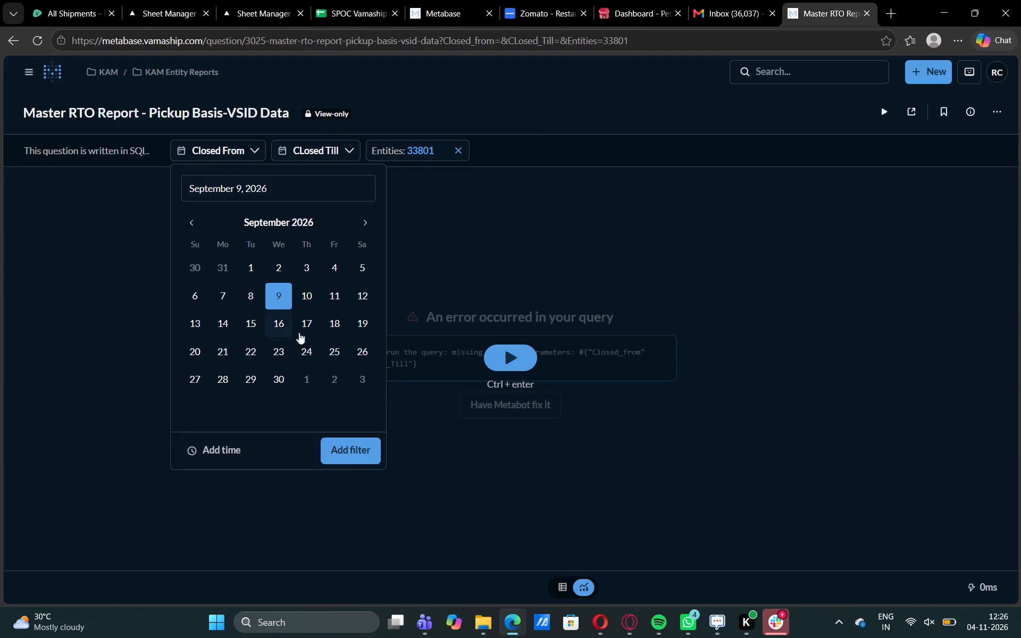
left_click(364, 326)
left_click(330, 448)
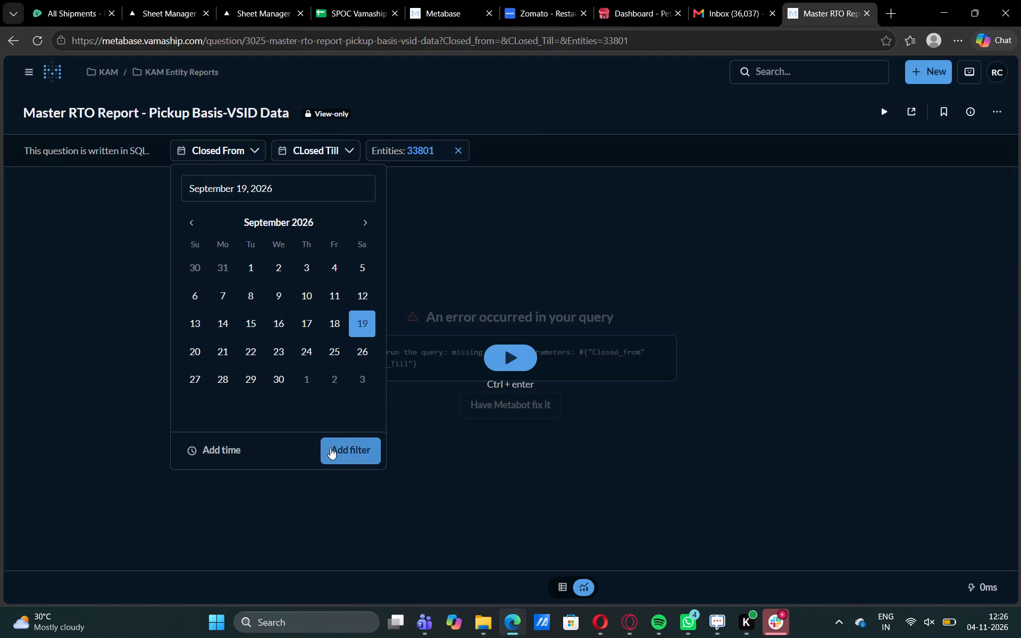
Set the CLosed Till filter to November 3, 2026 and run the query.
left_click(386, 154)
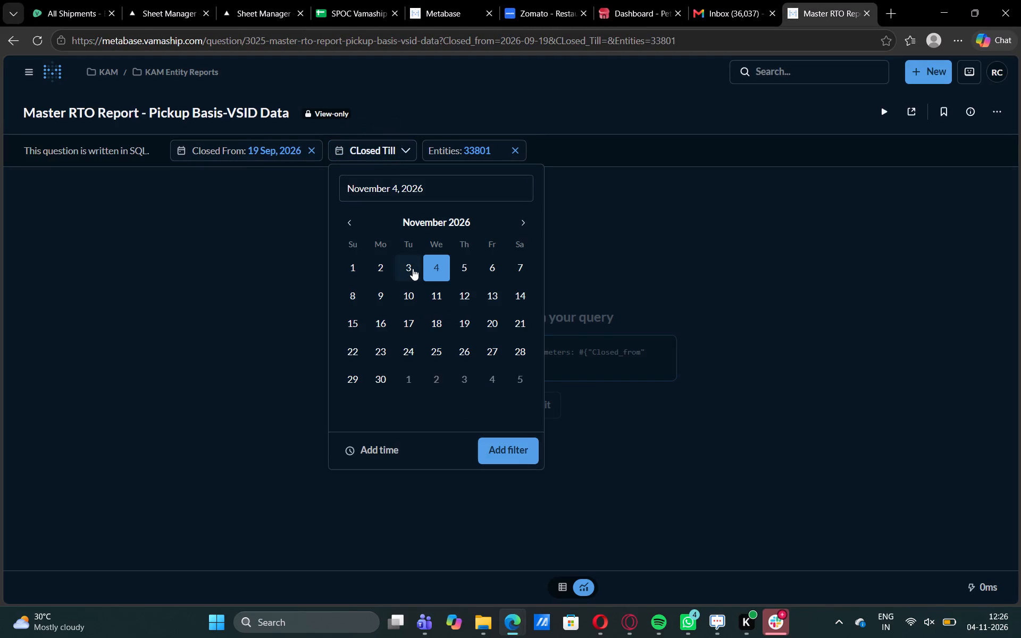
double_click(403, 261)
left_click(501, 452)
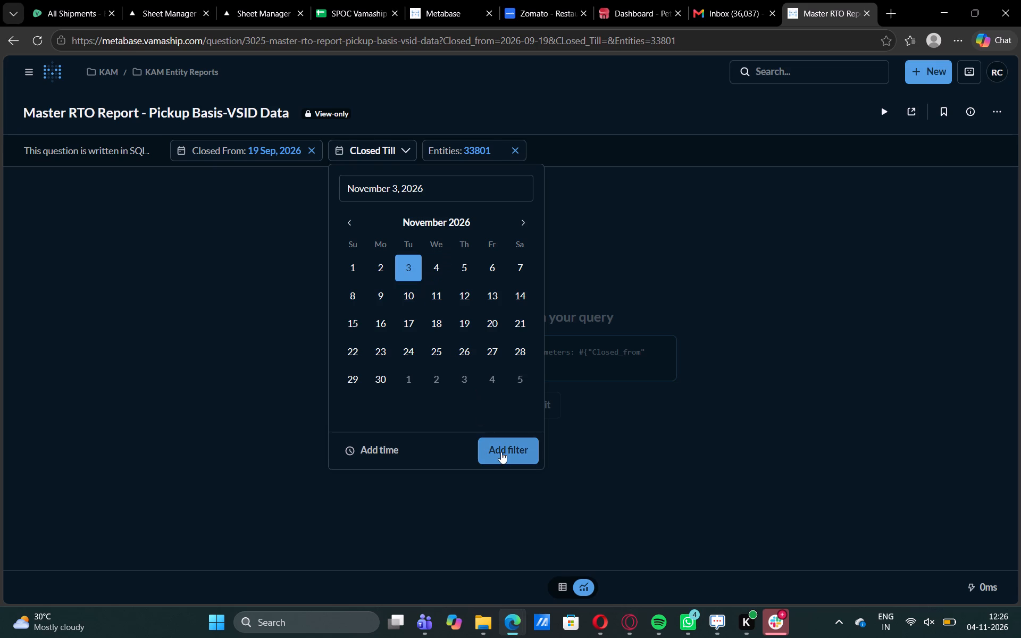
left_click(510, 356)
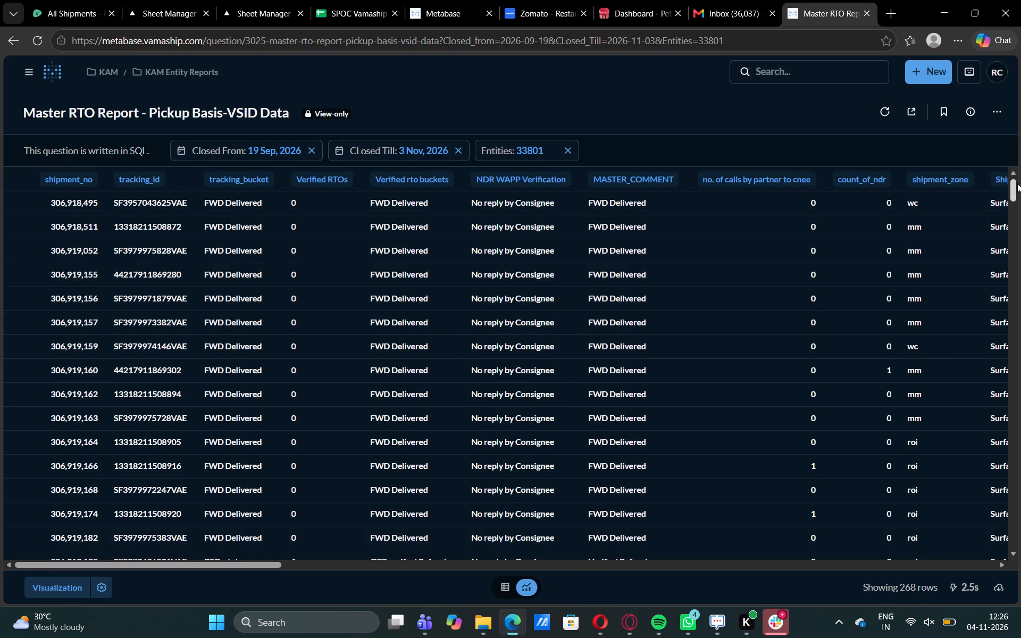
Look through the returned shipment rows and download the report results as a CSV file.
left_click_drag(1014, 184, 1016, 259)
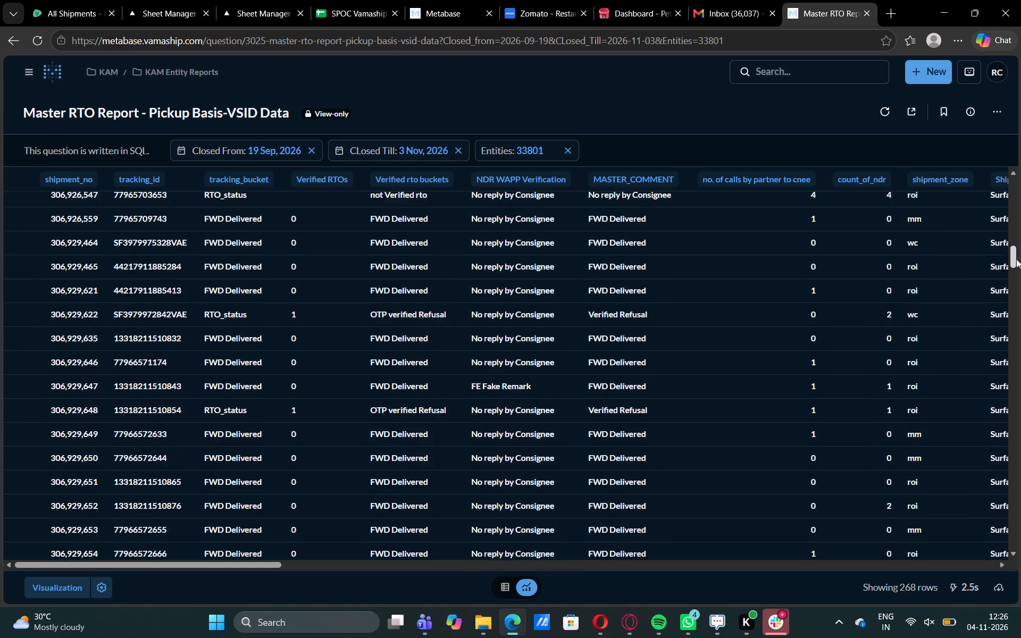
left_click_drag(1016, 259, 1020, 376)
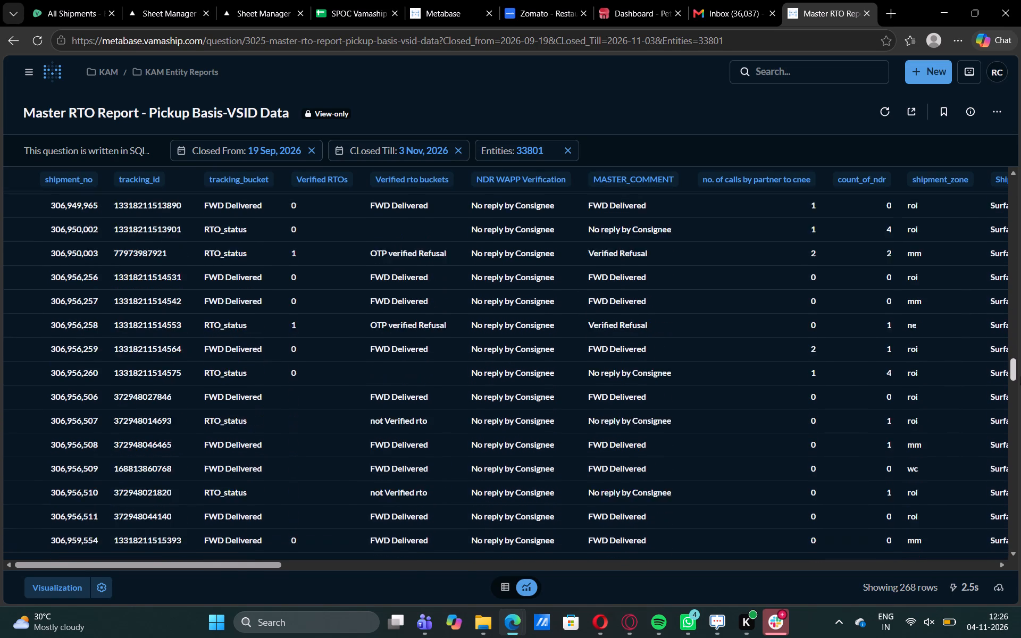
left_click_drag(1020, 376, 995, 521)
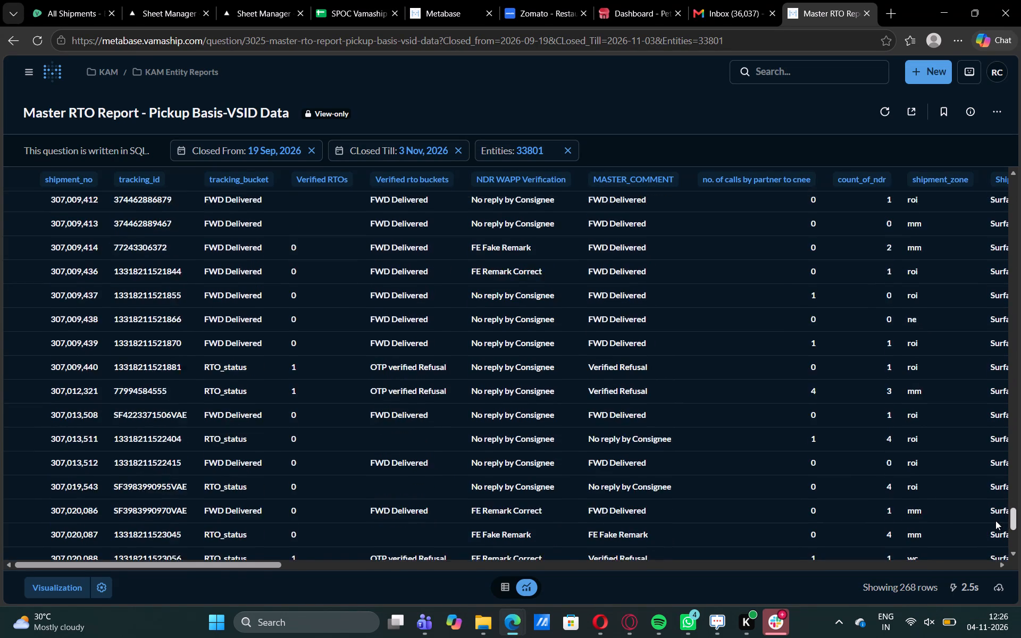
left_click_drag(995, 521, 1020, 37)
left_click(999, 583)
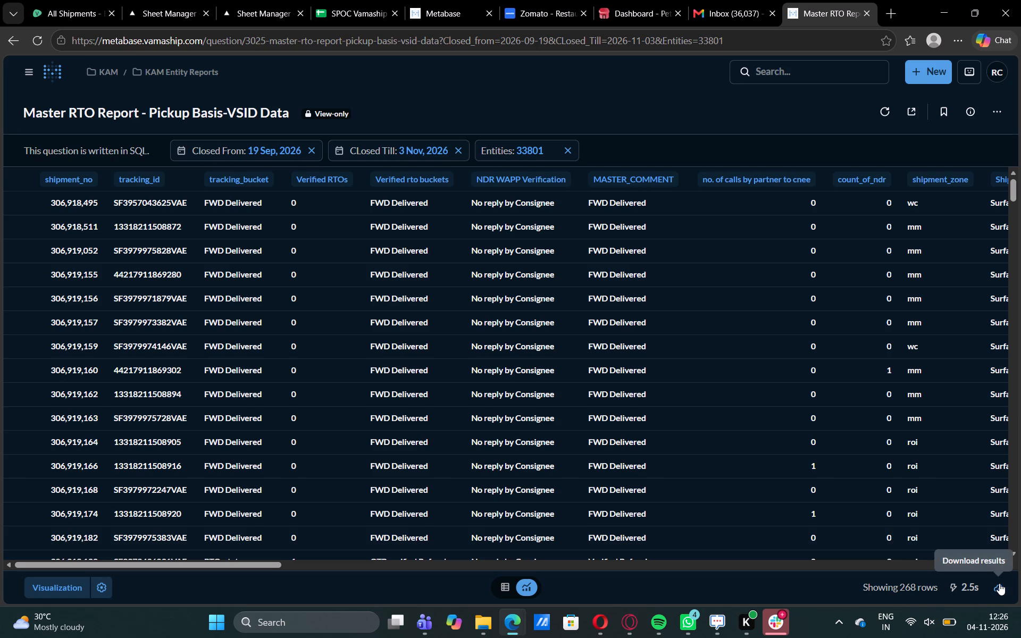
left_click(967, 542)
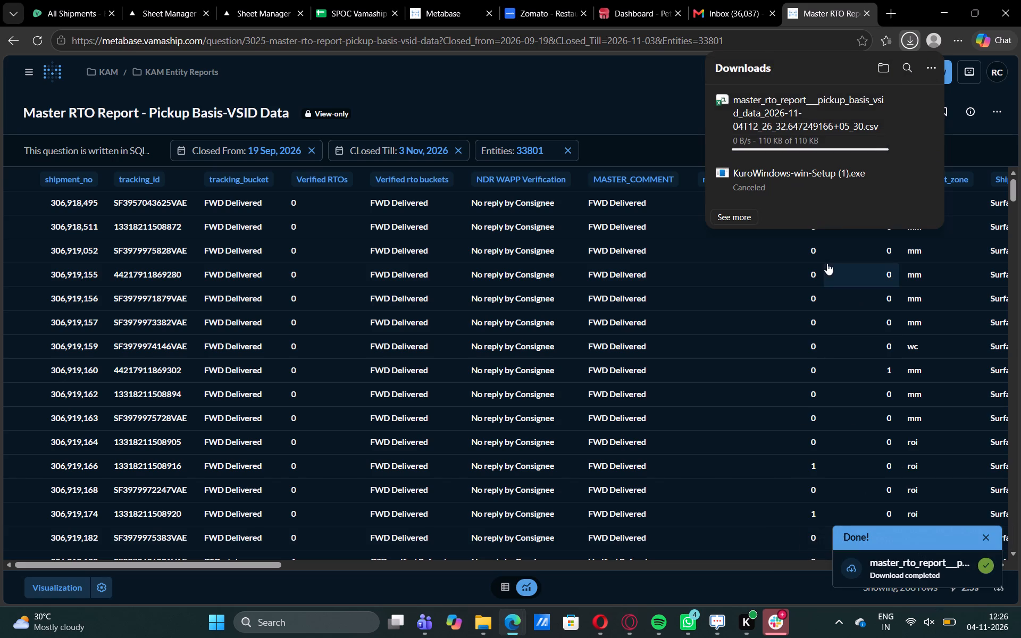
Open the downloaded master RTO report CSV from the Downloads folder in Excel, view it maximized, and minimize both windows.
left_click(900, 119)
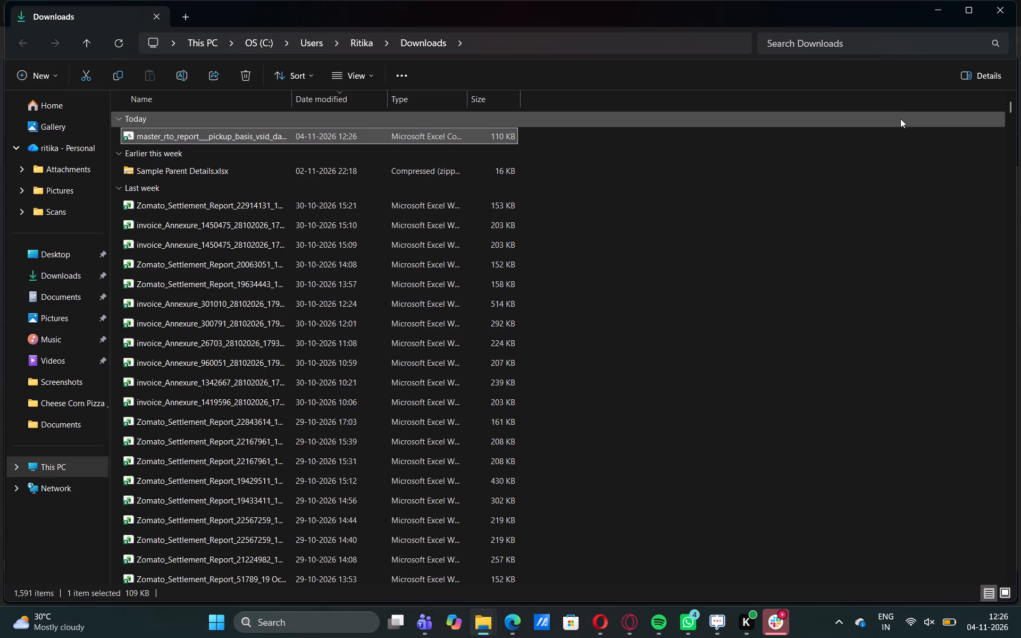
double_click(289, 137)
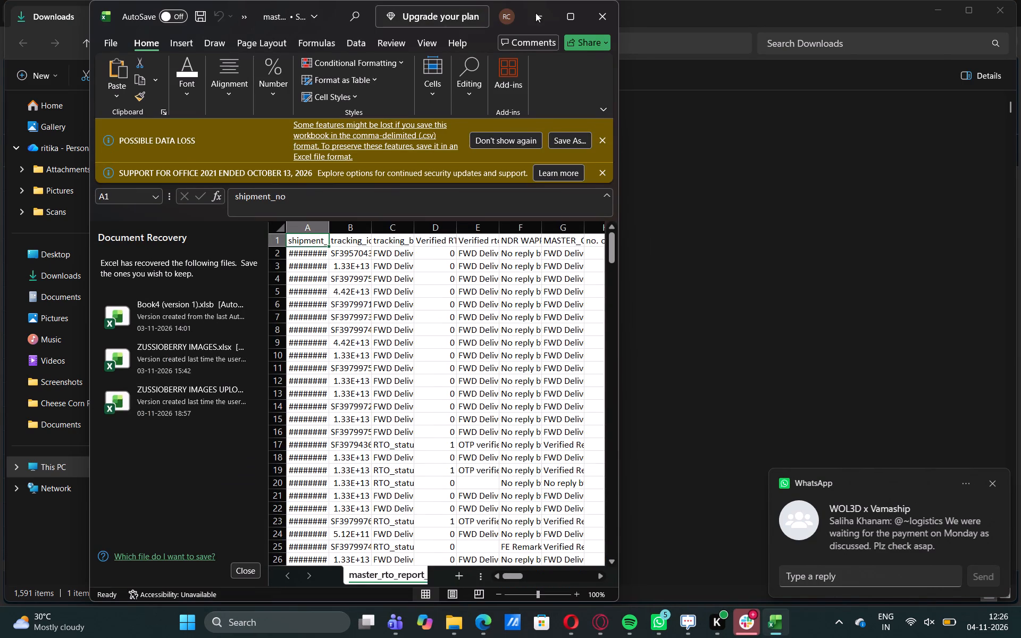
left_click(573, 15)
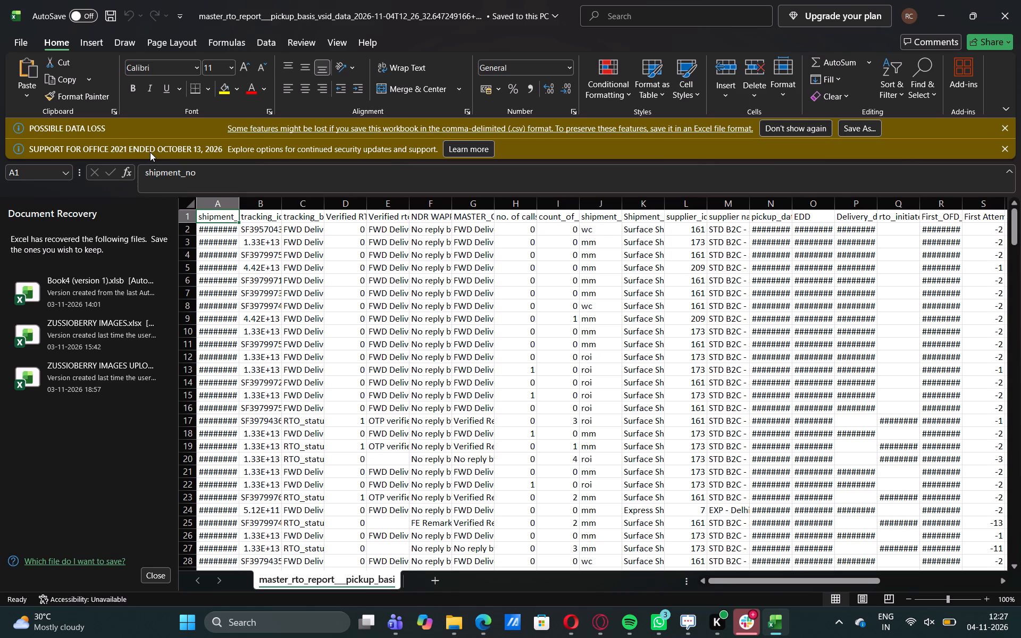
left_click(935, 10)
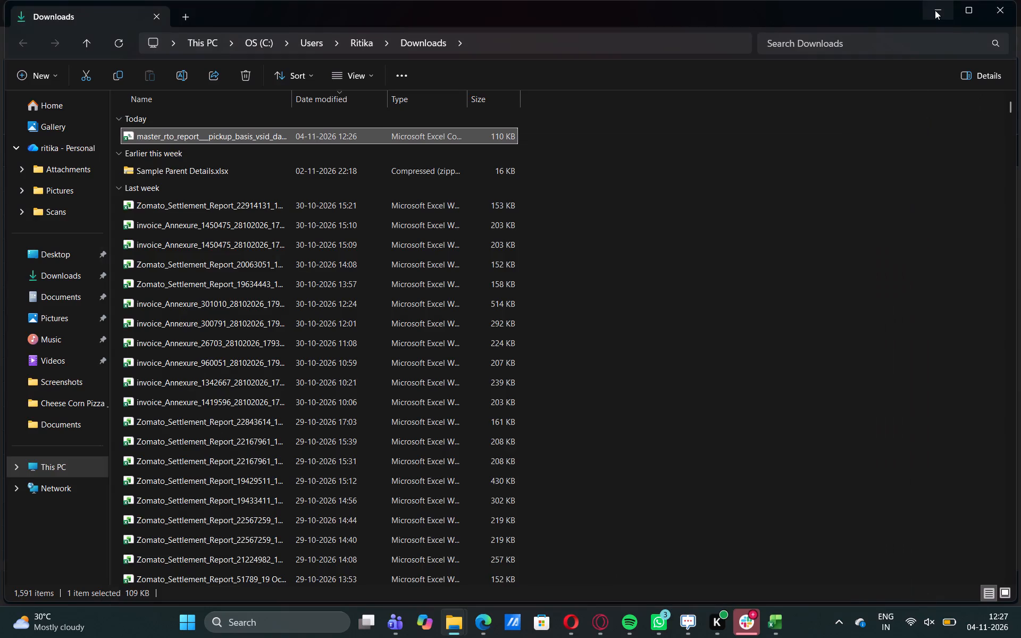
left_click(935, 10)
left_click(339, 0)
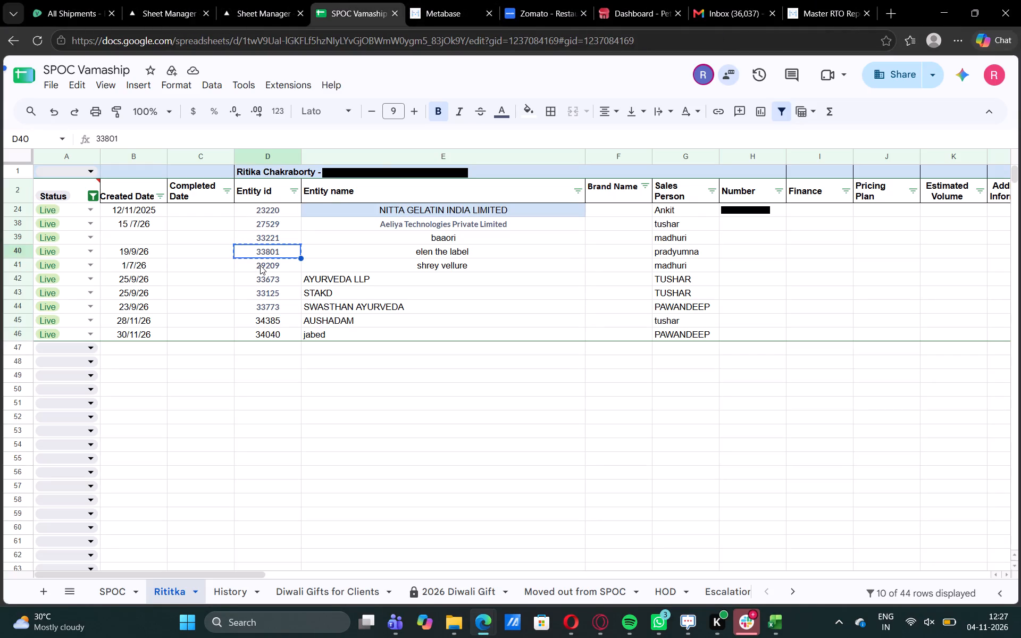
left_click(260, 265)
key("ctrl+c")
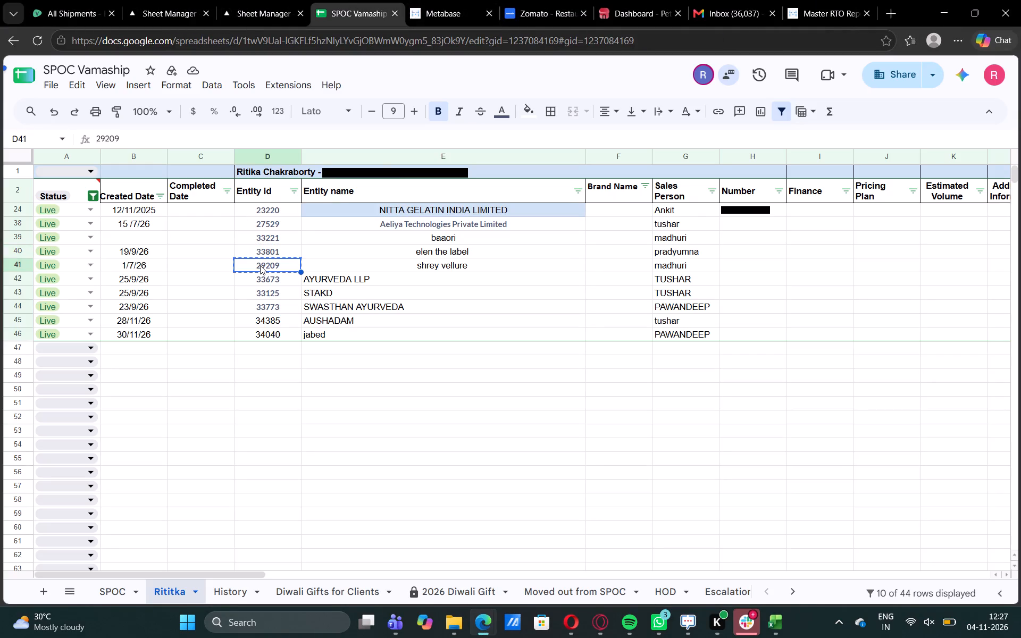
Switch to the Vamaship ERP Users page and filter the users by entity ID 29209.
left_click(49, 8)
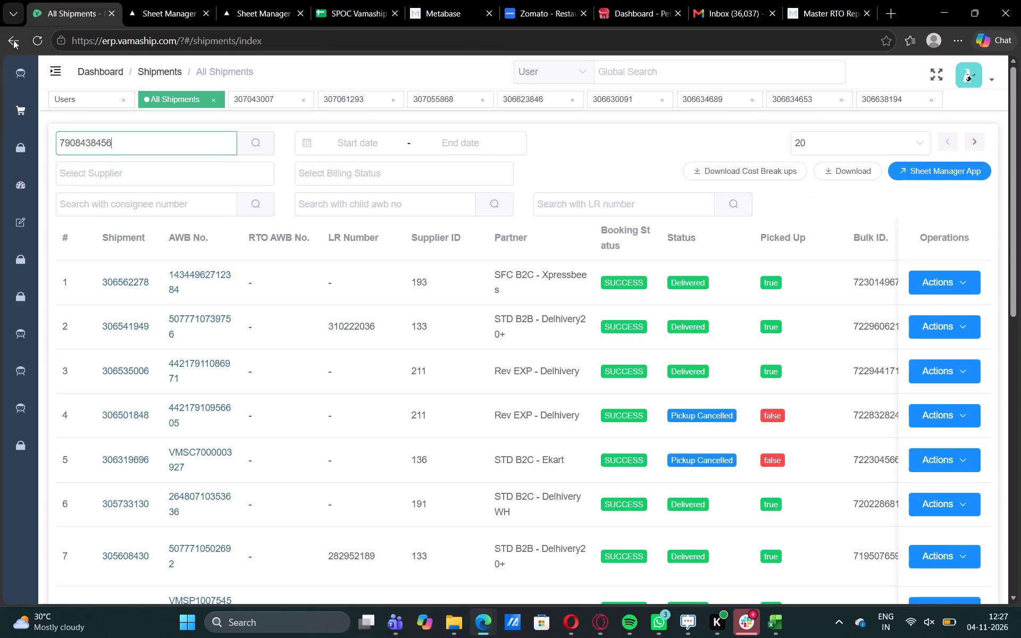
left_click(16, 76)
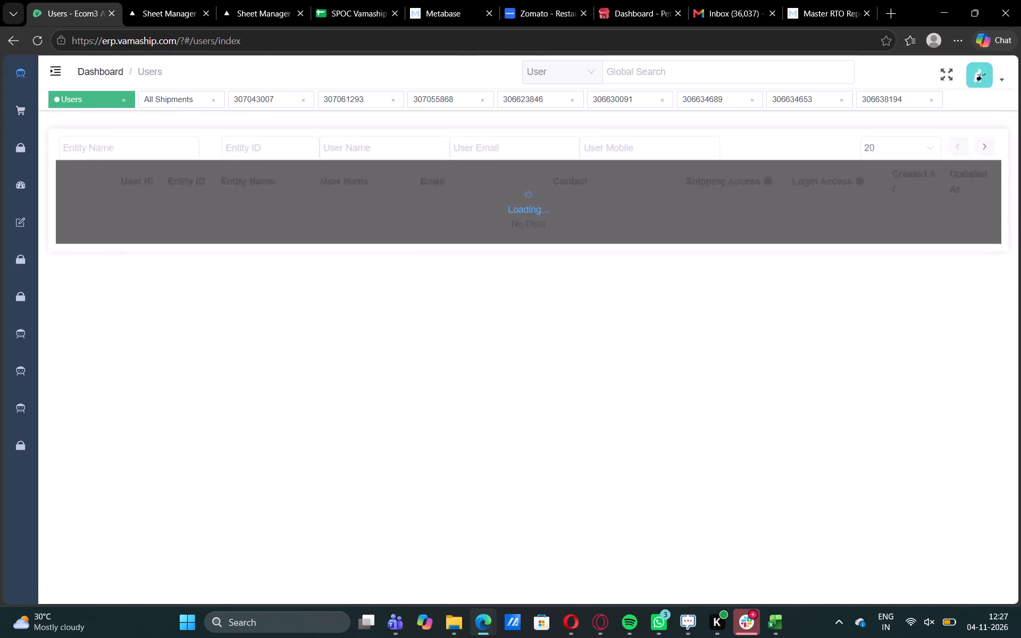
left_click(255, 147)
key("ctrl+v")
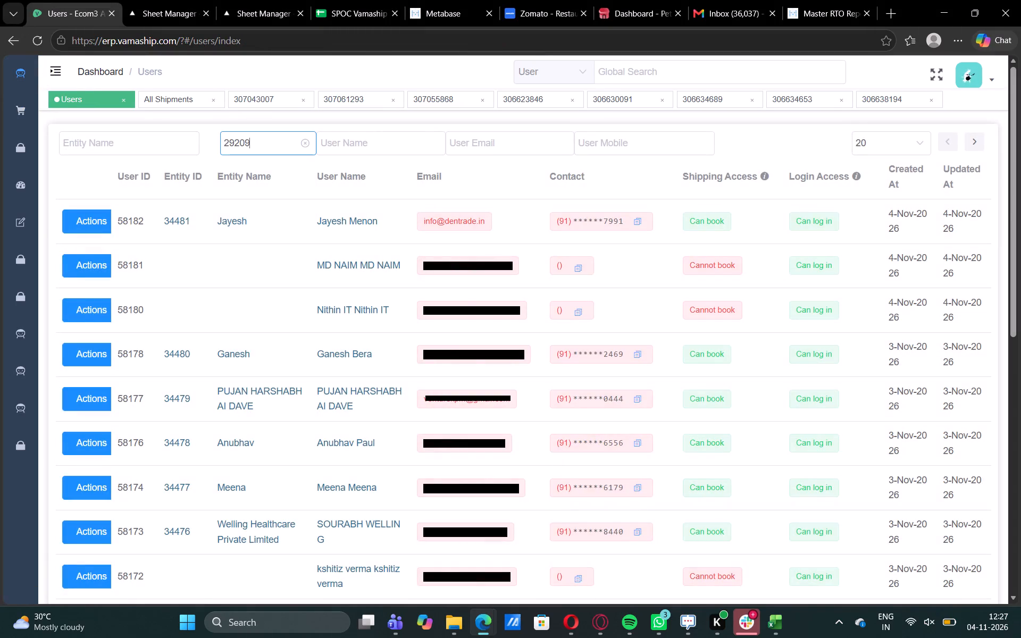
left_click(272, 180)
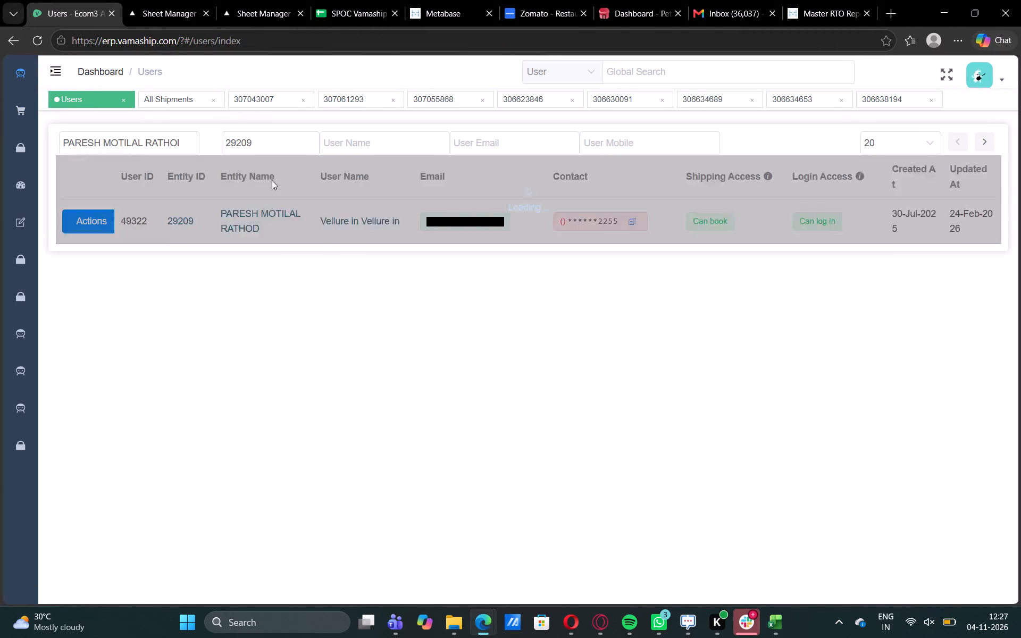
left_click(103, 220)
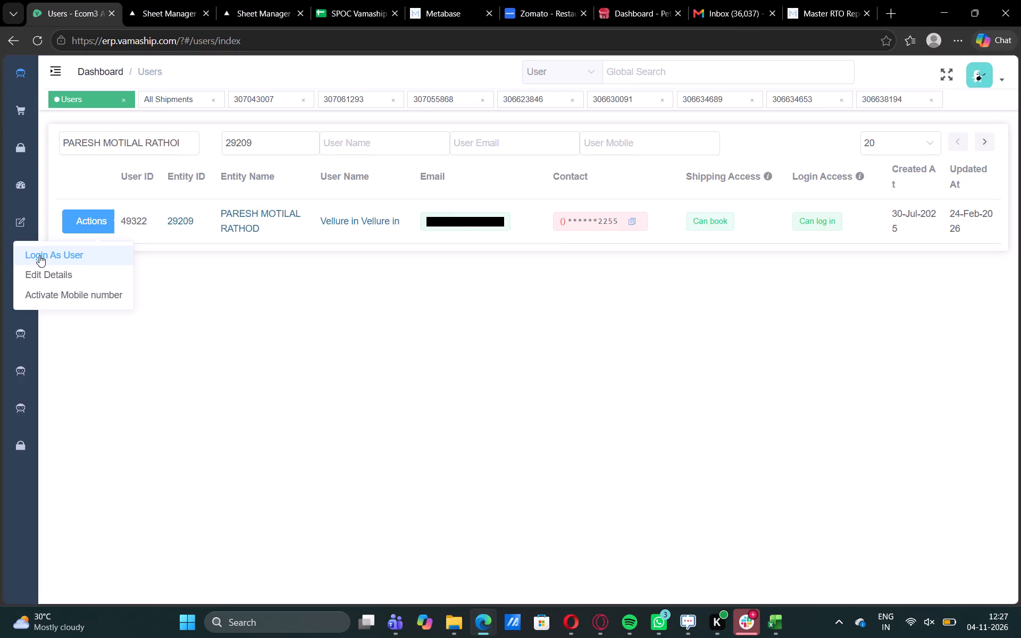
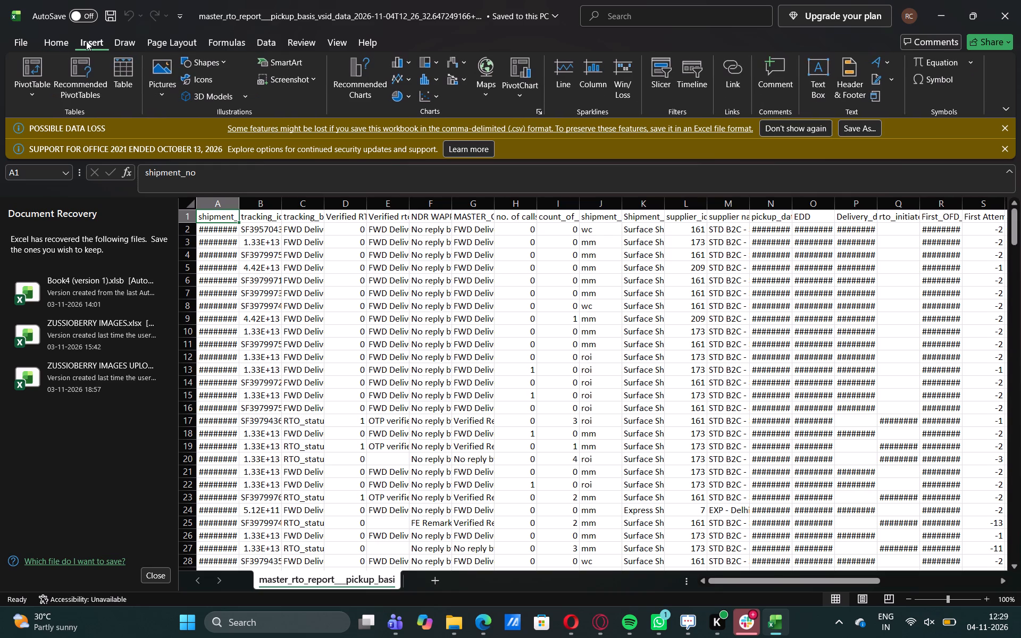
Insert a PivotTable from the master RTO report data on a new worksheet.
left_click(32, 92)
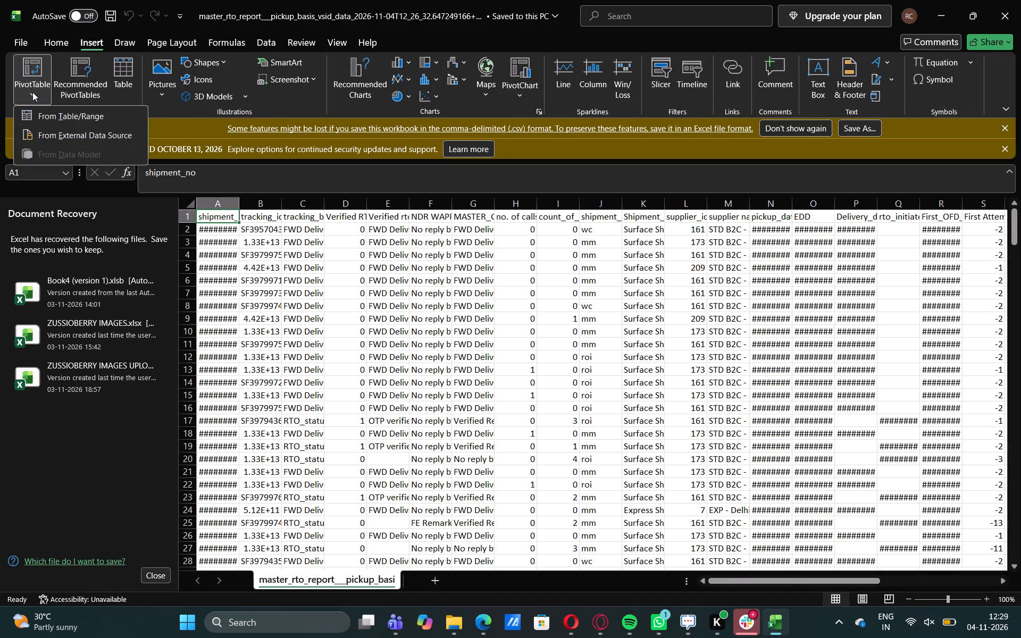
left_click(41, 114)
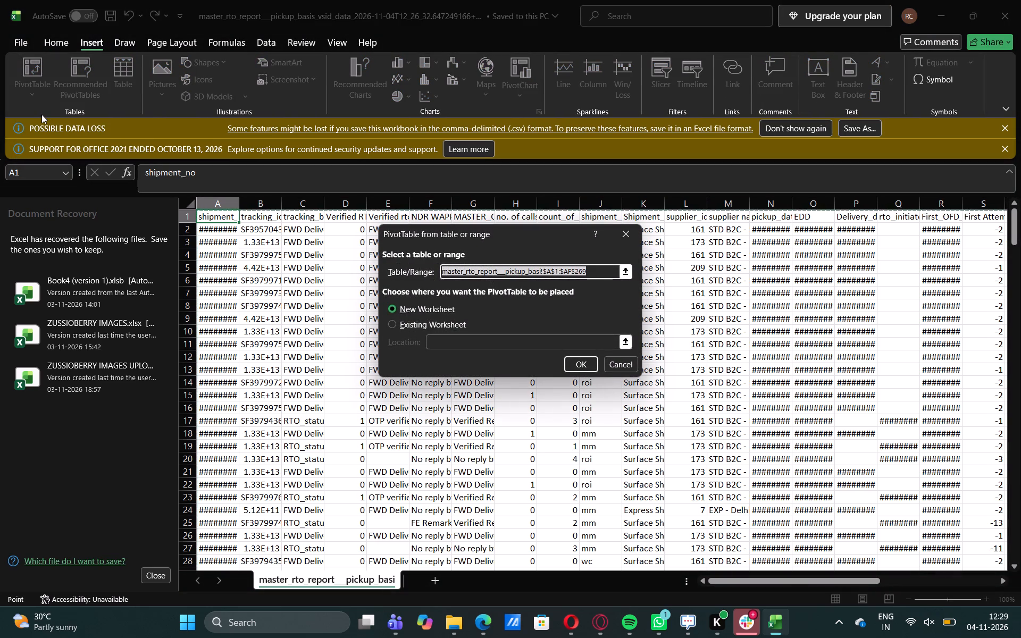
left_click(578, 357)
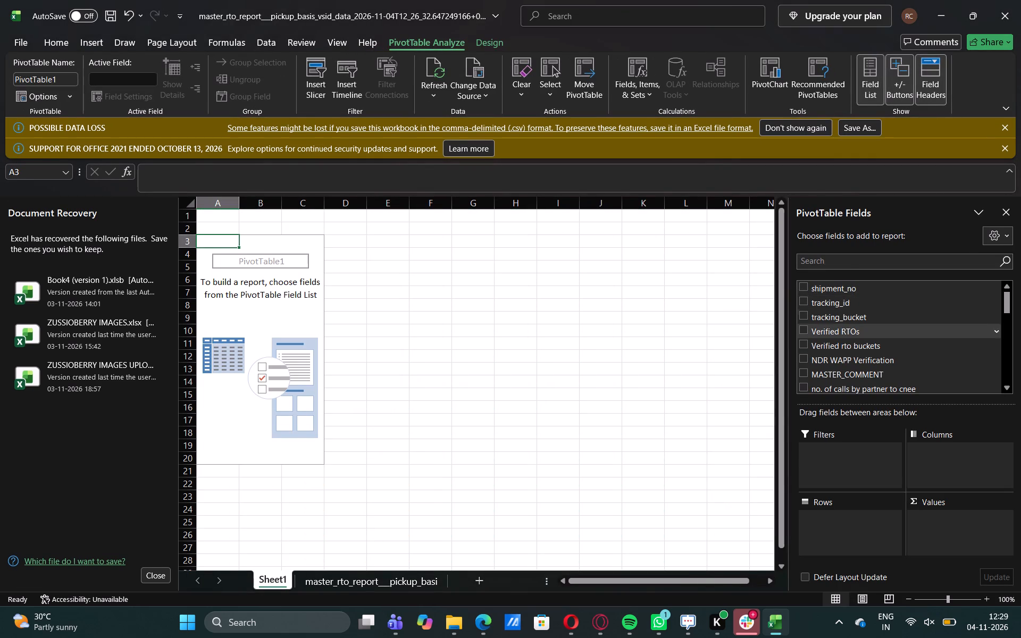
Add tracking_bucket as the PivotTable's row field and Verified RTOs as a summed value.
left_click_drag(1007, 300, 1007, 306)
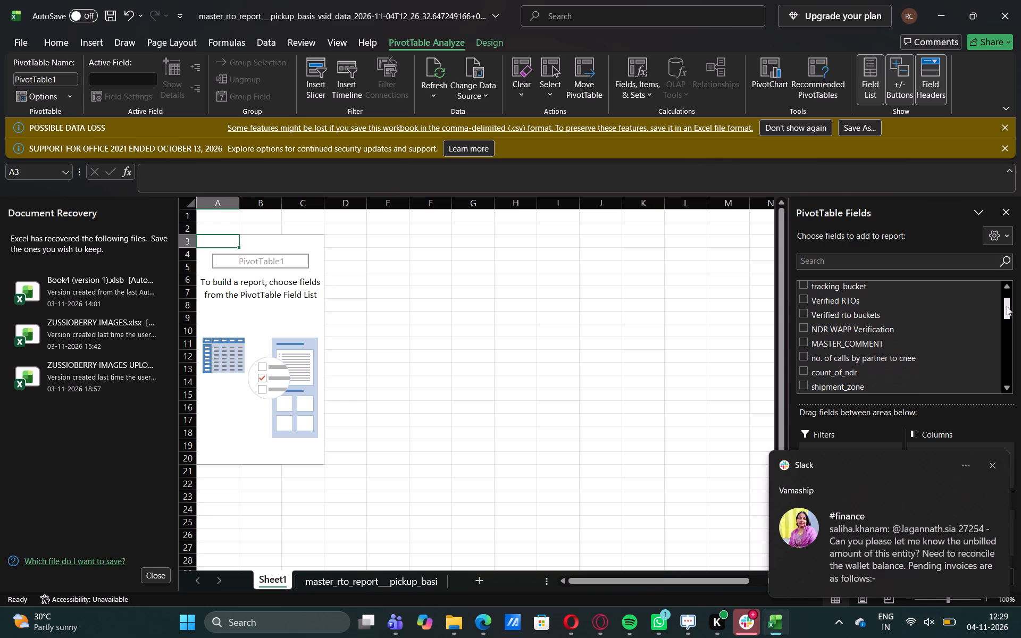
left_click_drag(1007, 306, 1004, 320)
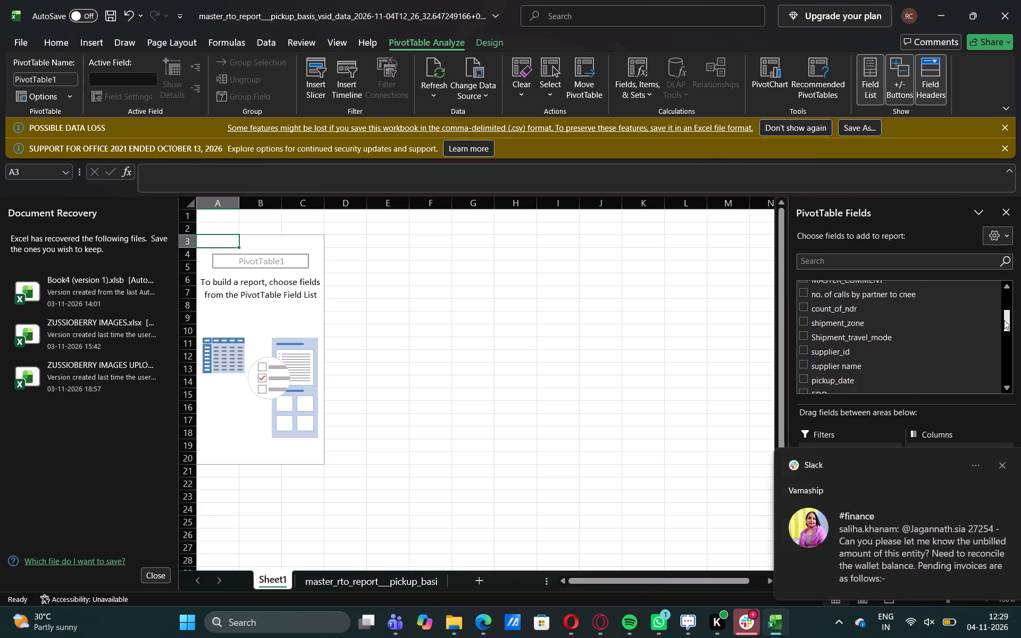
left_click_drag(1004, 320, 1003, 350)
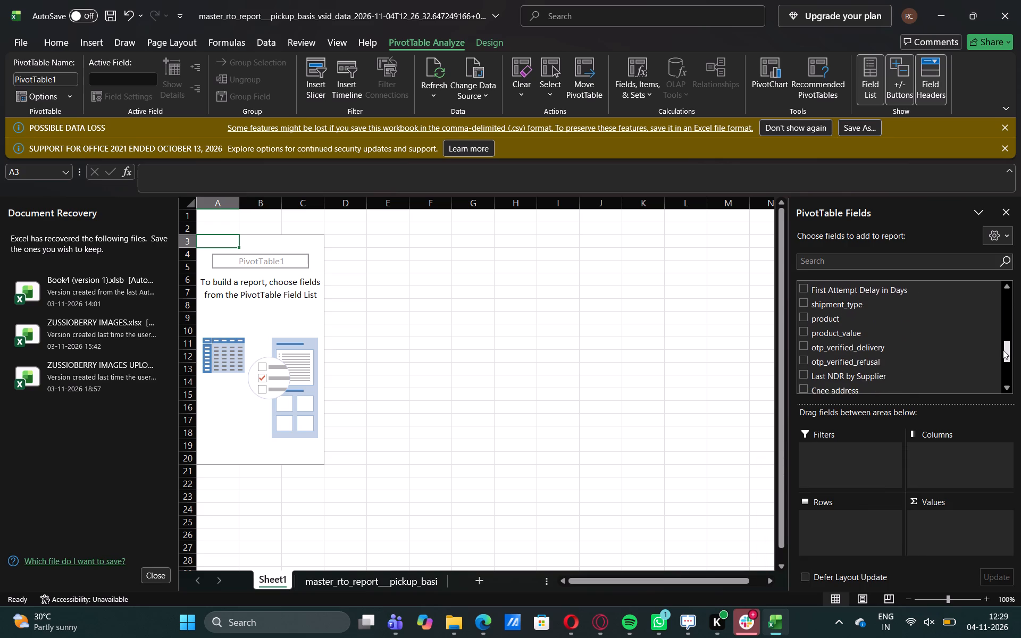
left_click_drag(1003, 350, 1015, 272)
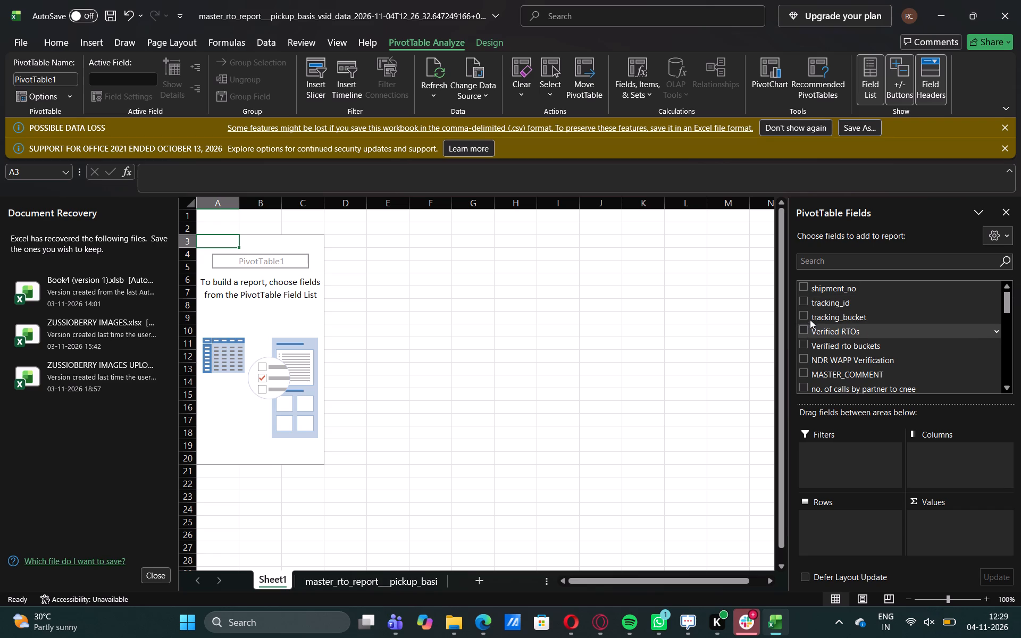
left_click(810, 316)
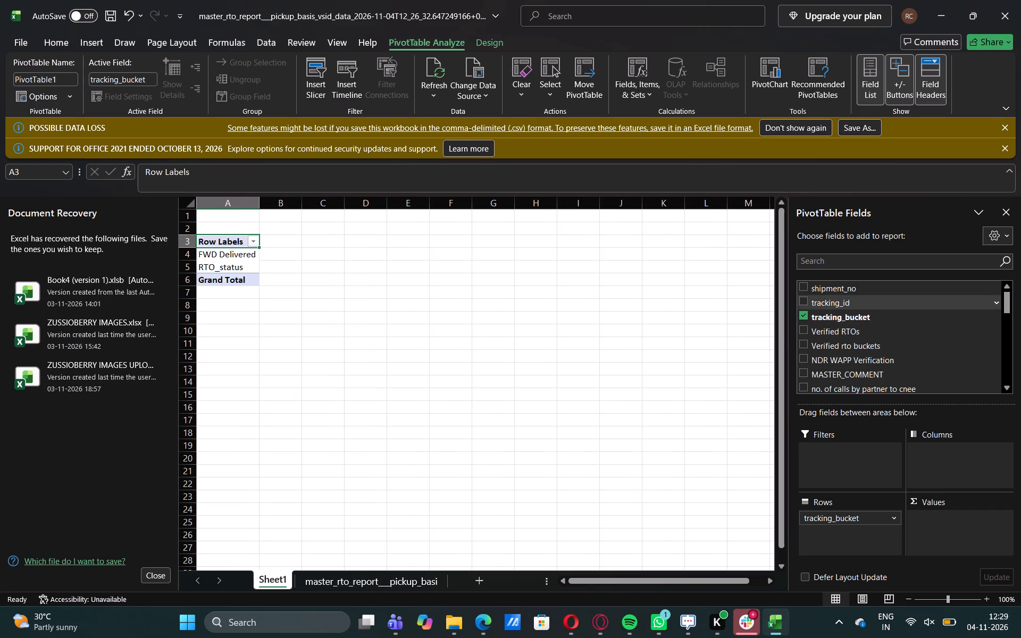
left_click(805, 304)
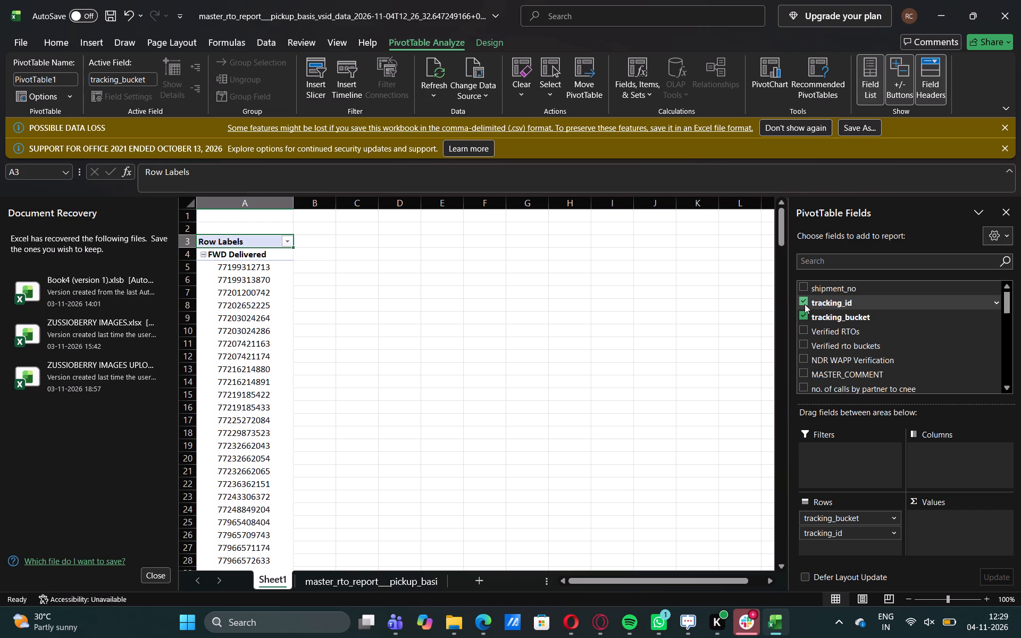
left_click(805, 304)
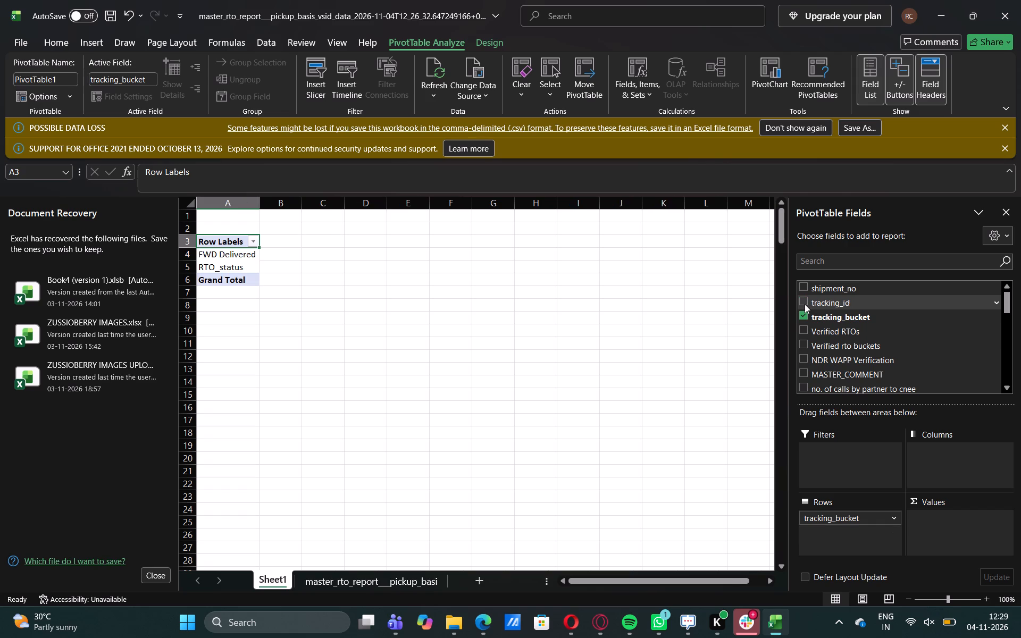
left_click(804, 328)
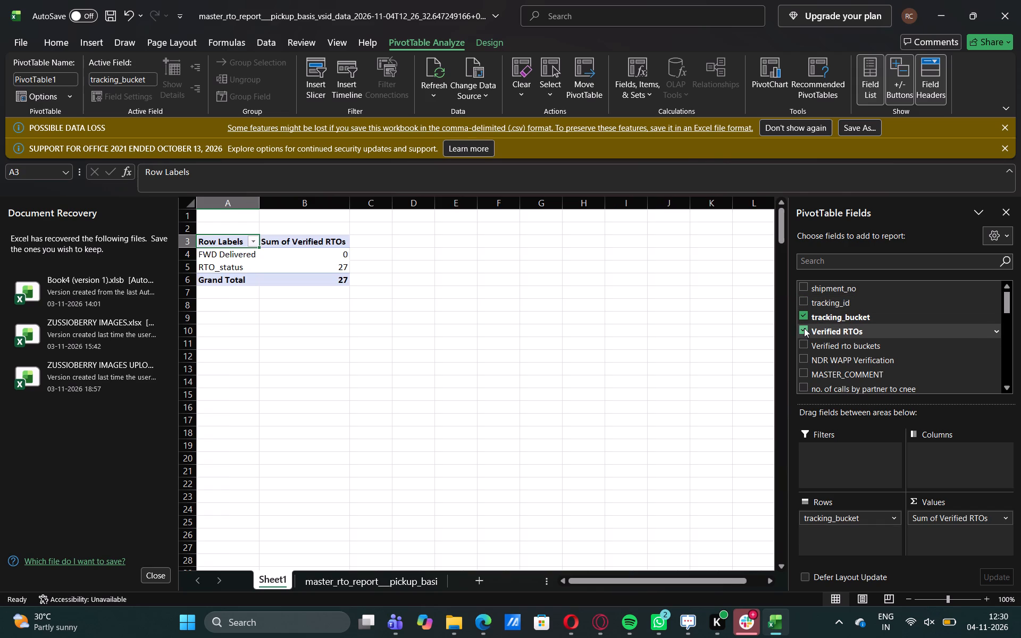
Add Verified rto buckets and NDR WAPP Verification as row fields, and no. of calls by partner to cnee as a summed value.
left_click(806, 341)
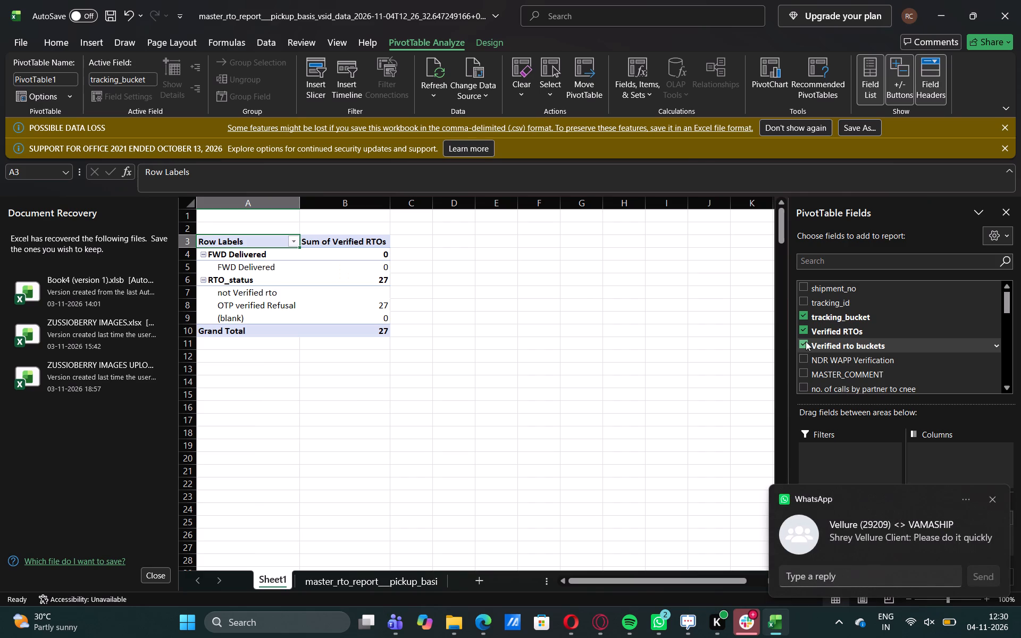
left_click(805, 353)
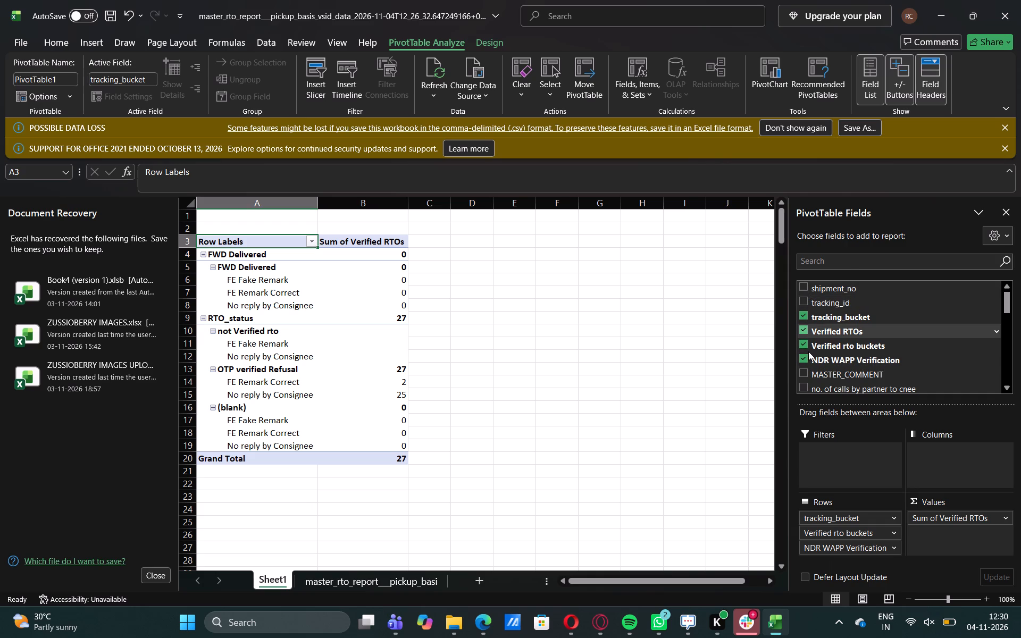
left_click(807, 370)
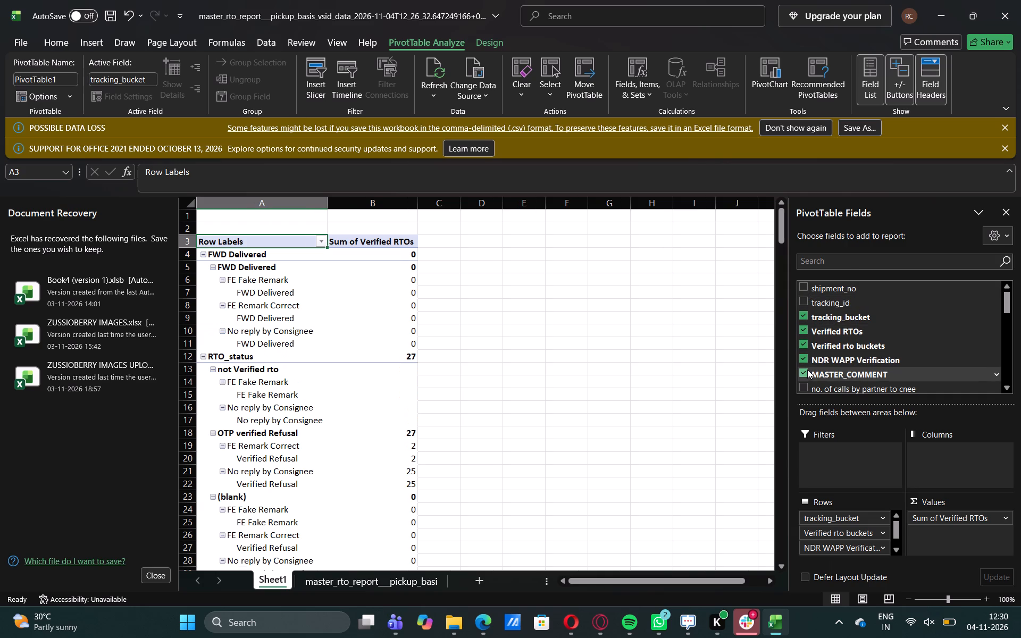
left_click(807, 370)
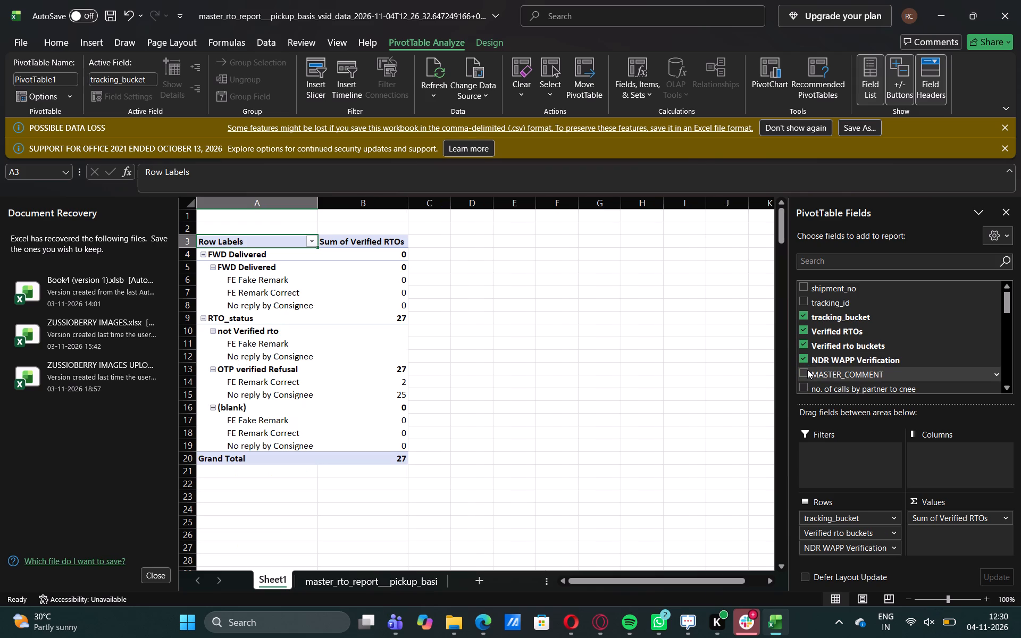
left_click(807, 387)
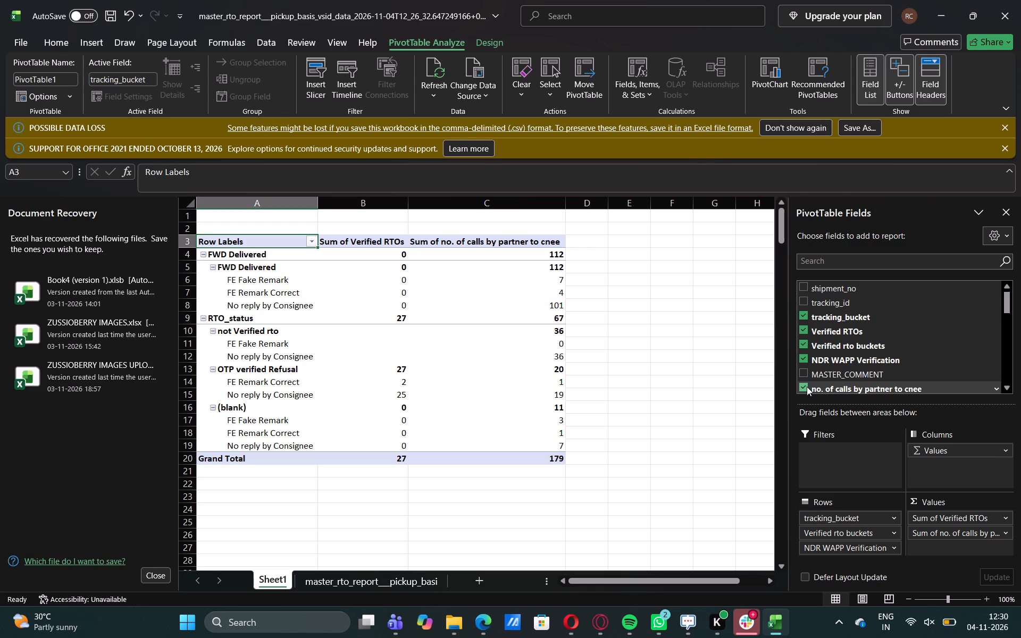
Look through the shipment rows on the source report sheet and return to the PivotTable on Sheet1.
left_click(364, 577)
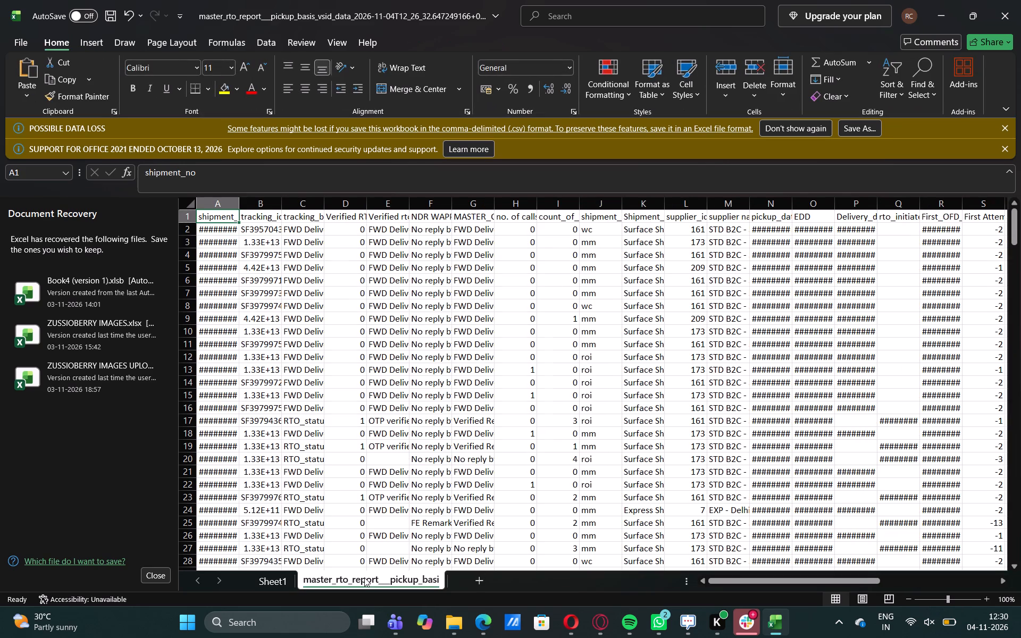
left_click(1014, 566)
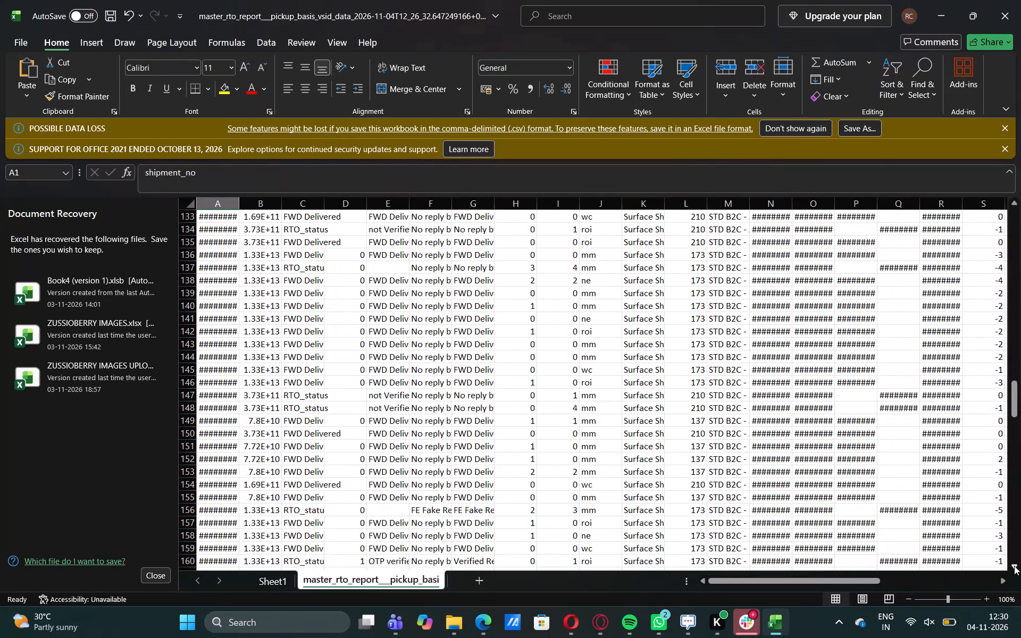
left_click(1014, 566)
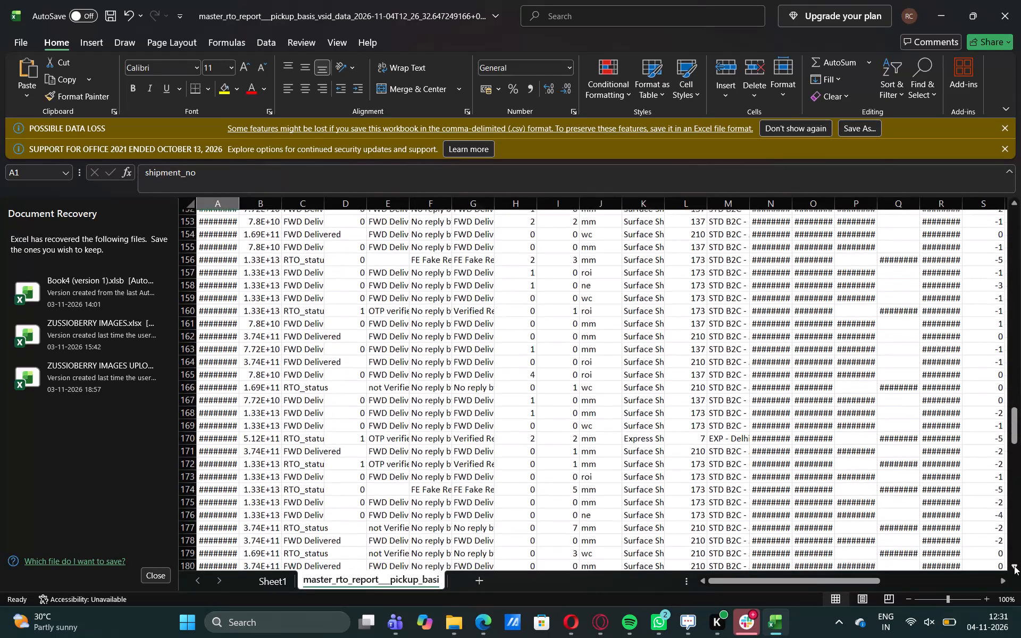
left_click(1014, 566)
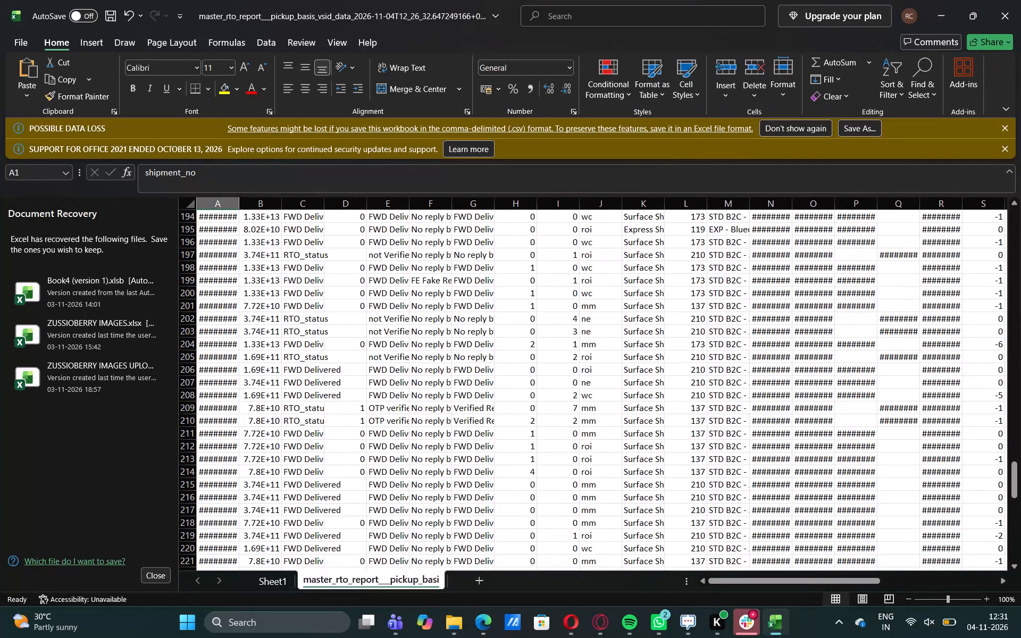
left_click(281, 578)
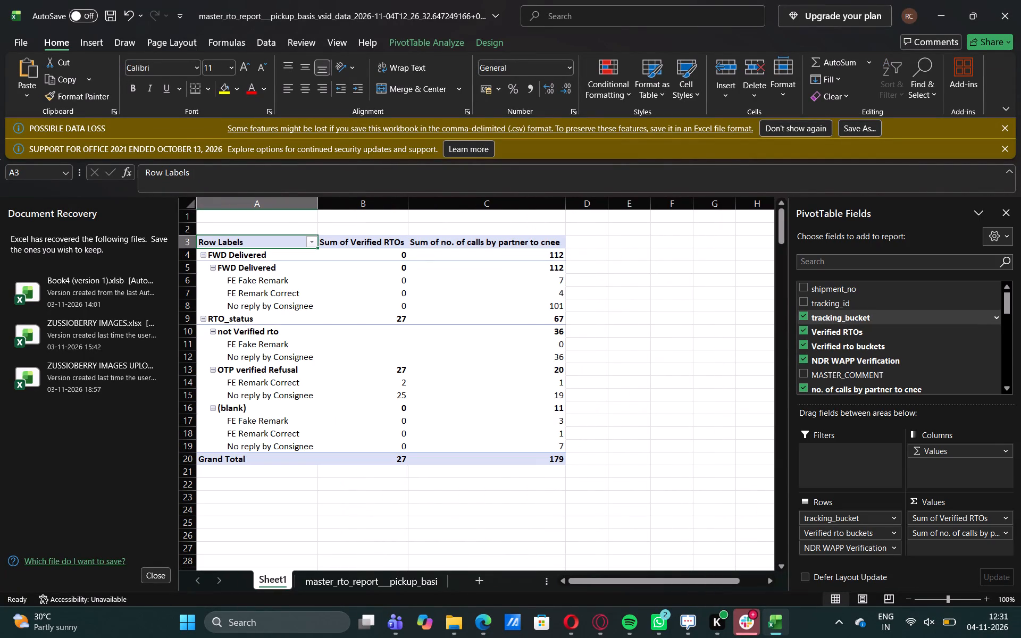
Add supplier name to the PivotTable rows and count_of_ndr as a summed value.
left_click_drag(1007, 304, 1007, 306)
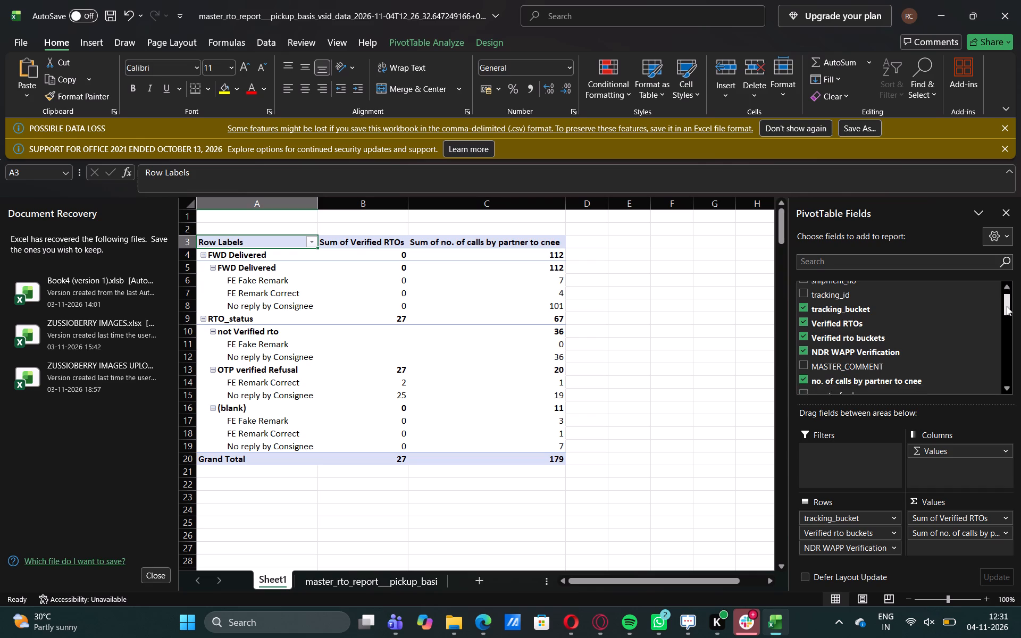
left_click_drag(1007, 306, 1006, 322)
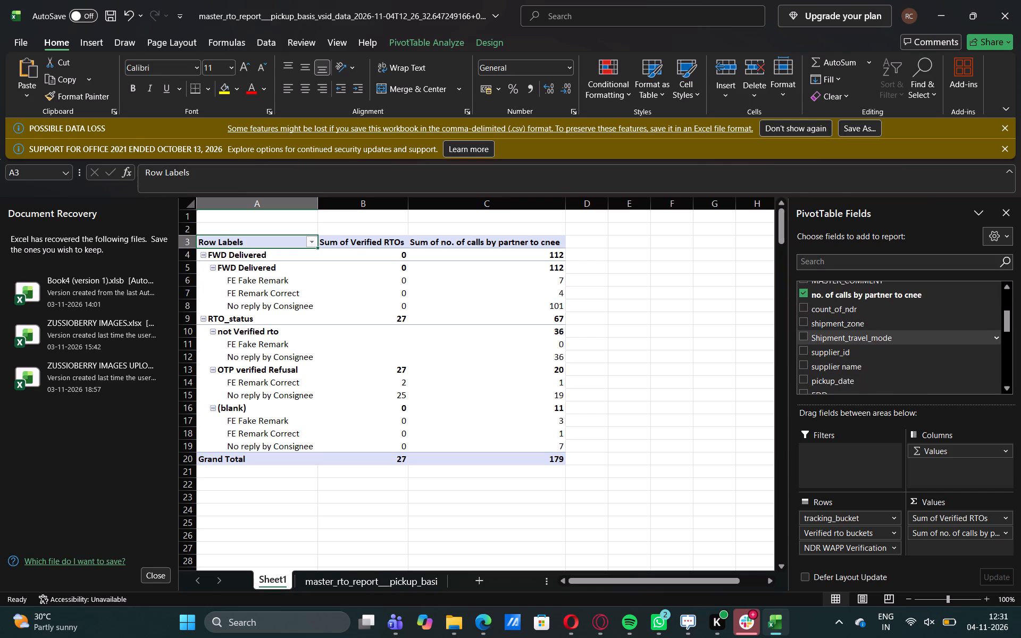
left_click(805, 364)
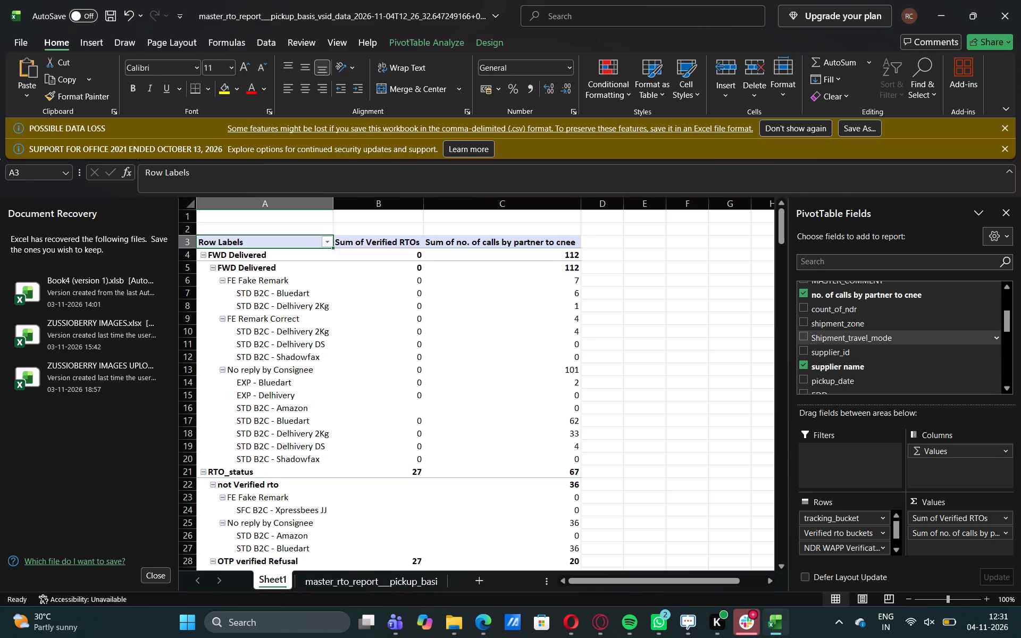
left_click(810, 322)
left_click(810, 322)
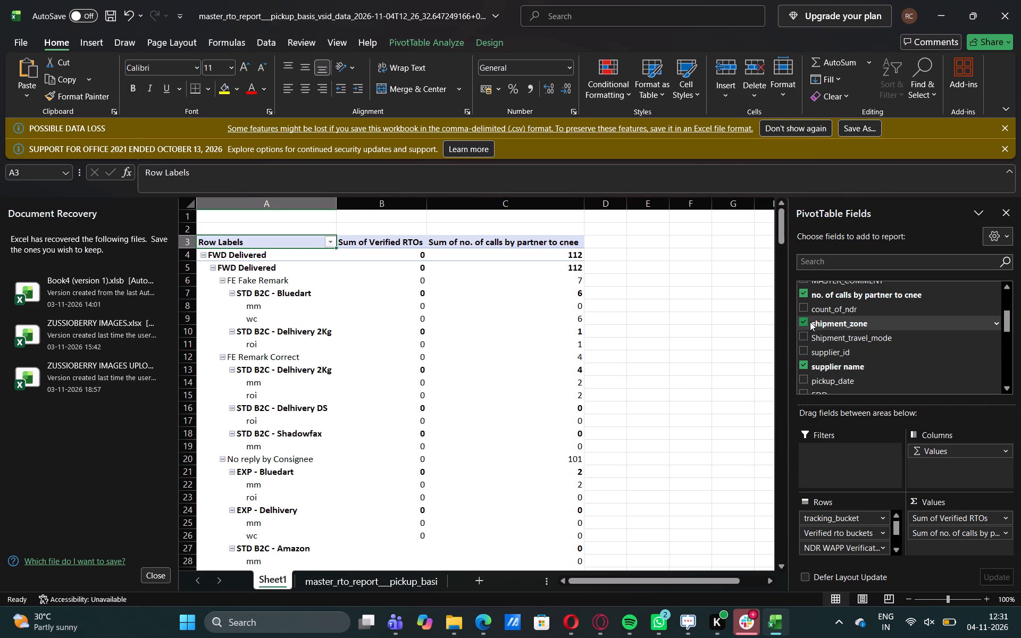
left_click(804, 306)
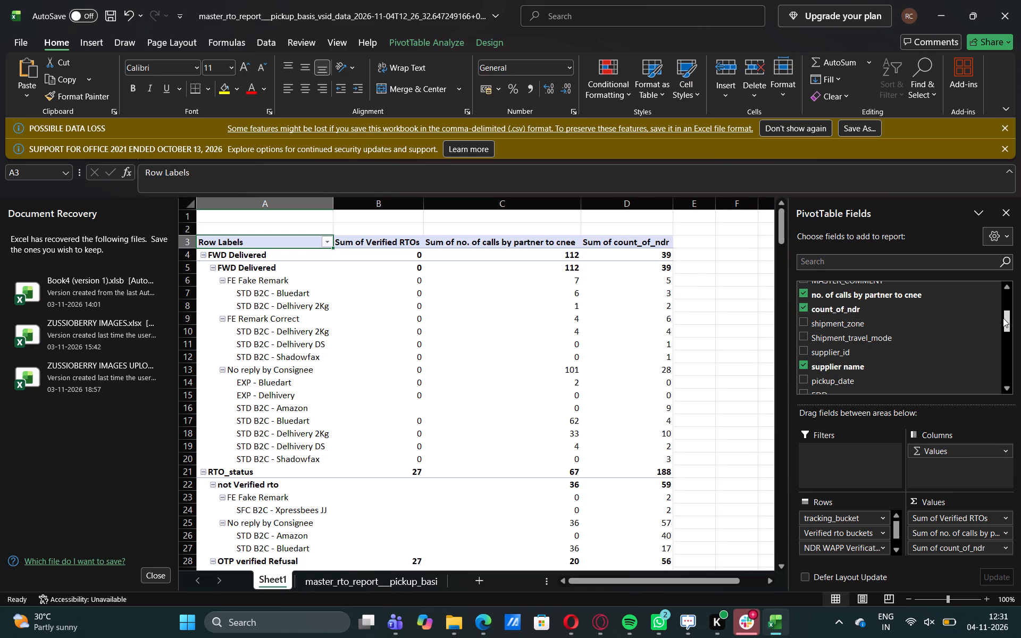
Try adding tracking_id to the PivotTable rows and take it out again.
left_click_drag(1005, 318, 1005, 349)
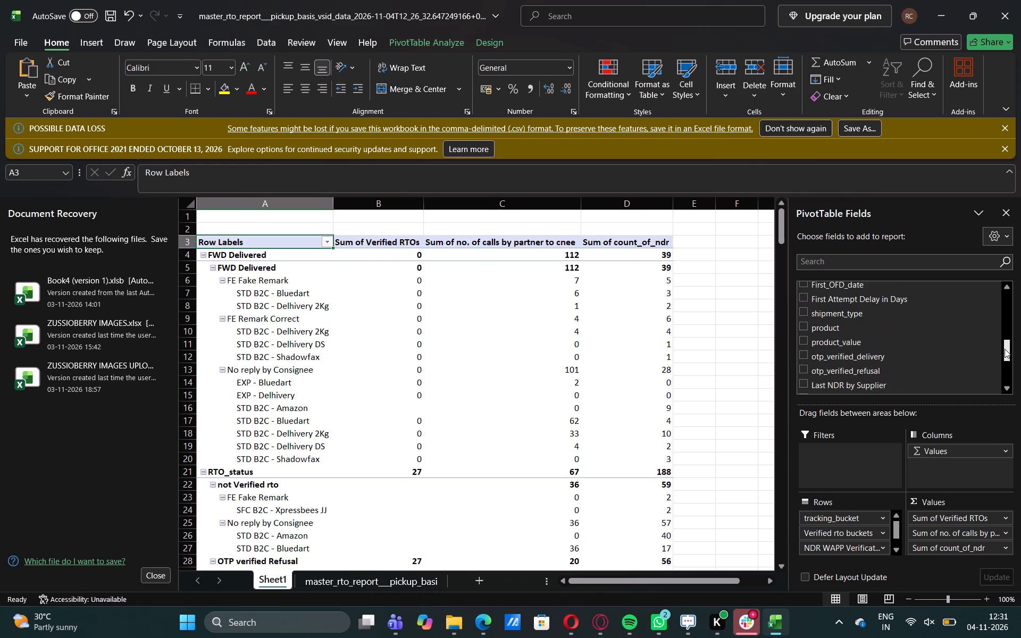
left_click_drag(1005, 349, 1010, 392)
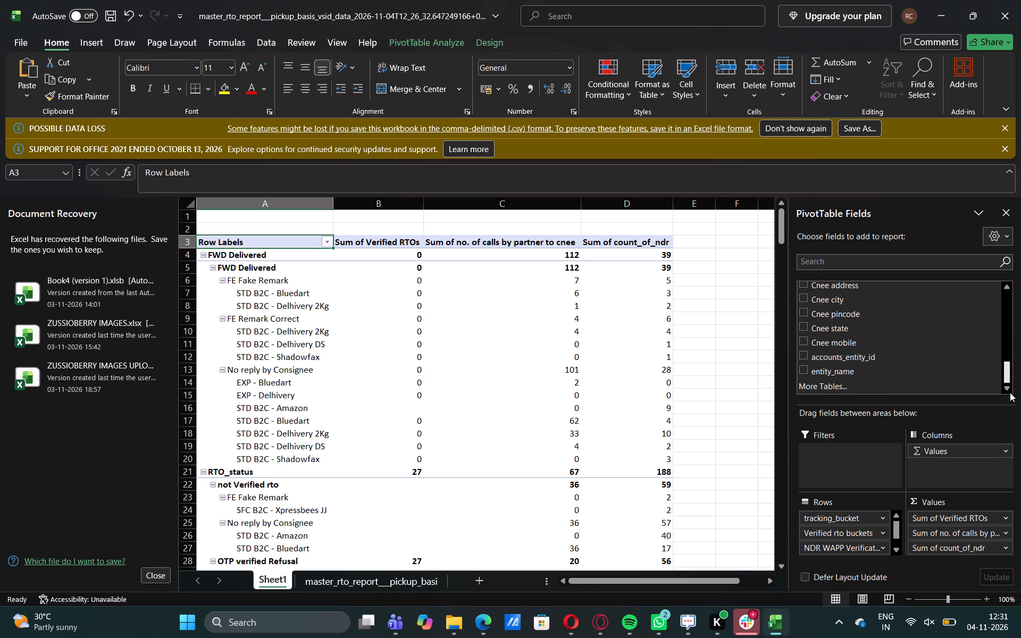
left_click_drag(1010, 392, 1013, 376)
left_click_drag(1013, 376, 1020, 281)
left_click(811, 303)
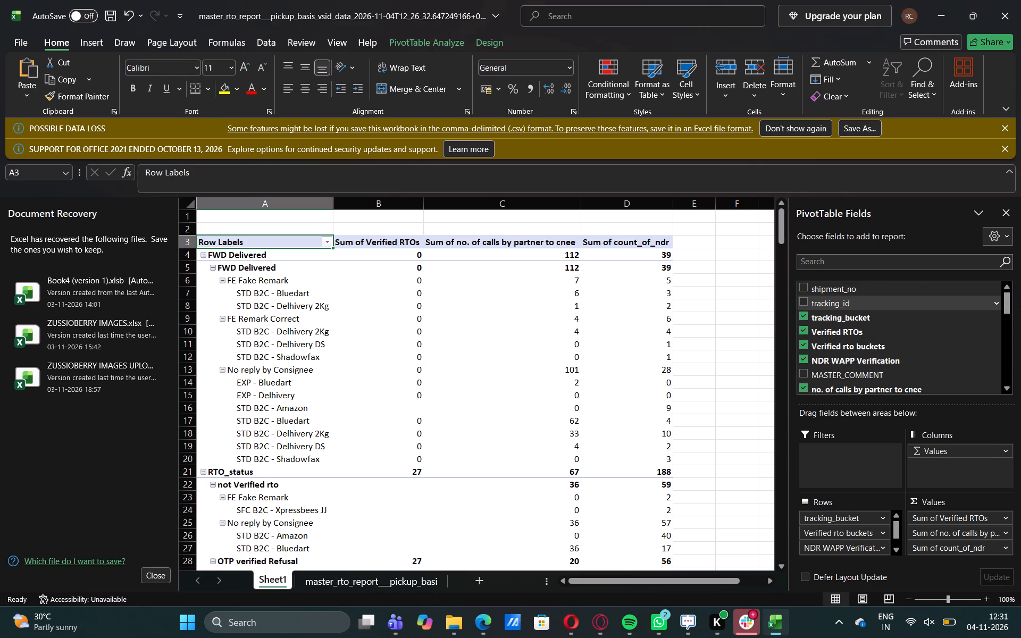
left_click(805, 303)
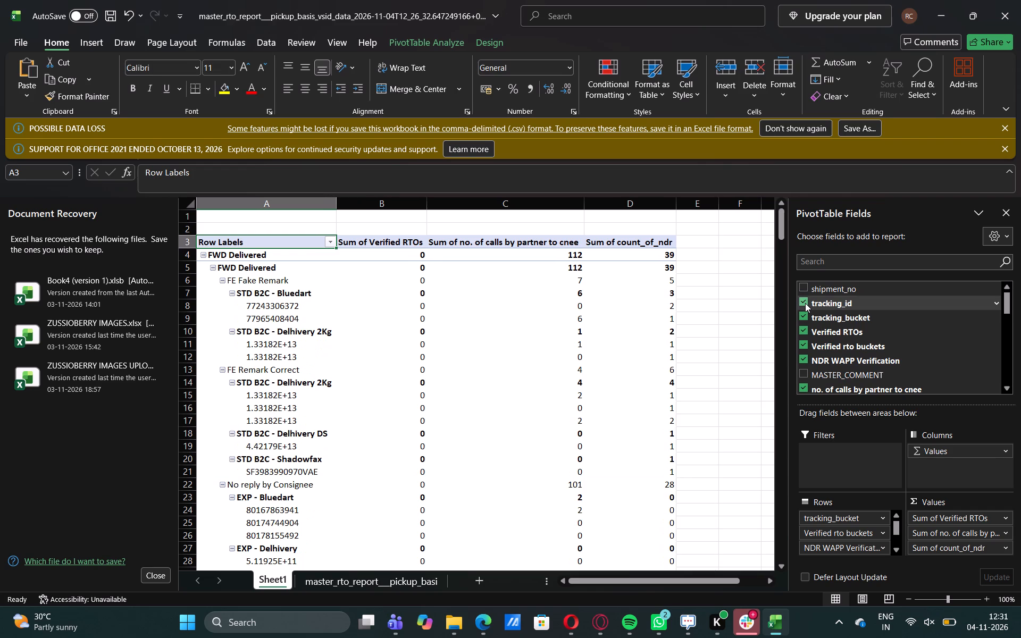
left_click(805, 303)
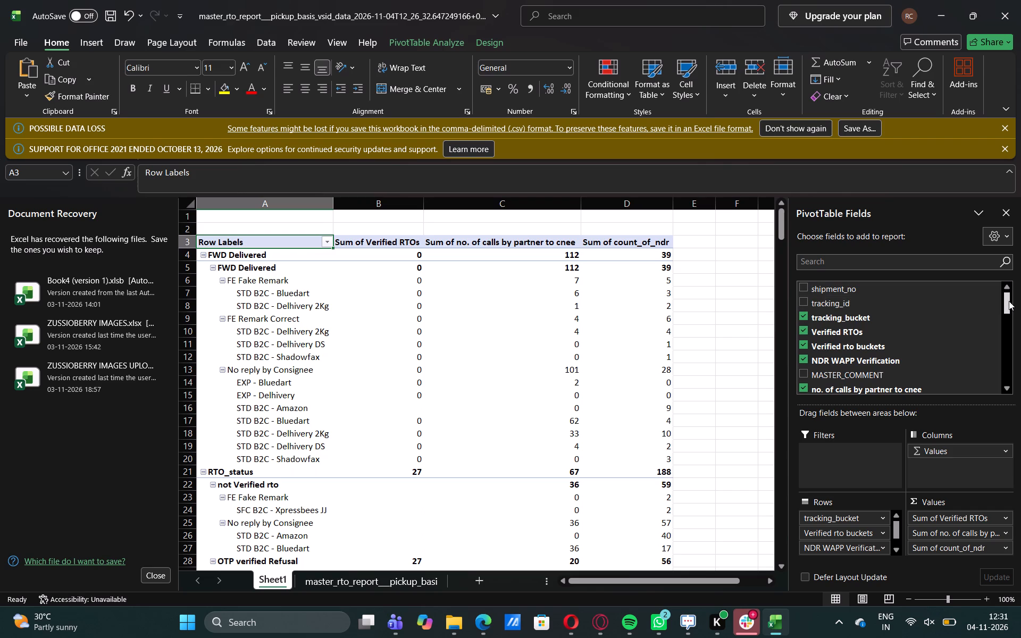
Add Shipment_travel_mode as a row field beneath supplier name in the PivotTable.
left_click_drag(1009, 301, 1009, 313)
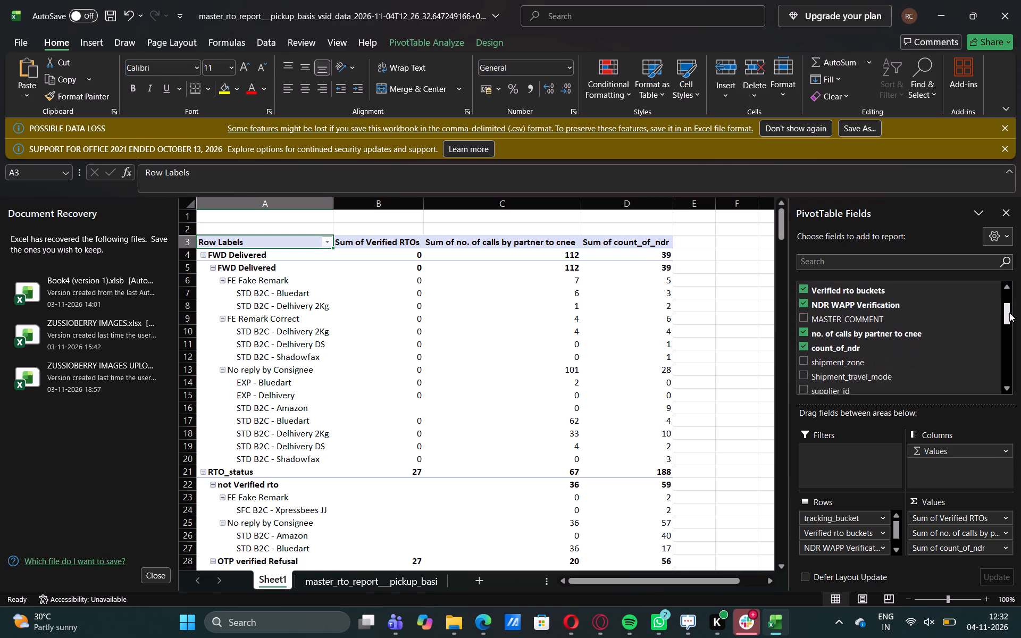
left_click_drag(1009, 313, 1009, 320)
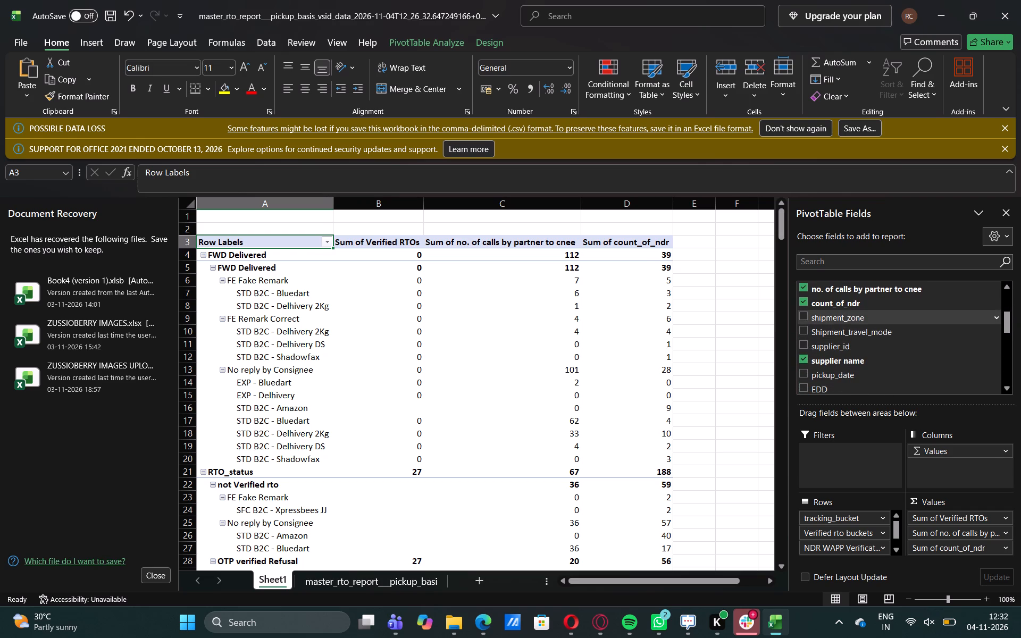
left_click(804, 328)
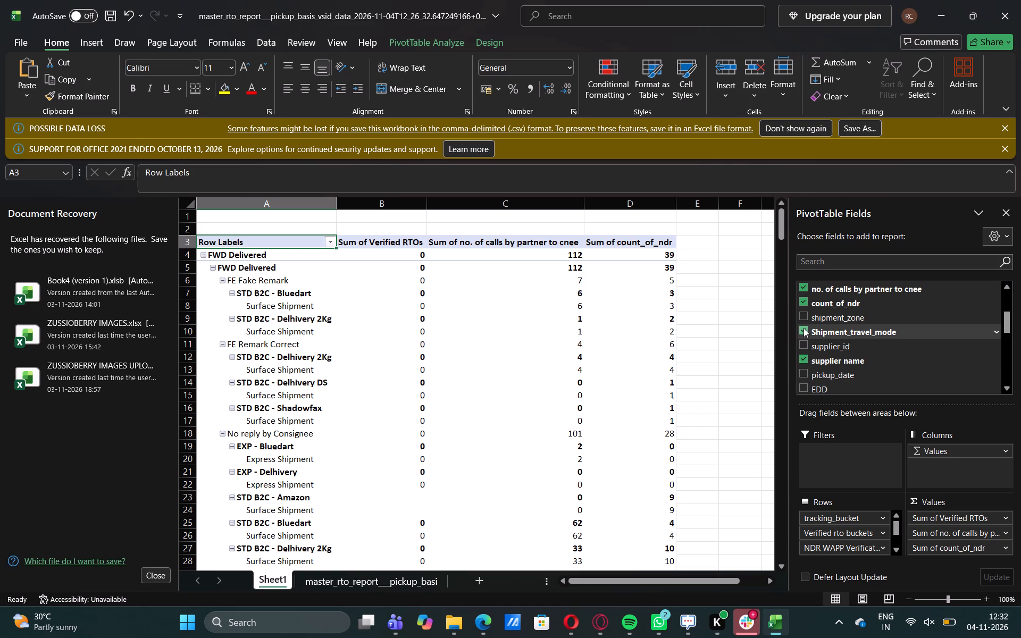
Remove Shipment_travel_mode from the PivotTable rows.
left_click(804, 328)
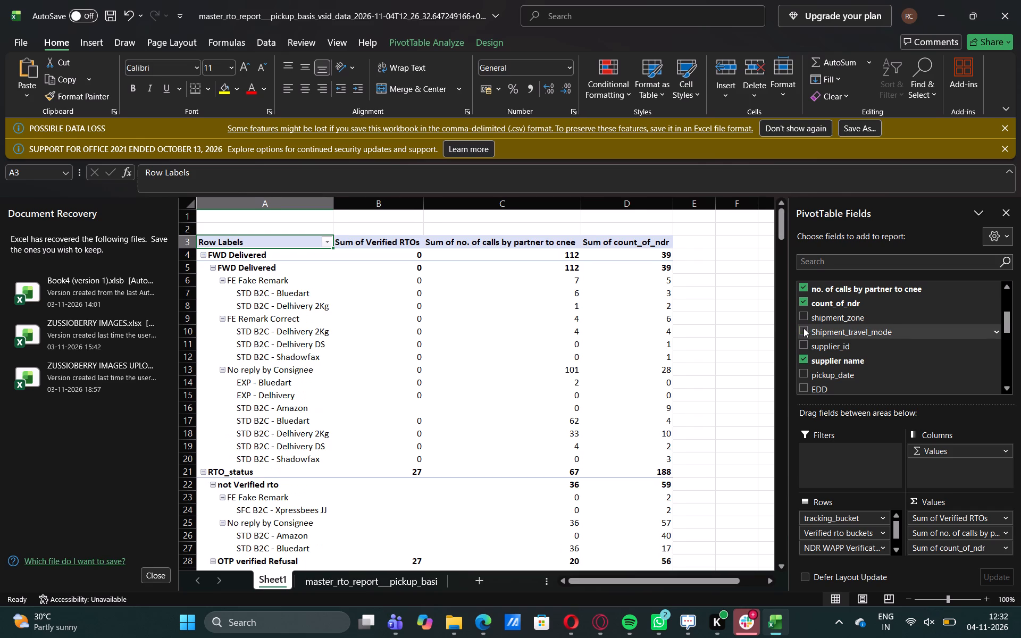
Review the PivotTable down to its grand total, look through the shipment rows on the source report sheet, and return to Sheet1.
left_click_drag(1008, 320, 1012, 413)
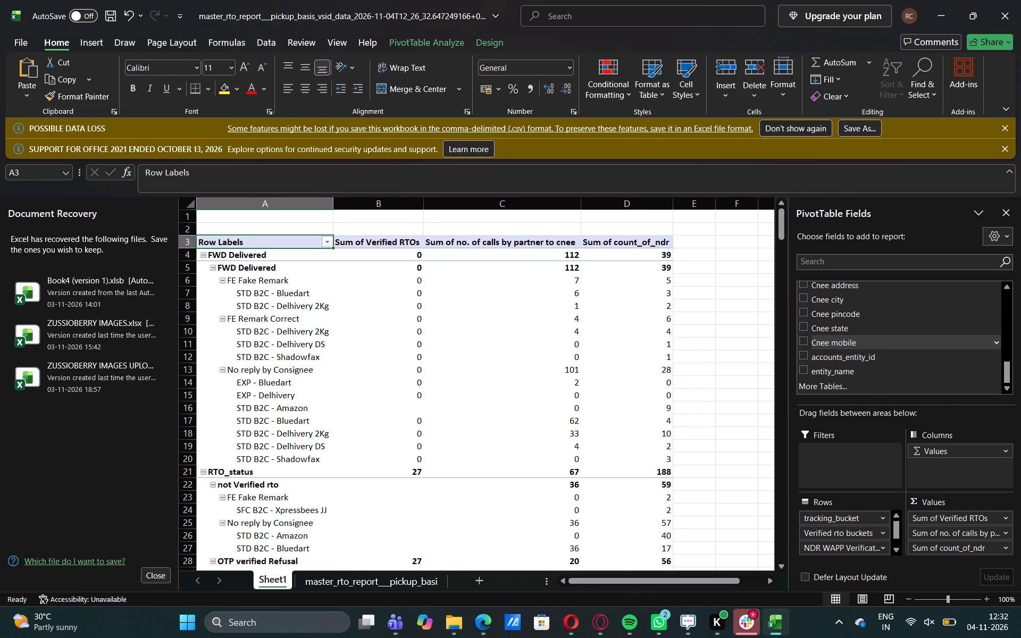
left_click(744, 347)
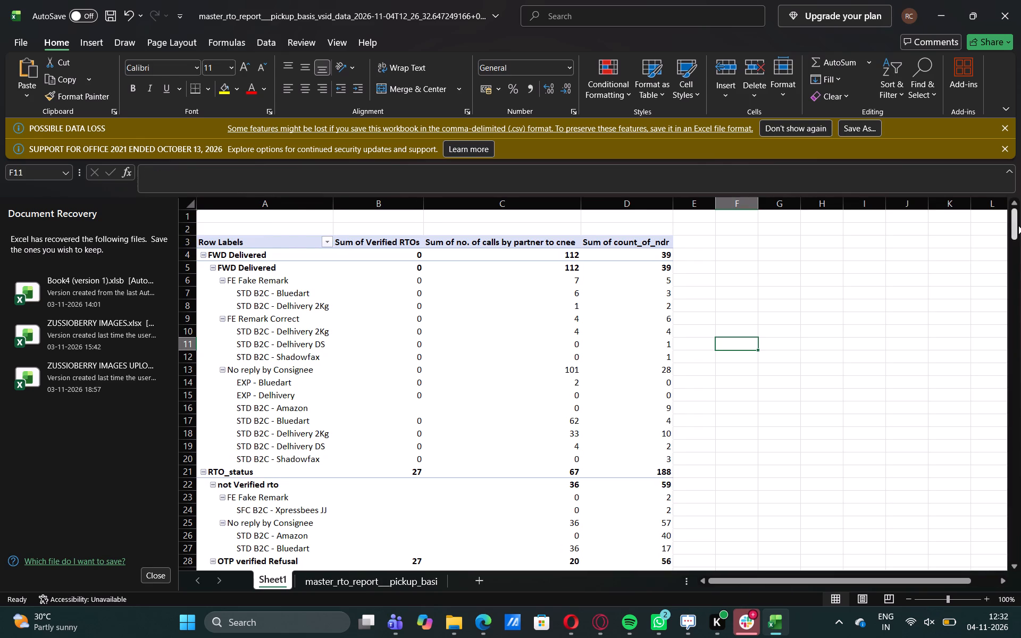
left_click_drag(1018, 225, 1015, 254)
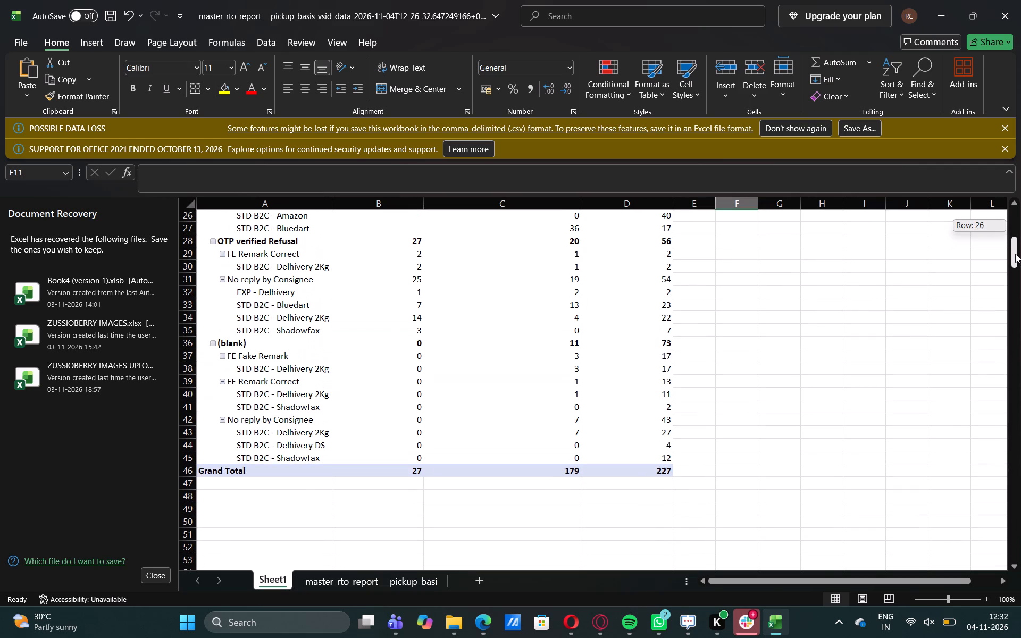
left_click_drag(1015, 254, 1015, 248)
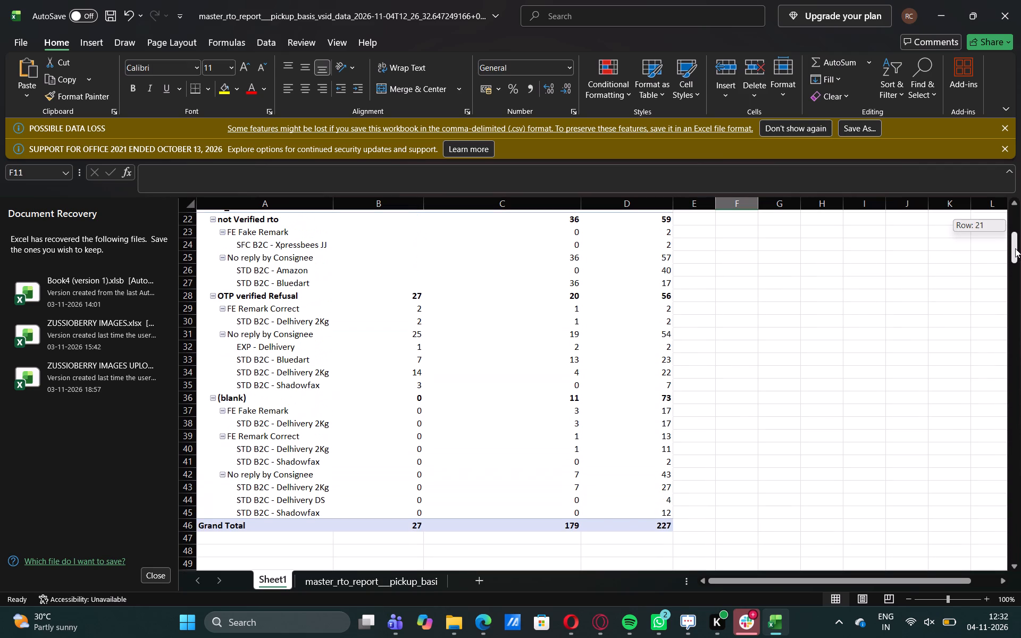
left_click_drag(1015, 248, 1009, 292)
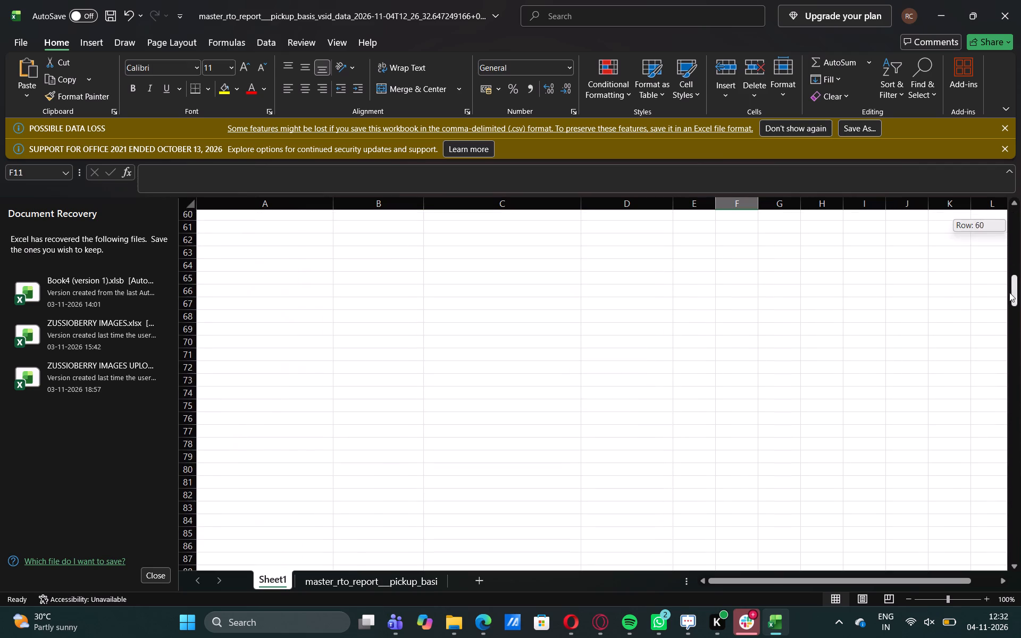
left_click_drag(1009, 292, 1013, 254)
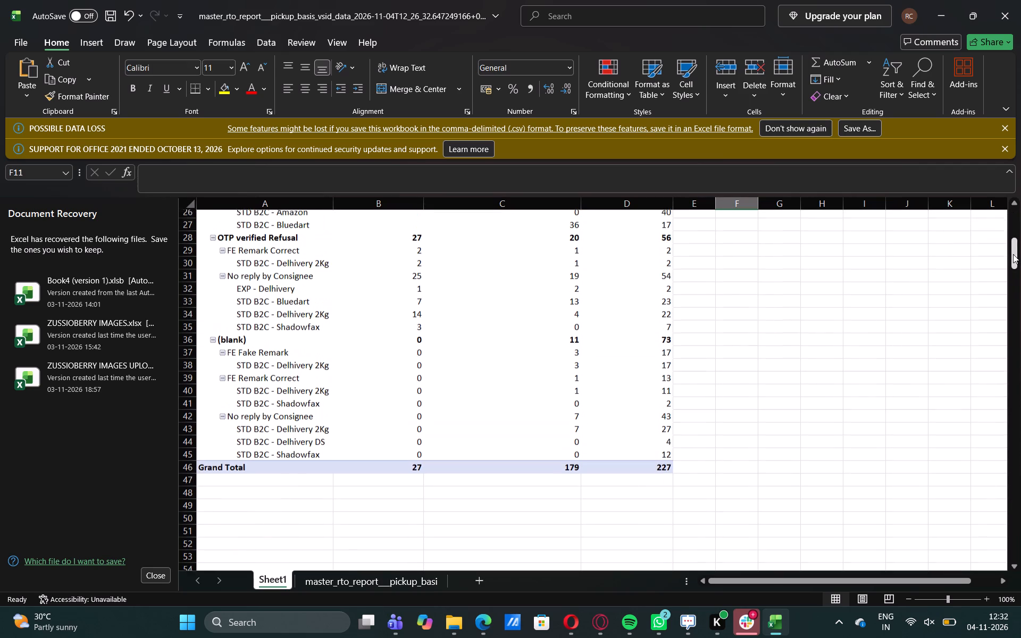
left_click(392, 581)
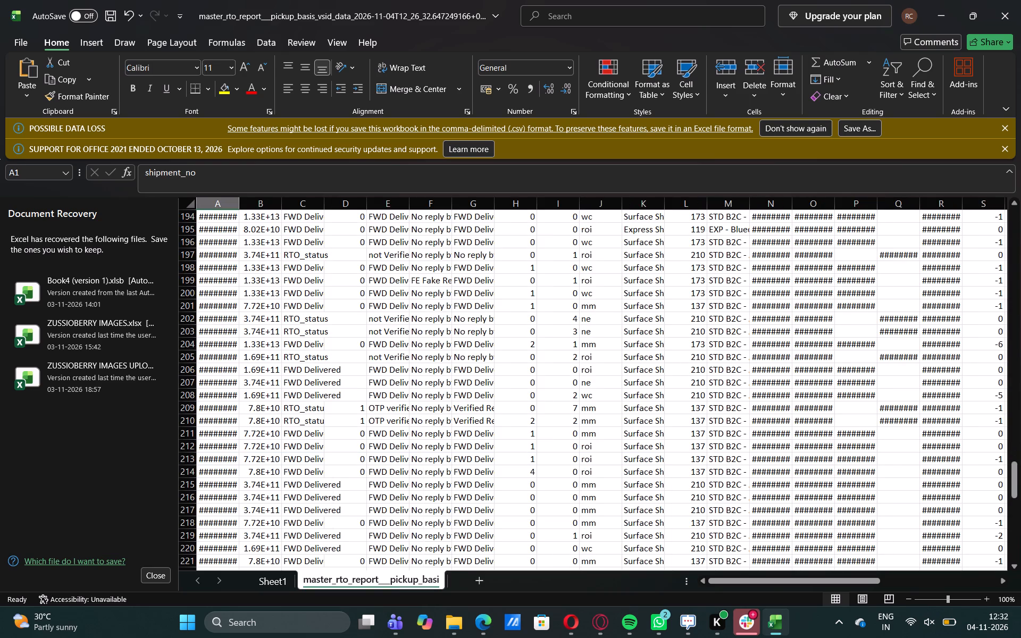
left_click_drag(1010, 467, 1014, 526)
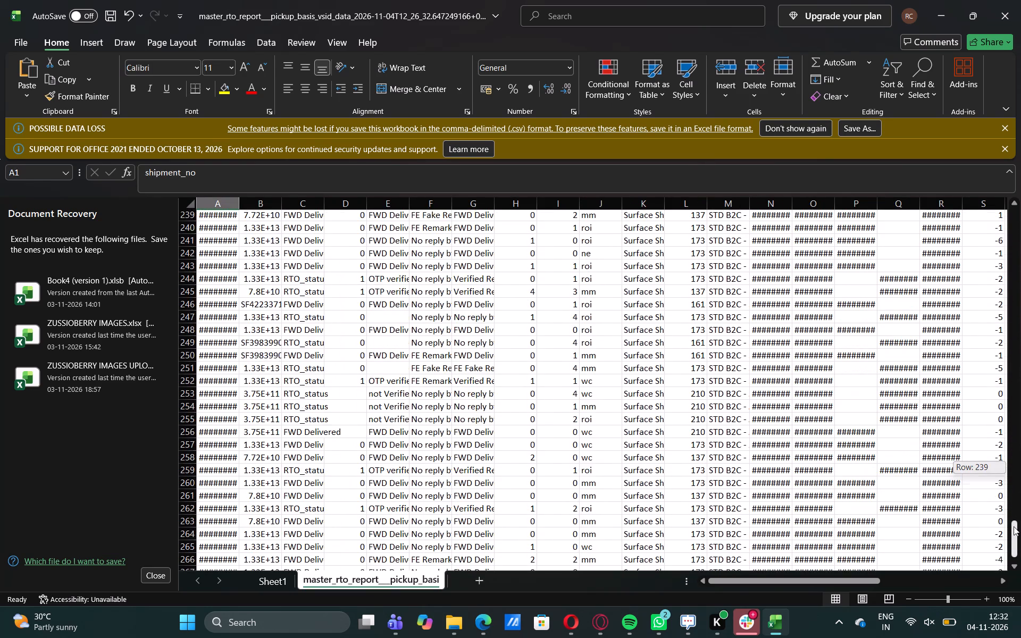
left_click_drag(1014, 526, 1017, 551)
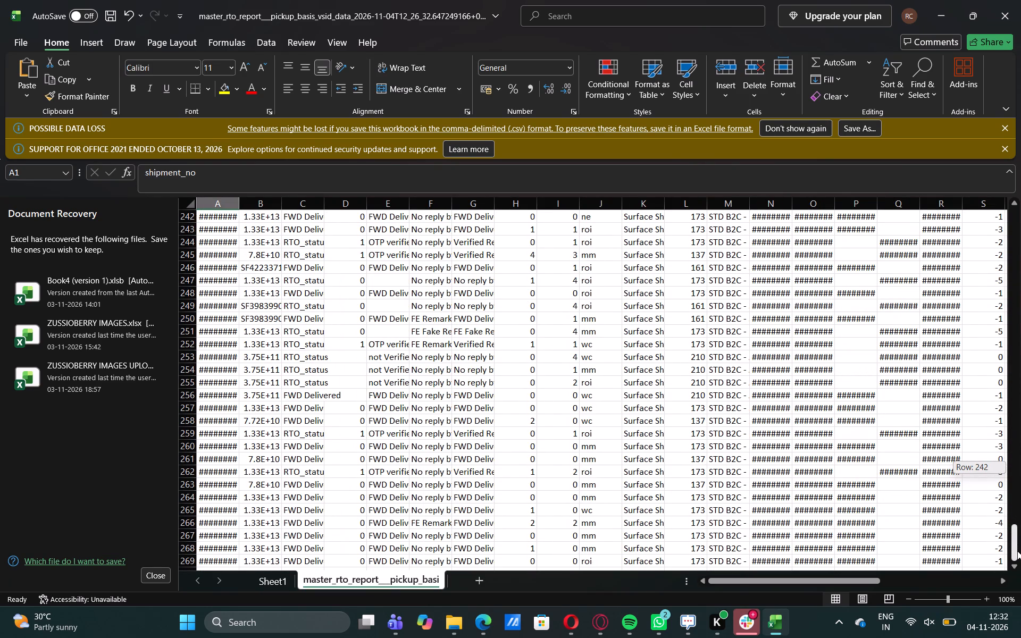
left_click_drag(1017, 551, 1020, 490)
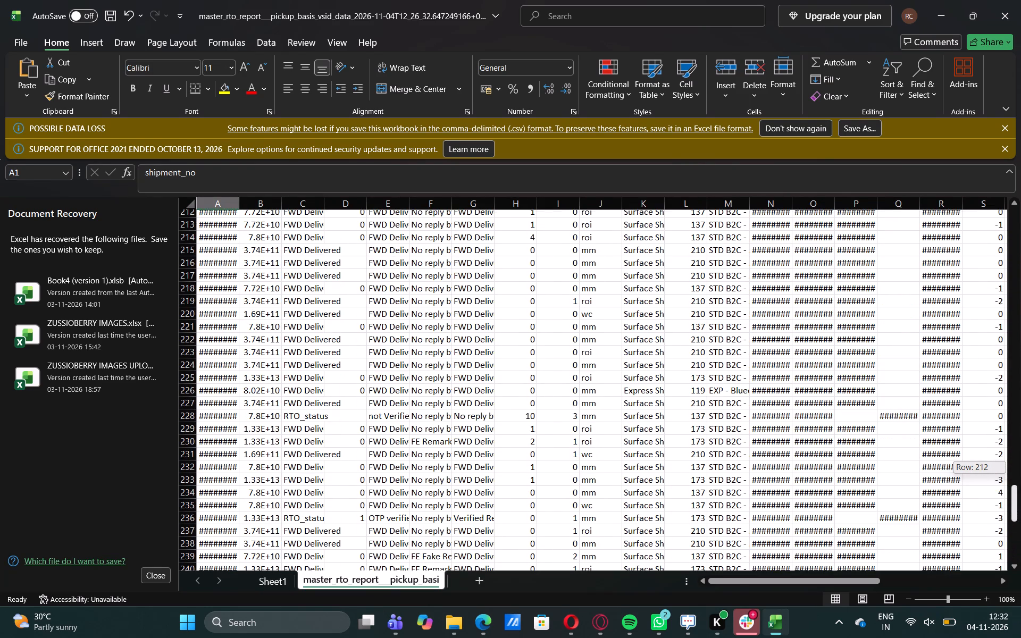
left_click_drag(1020, 490, 1020, 147)
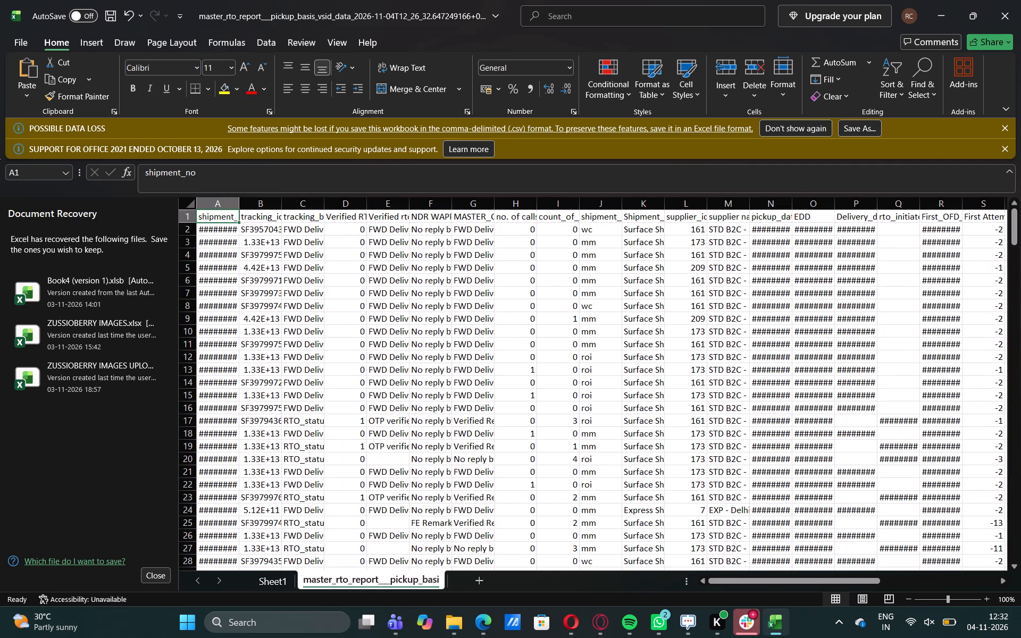
left_click(256, 586)
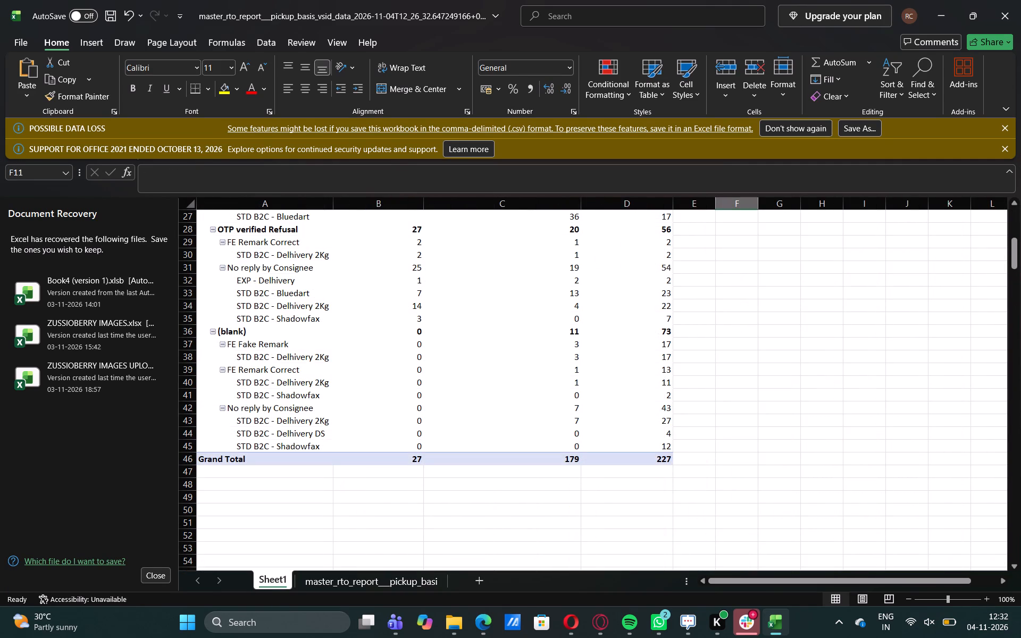
left_click_drag(1016, 251, 1020, 217)
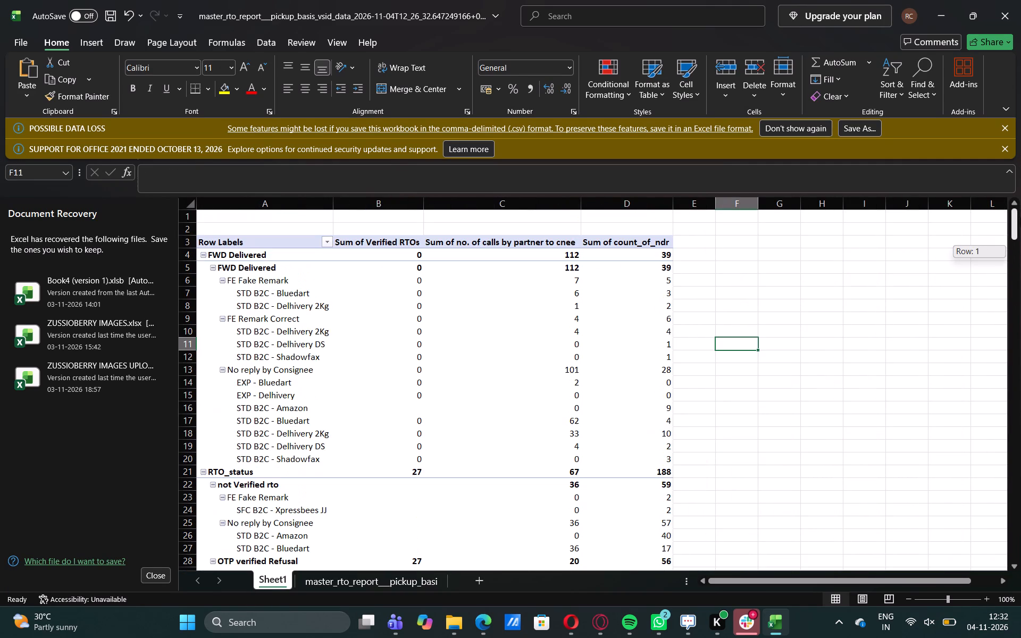
left_click_drag(1020, 217, 1020, 214)
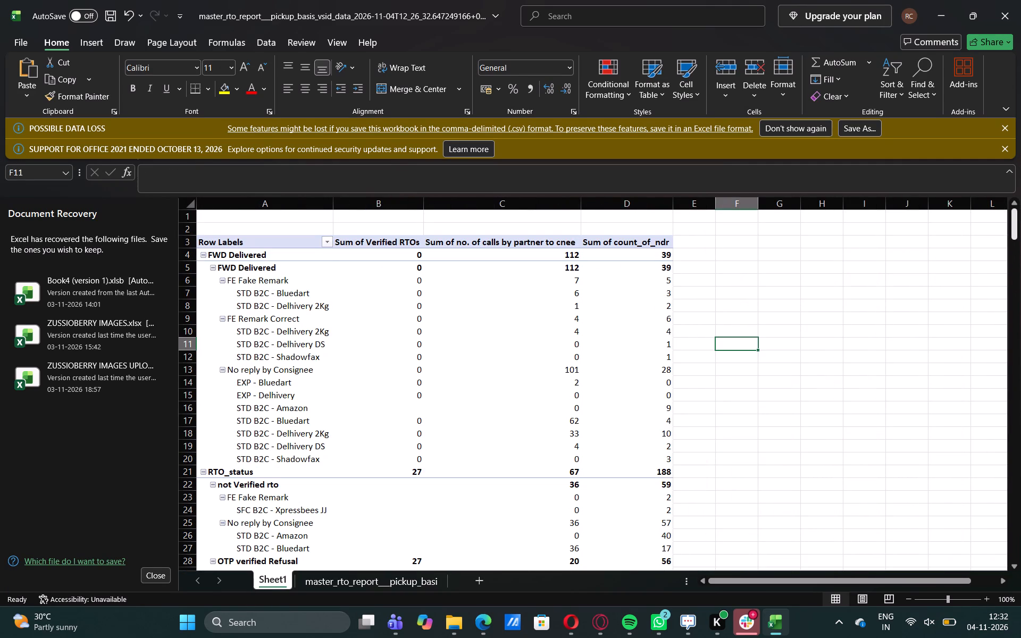
Bring back the PivotTable's field list and remove tracking_bucket from the row fields.
left_click(330, 236)
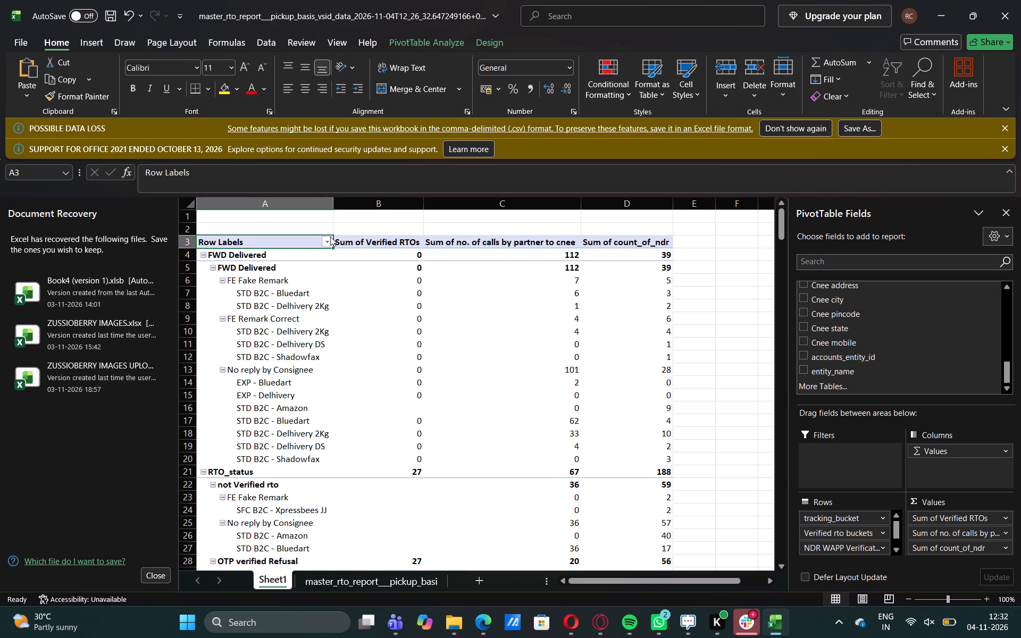
left_click(884, 516)
left_click(884, 516)
left_click_drag(896, 524, 897, 548)
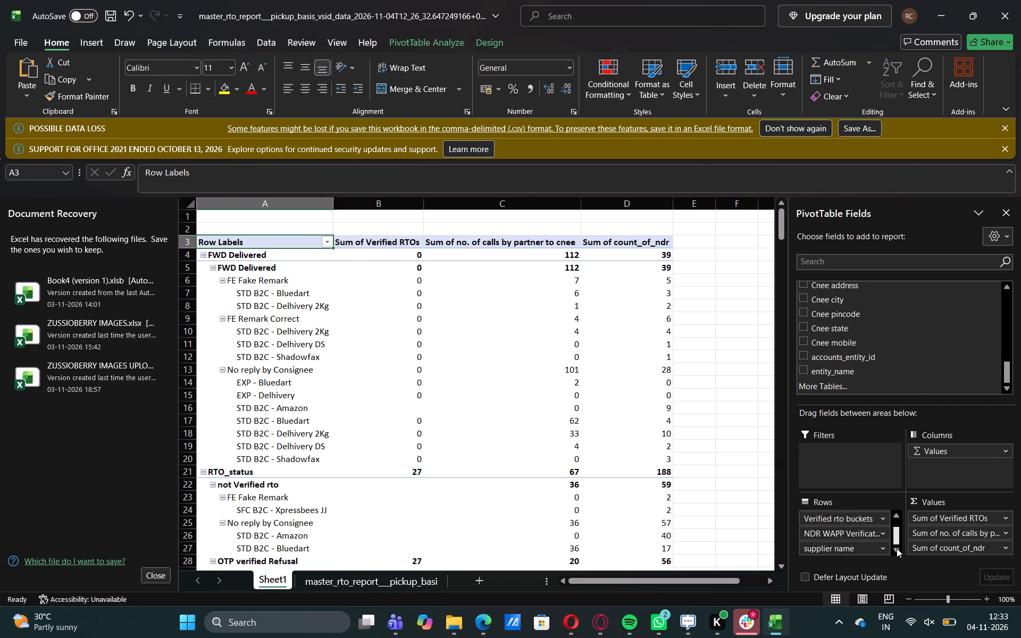
left_click_drag(897, 548, 911, 499)
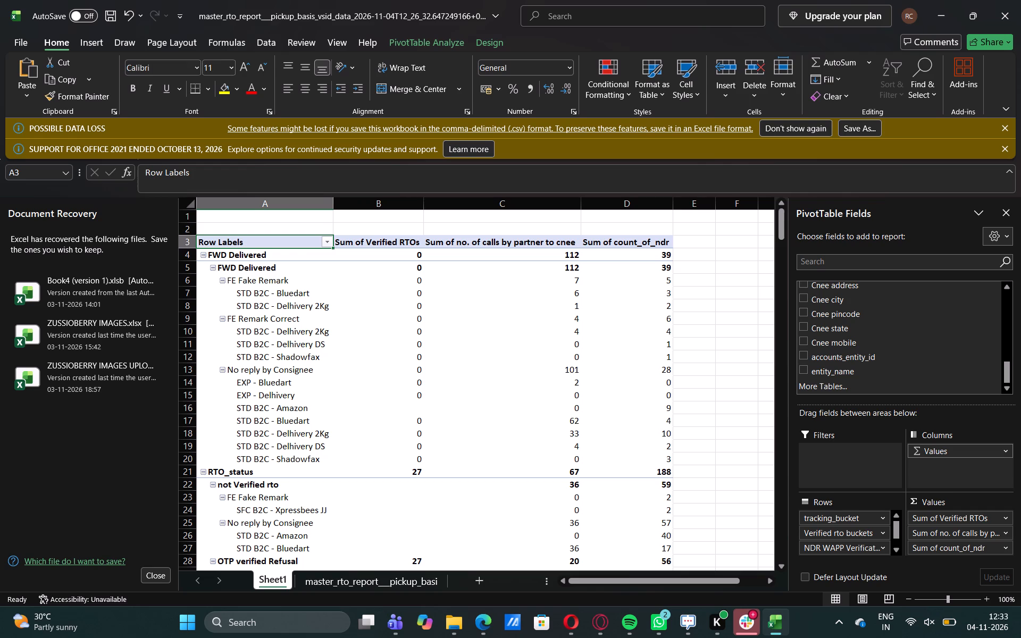
left_click(1002, 451)
left_click(1002, 451)
left_click_drag(1008, 371, 1019, 305)
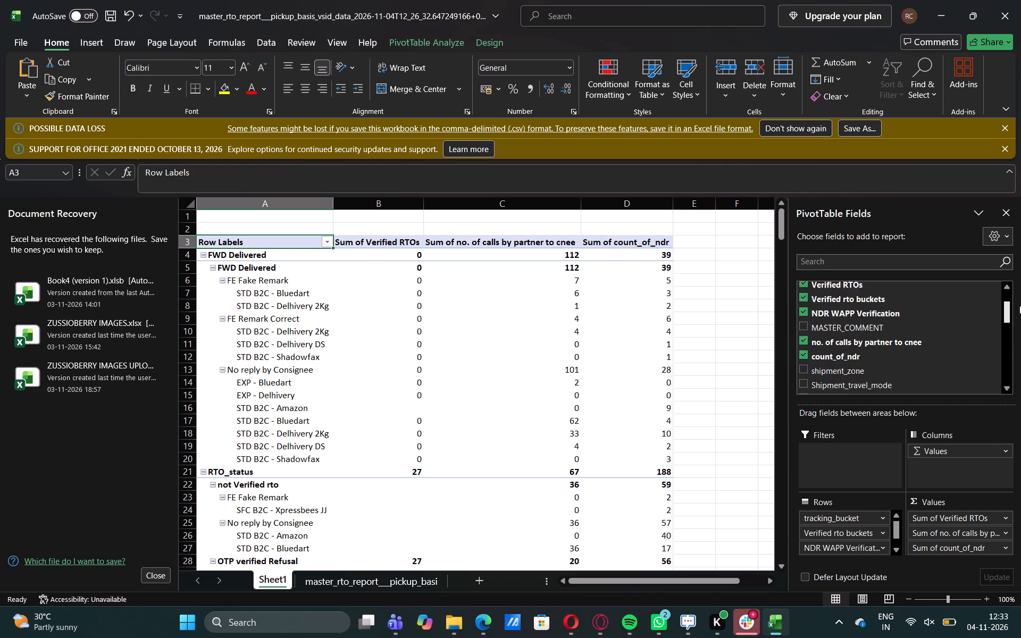
left_click_drag(1019, 305, 1020, 295)
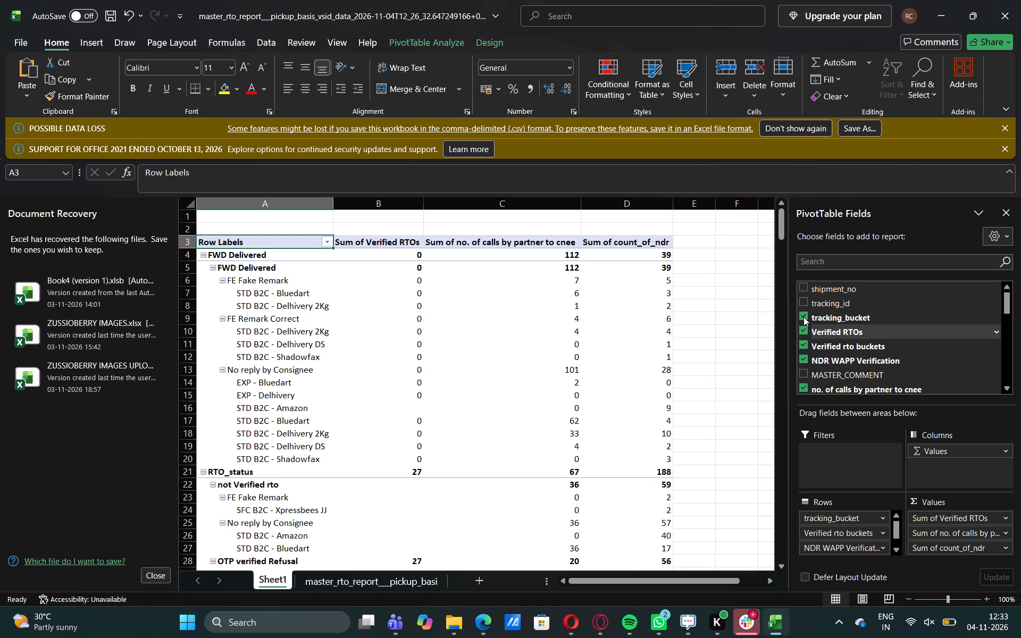
left_click(804, 316)
left_click(804, 316)
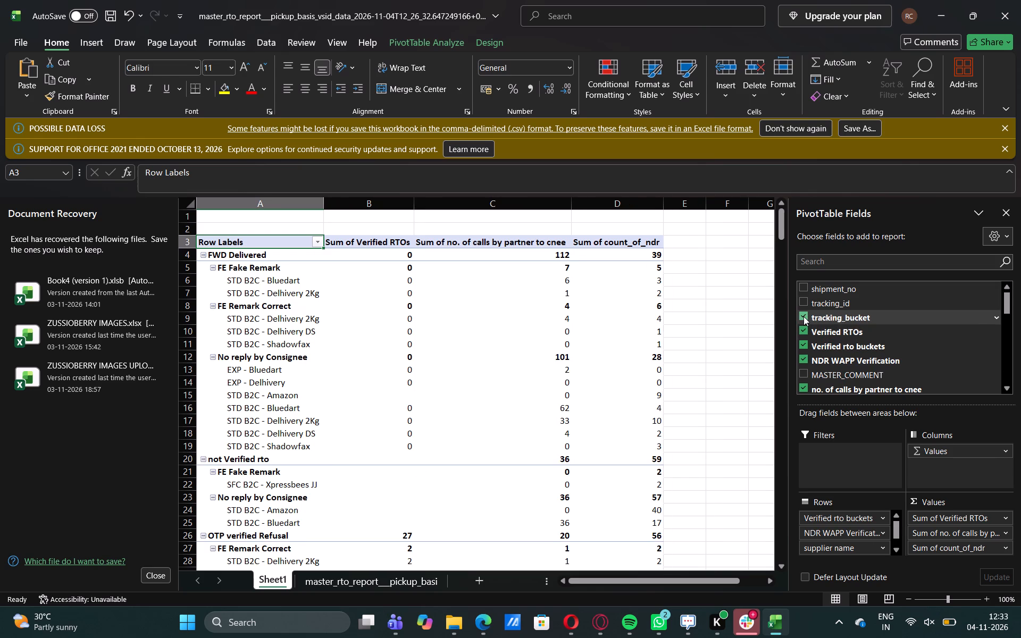
left_click(804, 316)
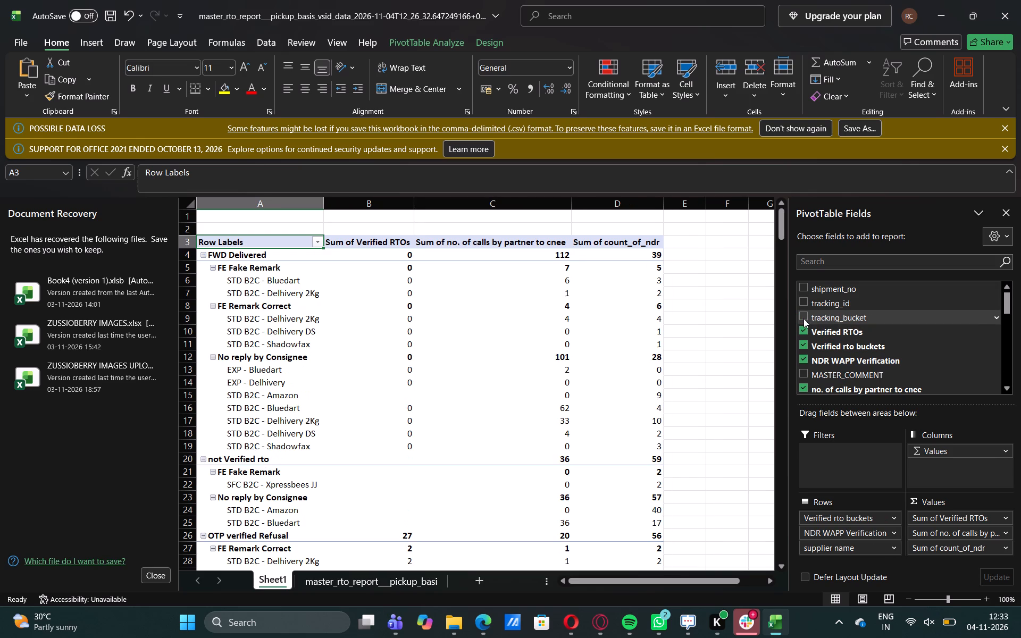
Take Verified RTOs out of the PivotTable values and add it back as the last summed value.
left_click(804, 331)
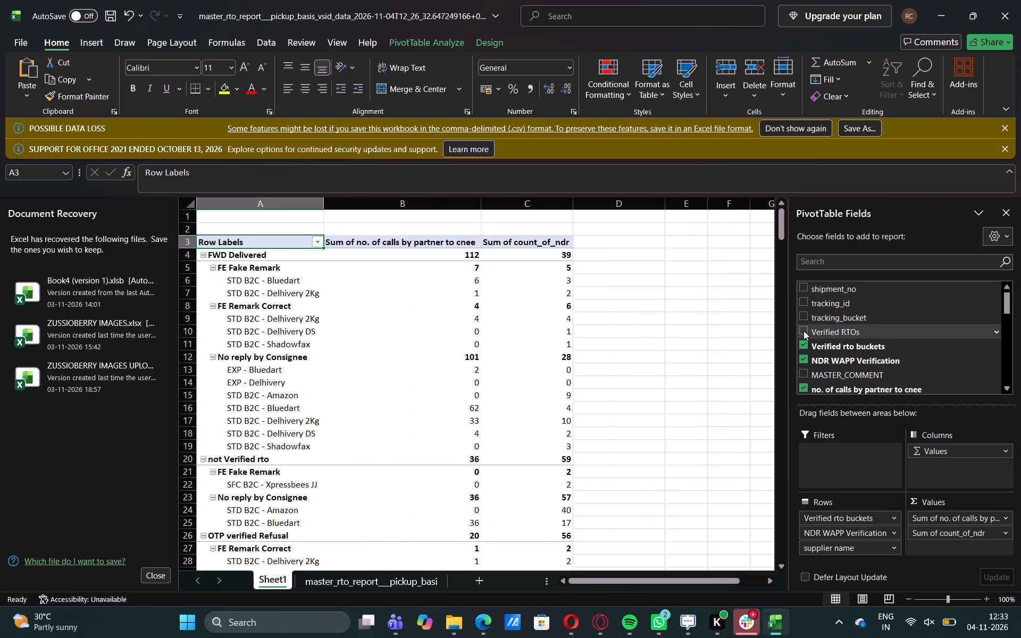
left_click(804, 331)
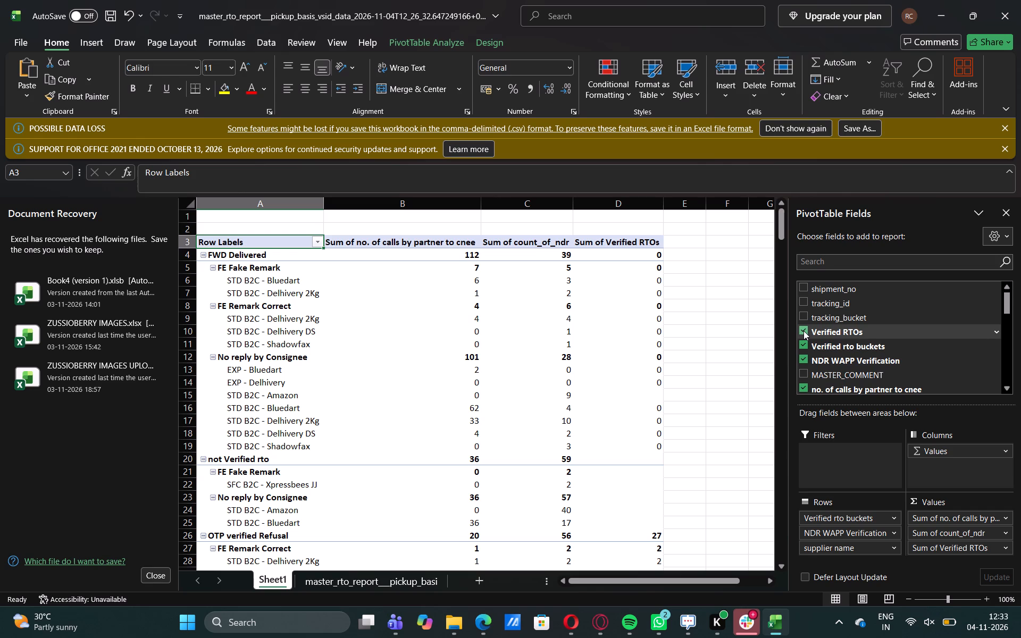
left_click(804, 331)
left_click(804, 331)
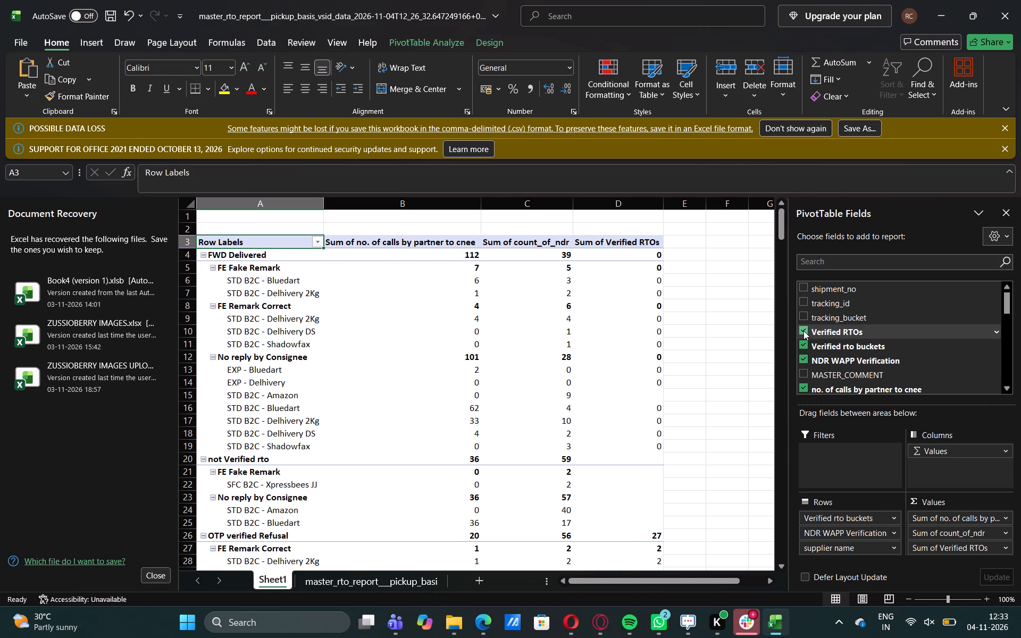
Remove Verified rto buckets from the PivotTable row fields.
left_click(804, 343)
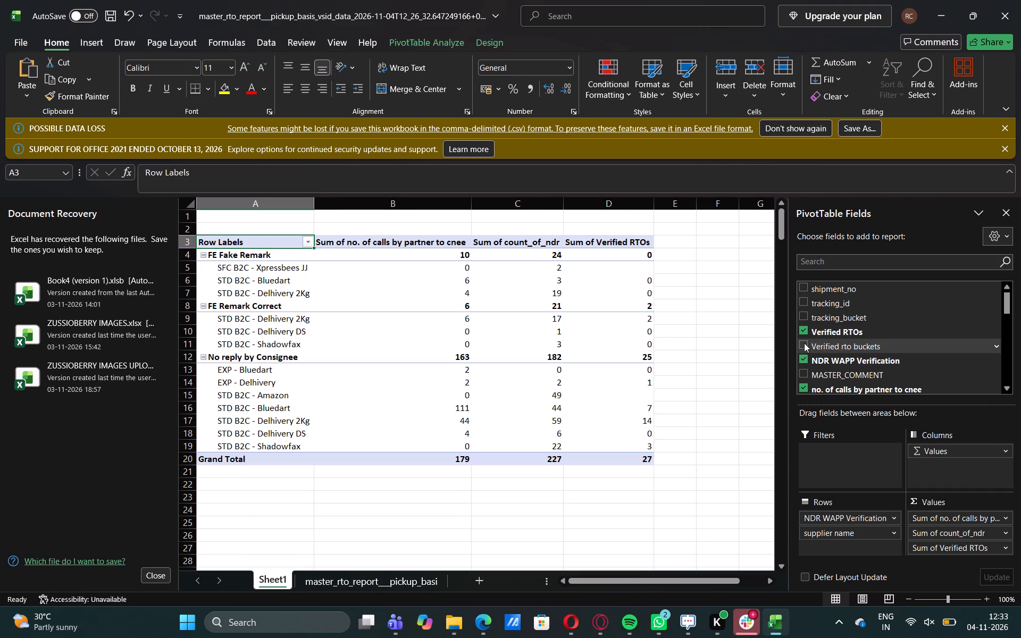
left_click(802, 343)
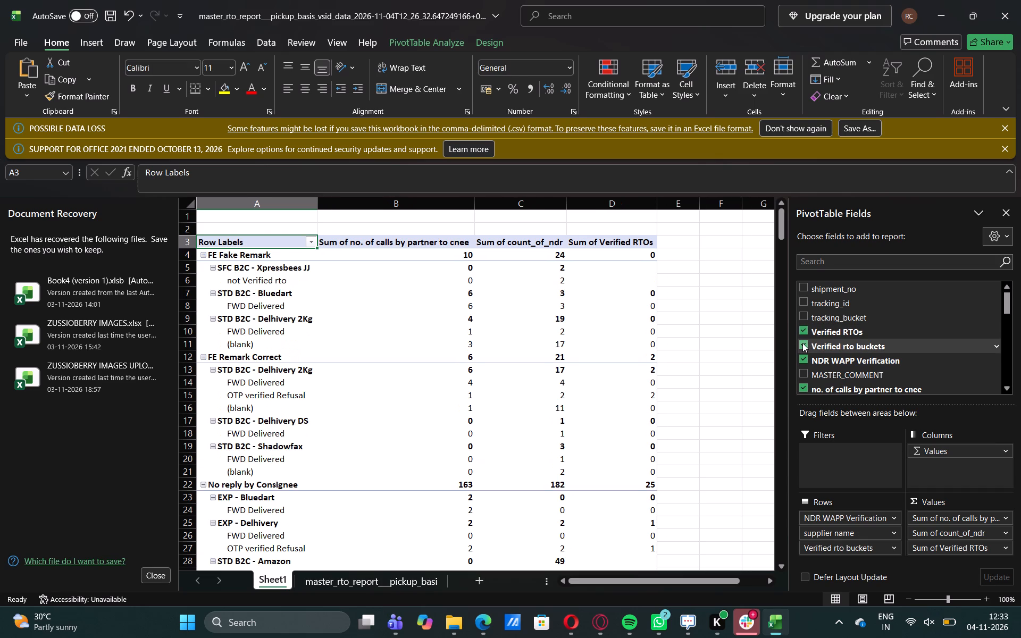
left_click(802, 343)
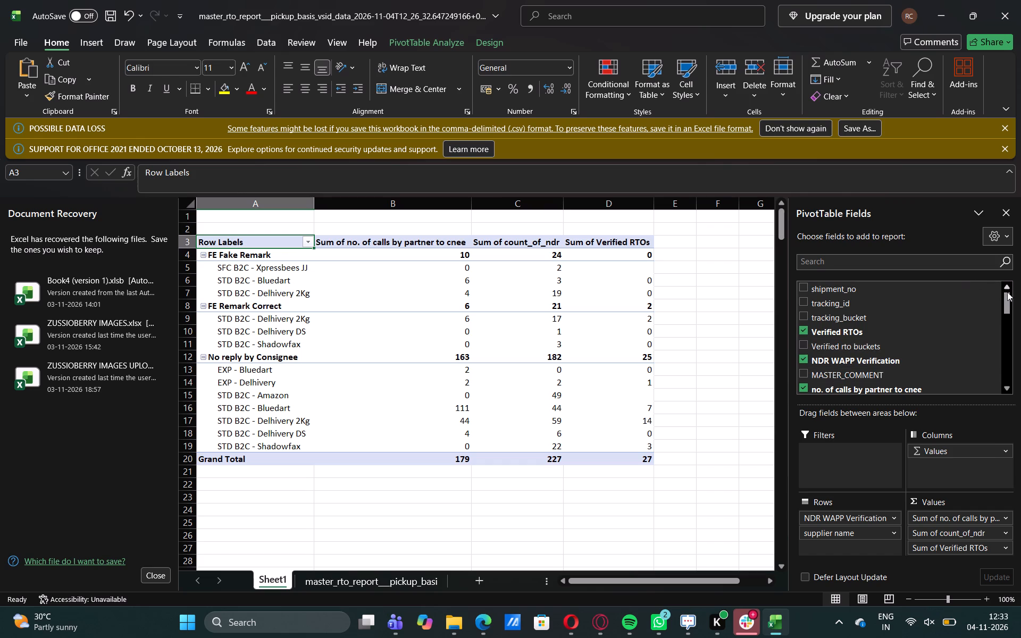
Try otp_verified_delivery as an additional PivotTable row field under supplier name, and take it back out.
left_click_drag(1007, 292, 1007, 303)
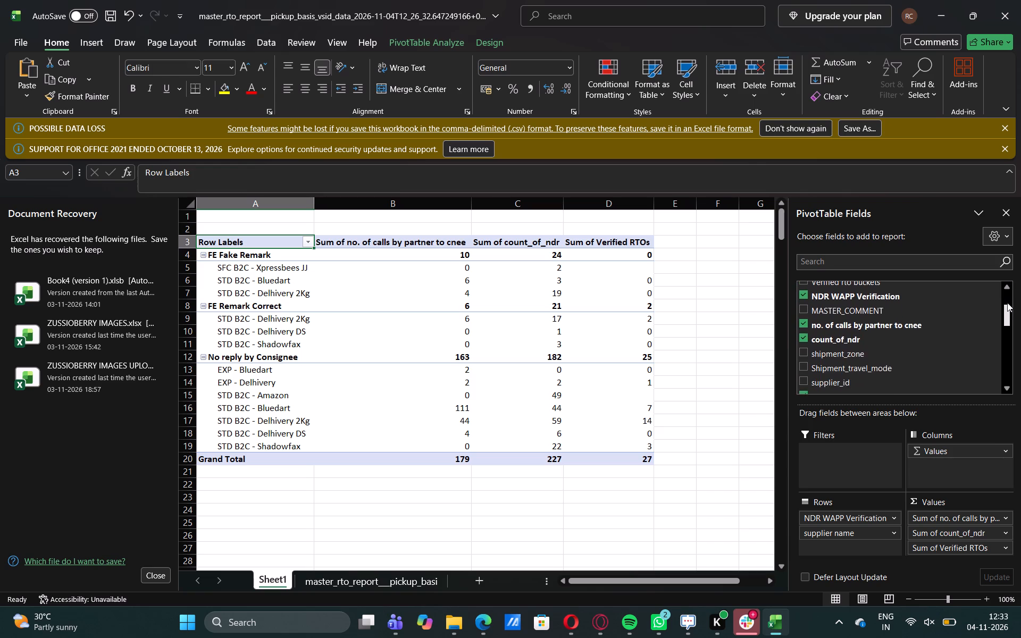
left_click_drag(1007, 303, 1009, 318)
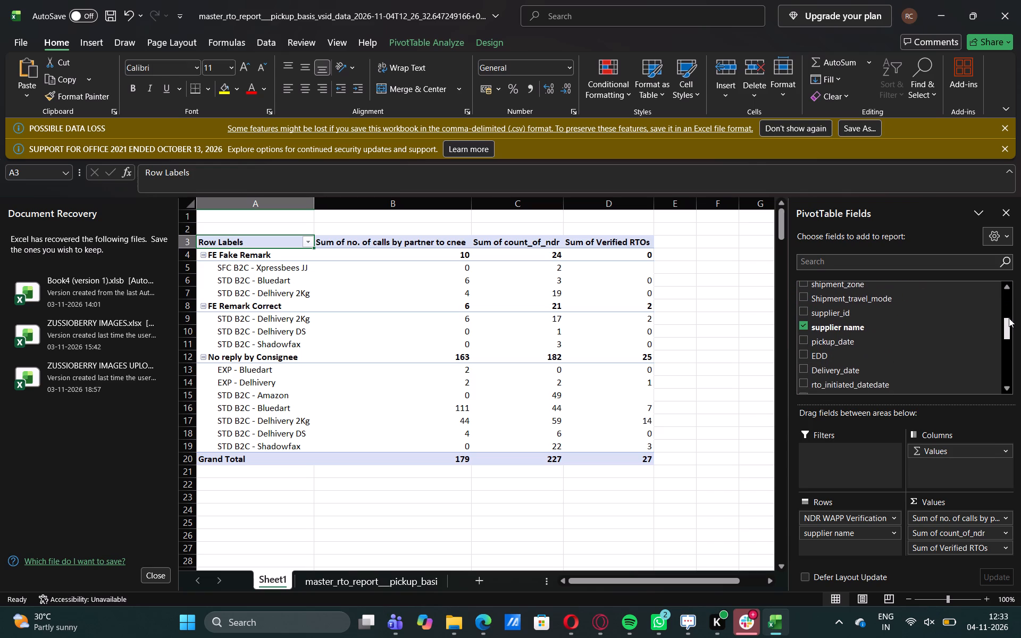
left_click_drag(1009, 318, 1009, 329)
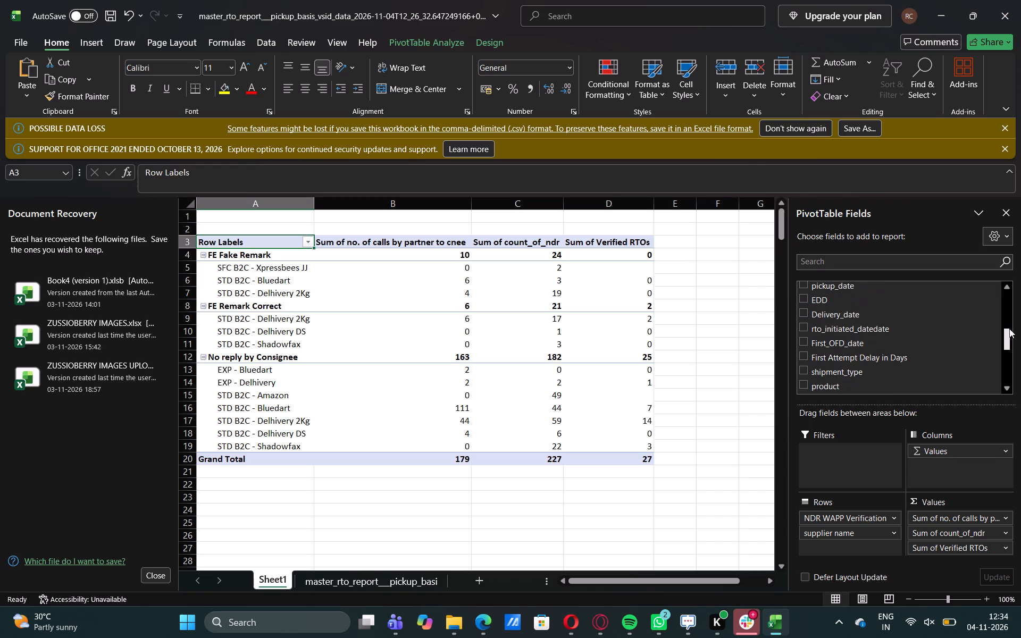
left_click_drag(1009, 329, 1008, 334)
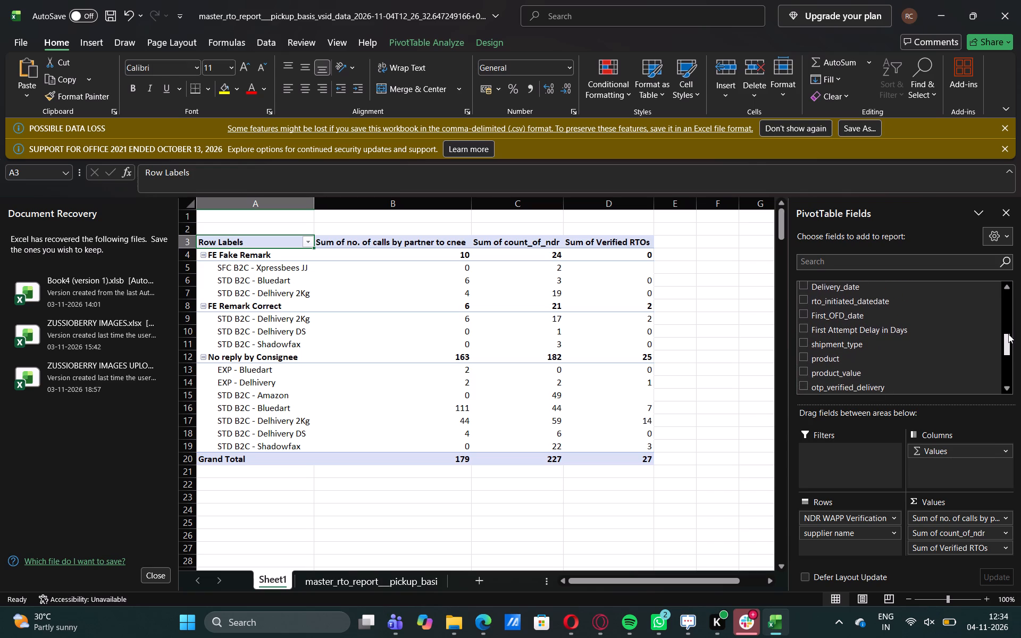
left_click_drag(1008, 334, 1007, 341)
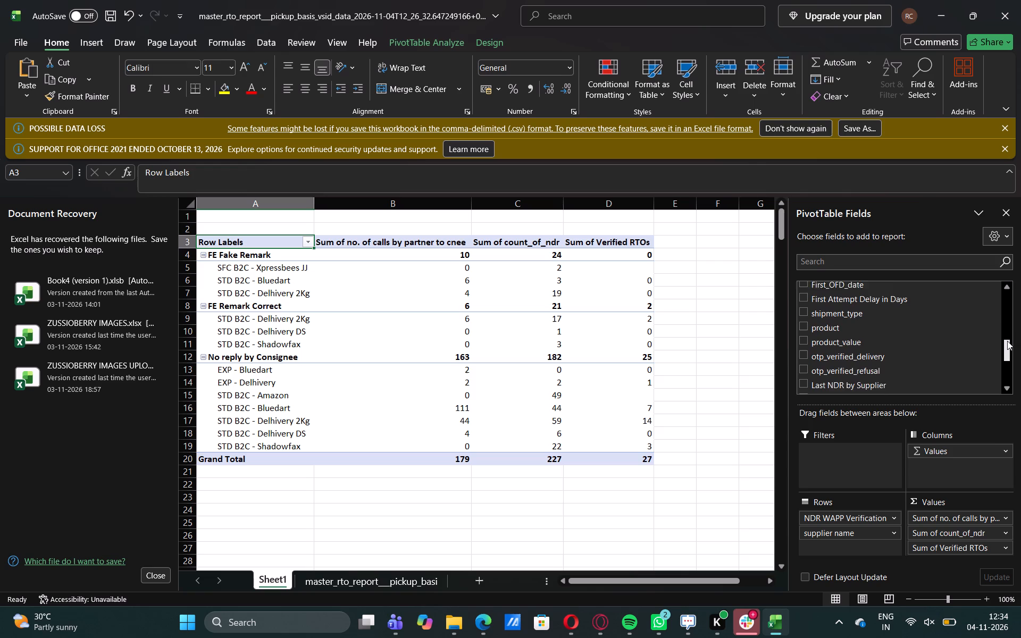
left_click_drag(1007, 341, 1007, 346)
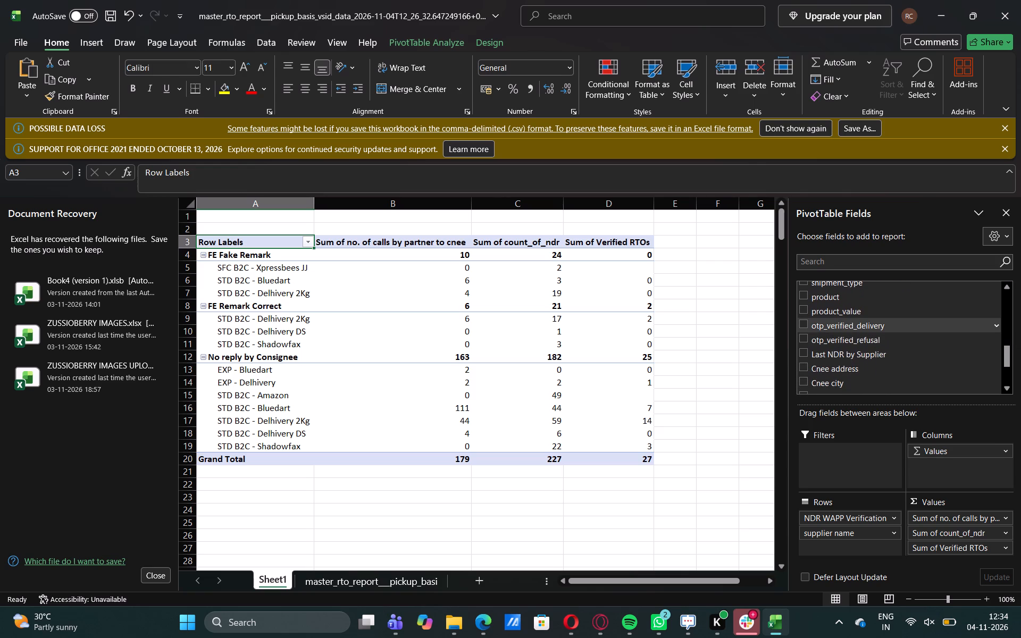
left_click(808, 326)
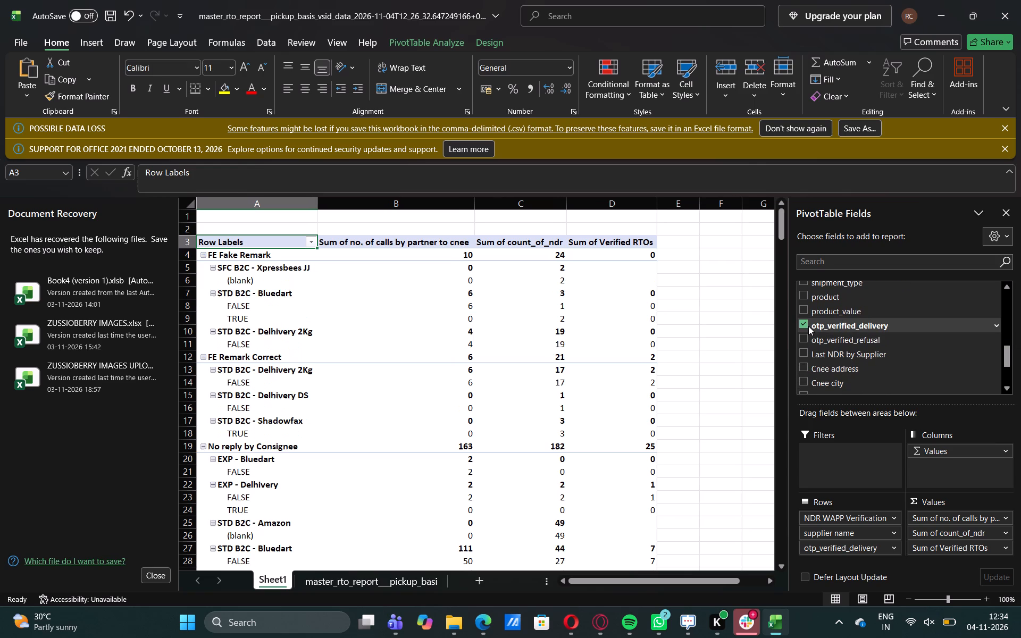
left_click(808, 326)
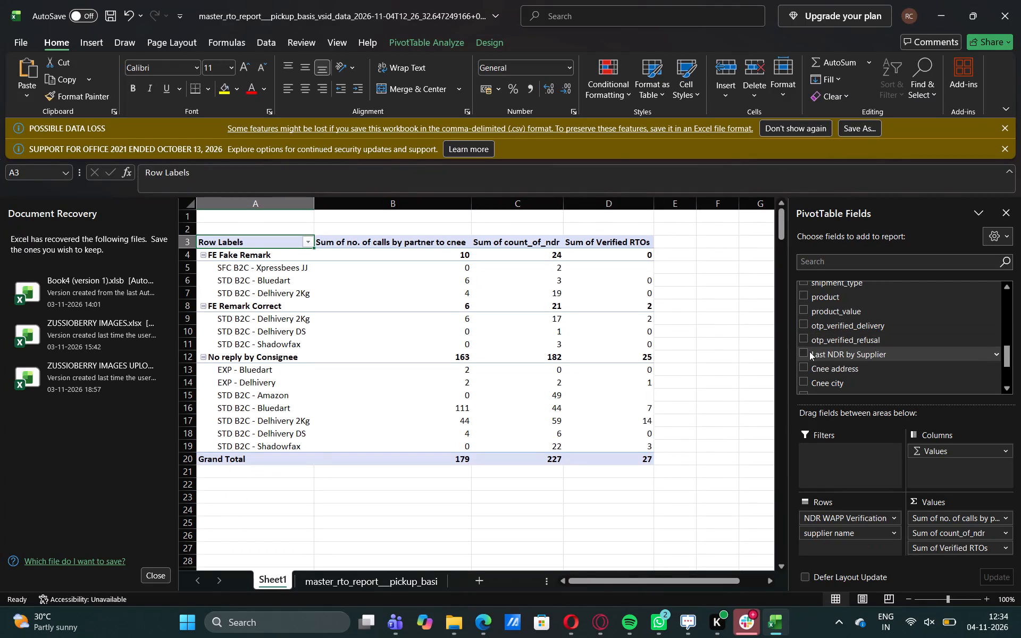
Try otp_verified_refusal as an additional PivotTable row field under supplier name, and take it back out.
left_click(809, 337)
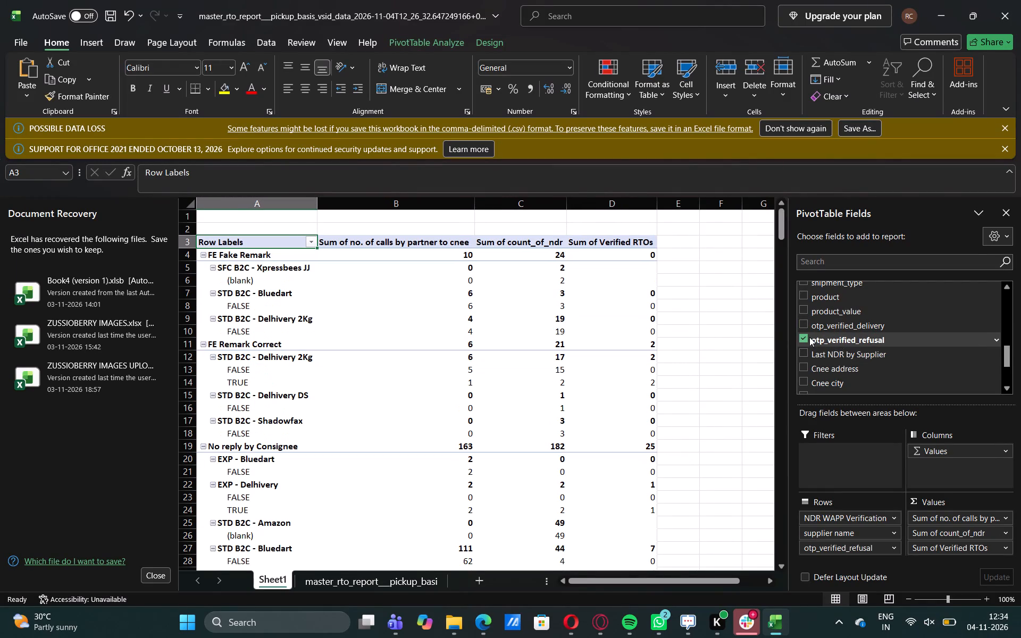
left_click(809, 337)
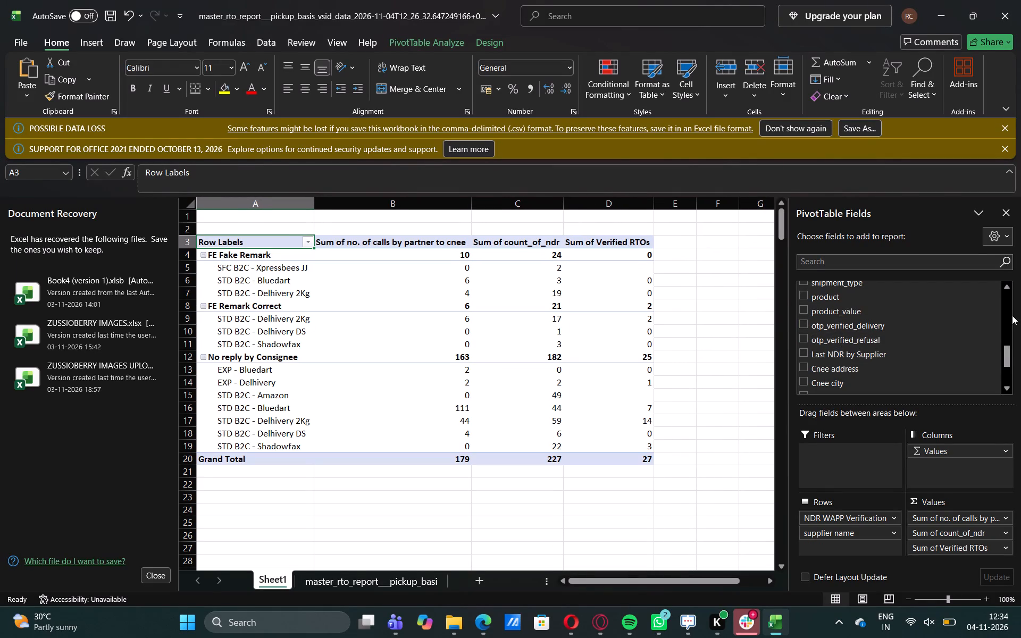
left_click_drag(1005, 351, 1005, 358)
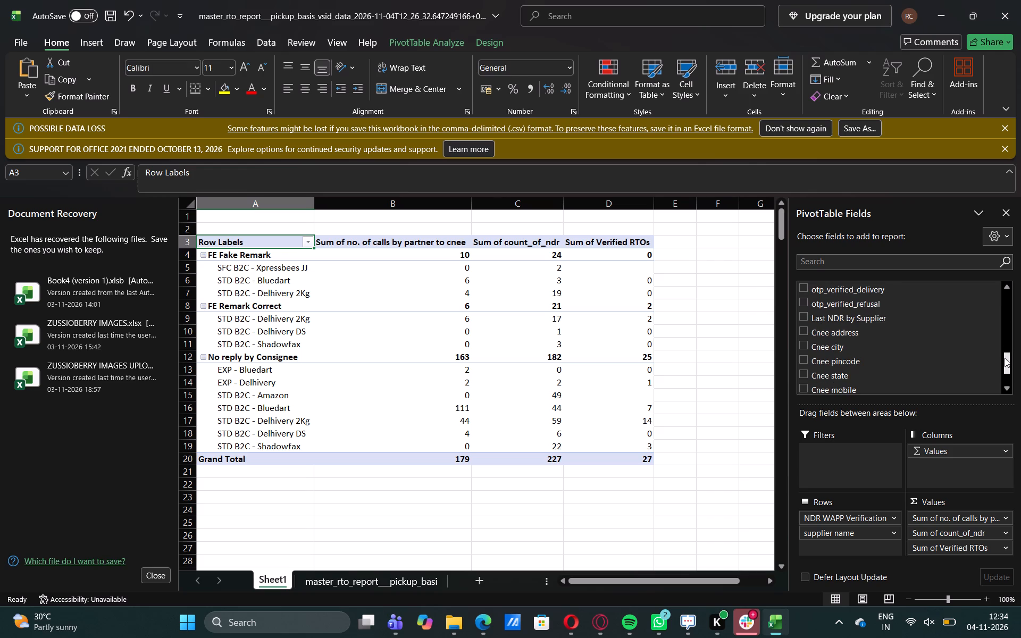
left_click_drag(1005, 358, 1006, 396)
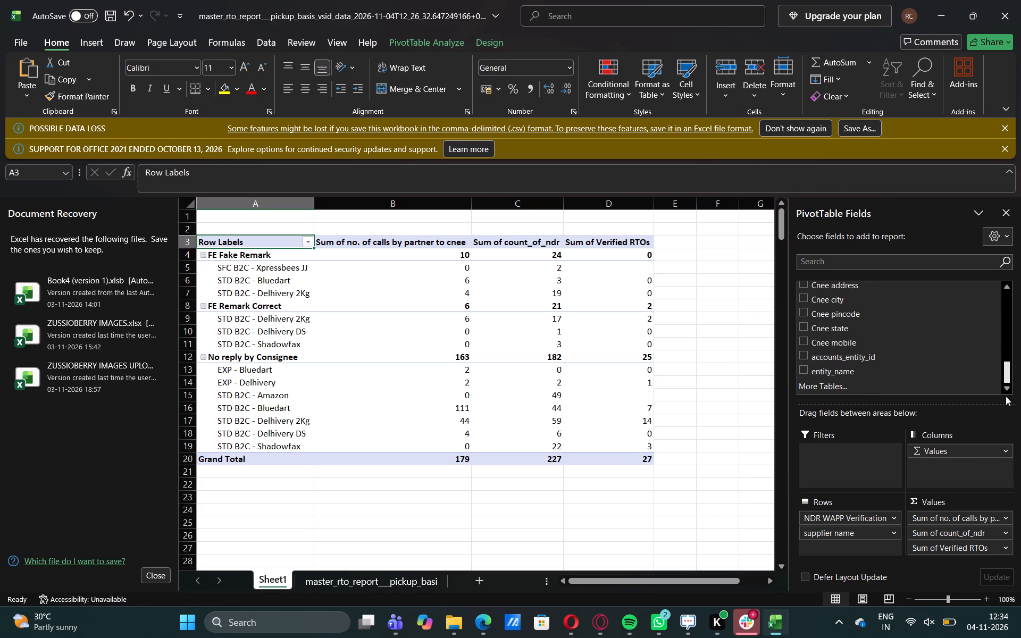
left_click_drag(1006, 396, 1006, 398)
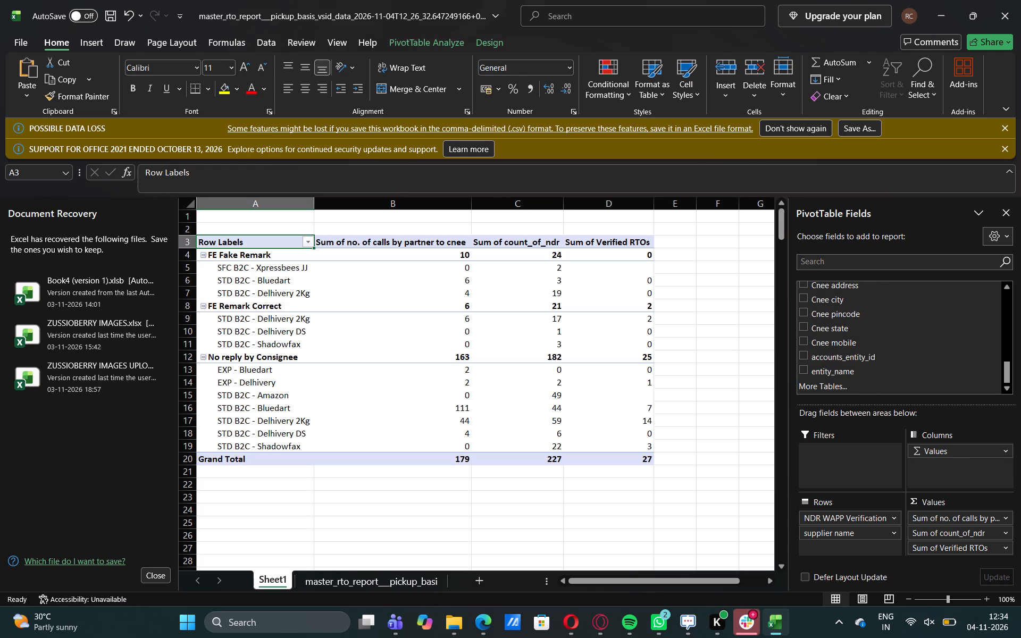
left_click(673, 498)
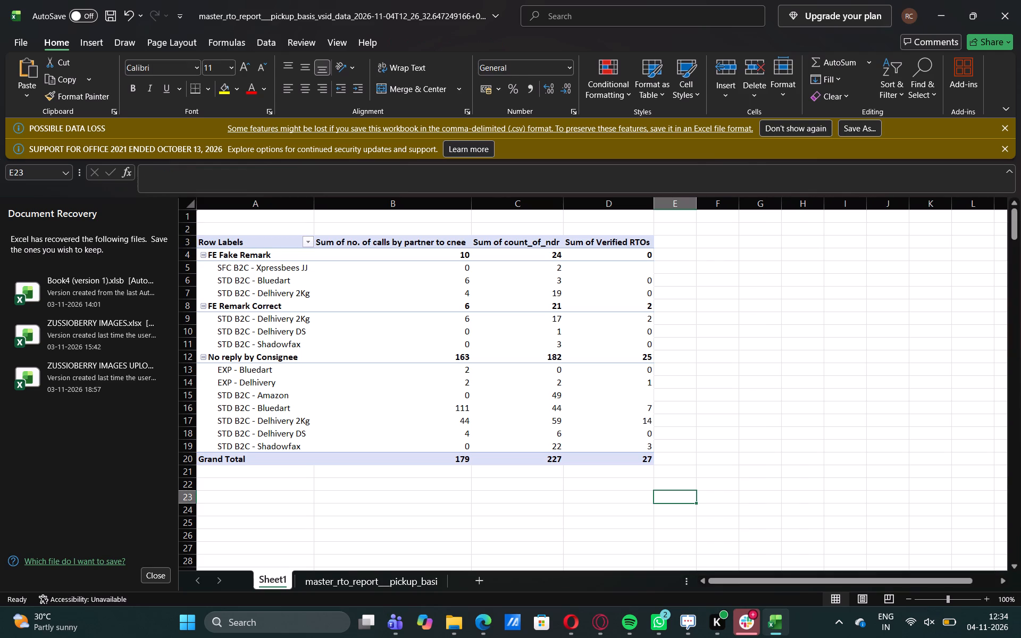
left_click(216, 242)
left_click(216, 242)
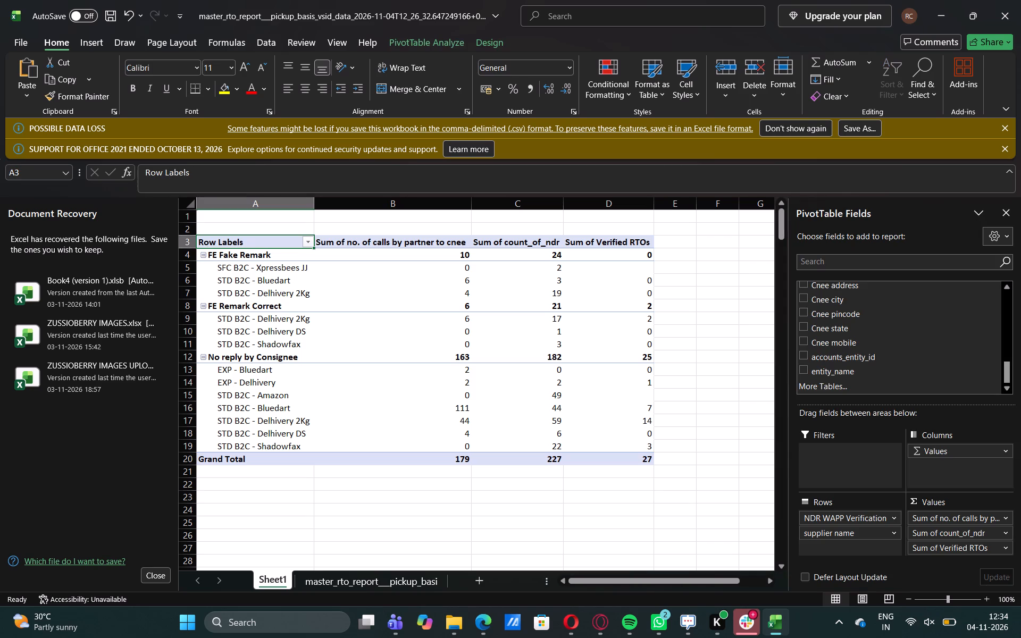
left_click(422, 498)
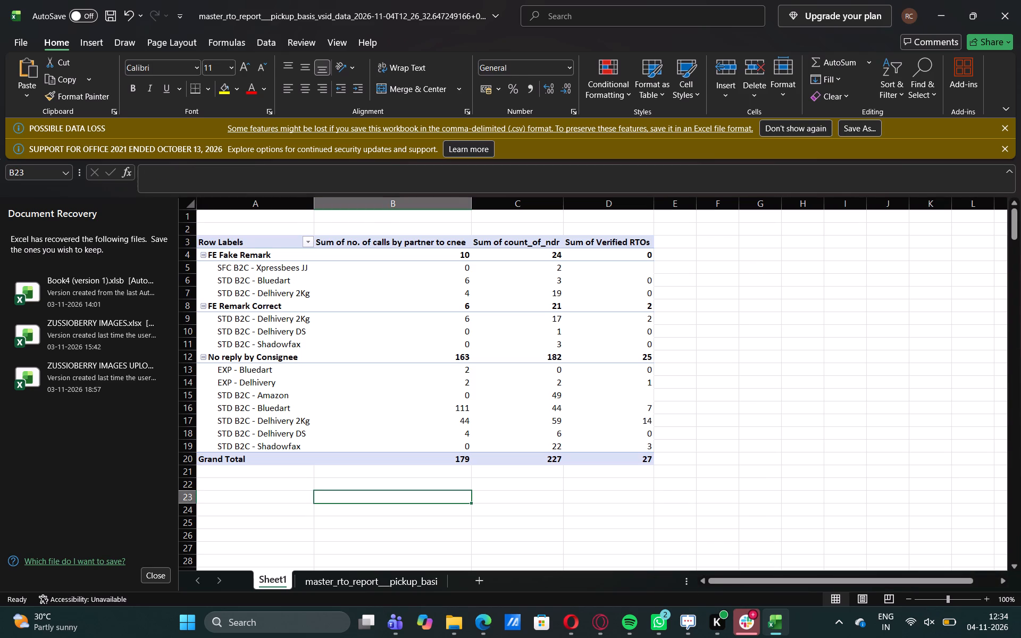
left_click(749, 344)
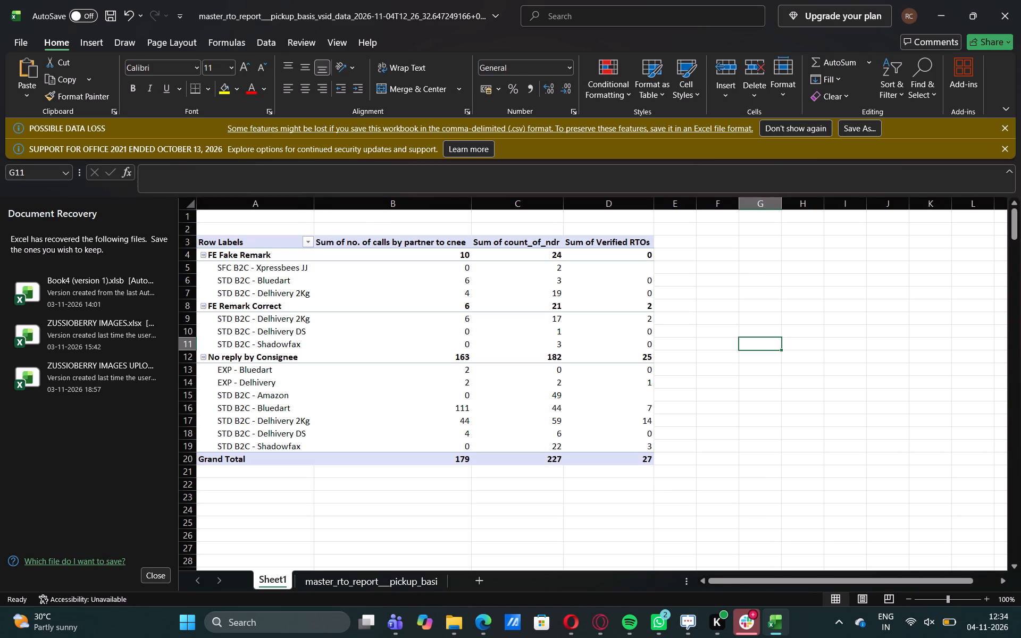
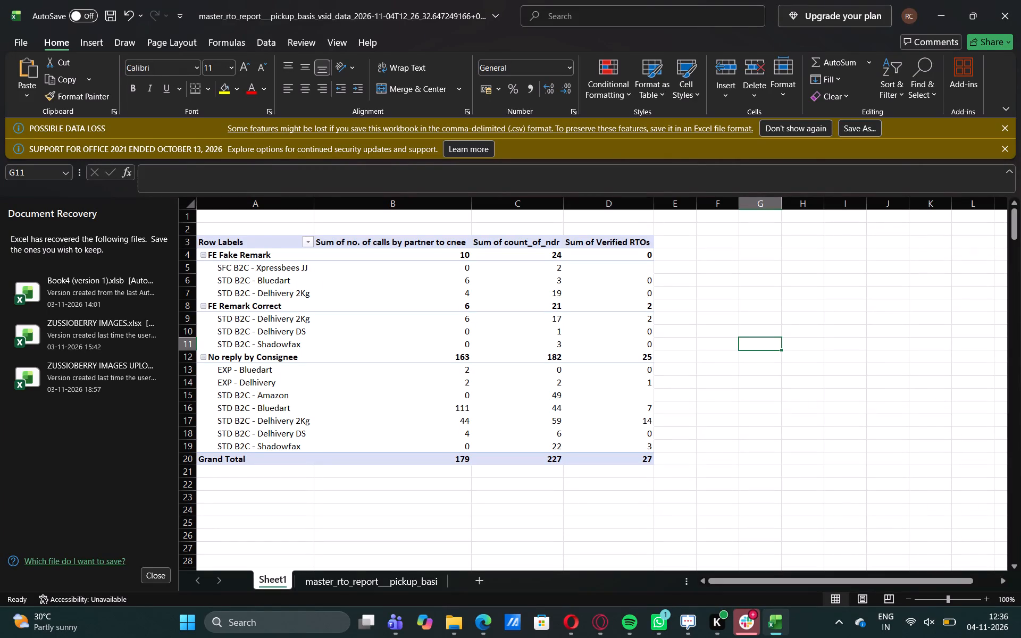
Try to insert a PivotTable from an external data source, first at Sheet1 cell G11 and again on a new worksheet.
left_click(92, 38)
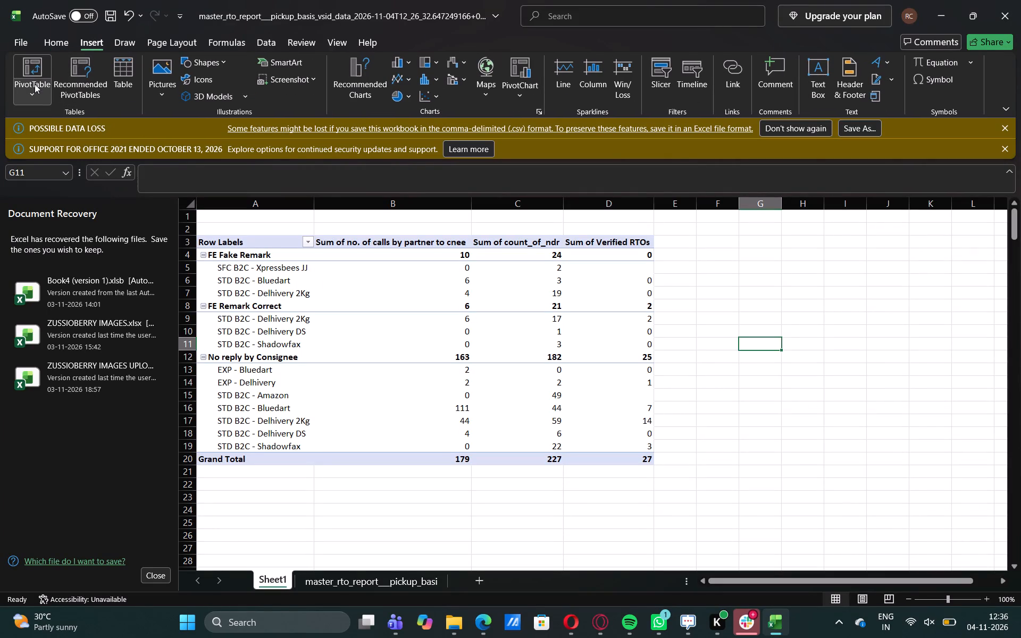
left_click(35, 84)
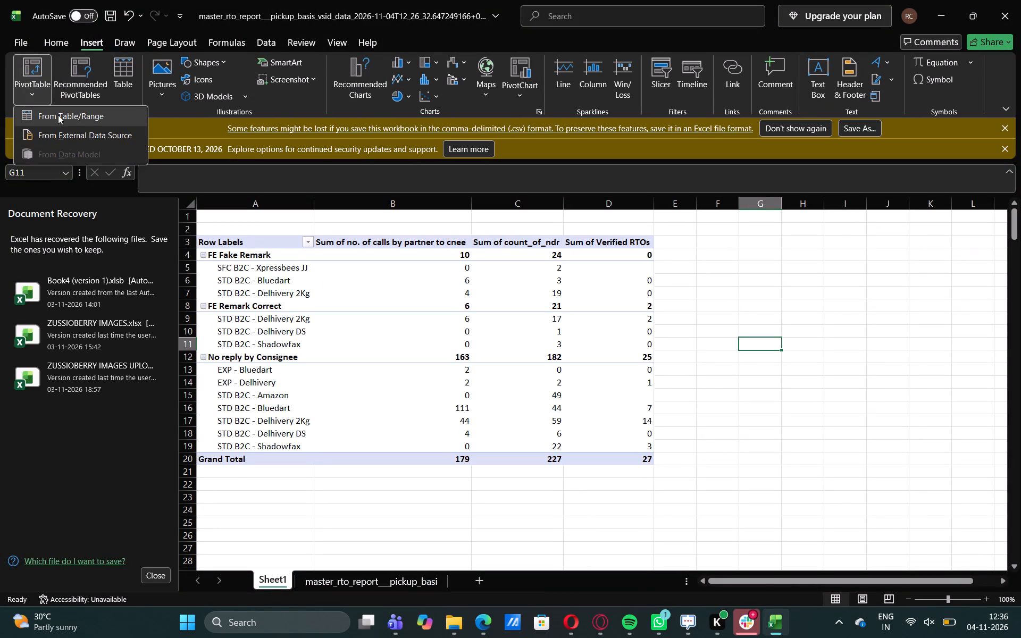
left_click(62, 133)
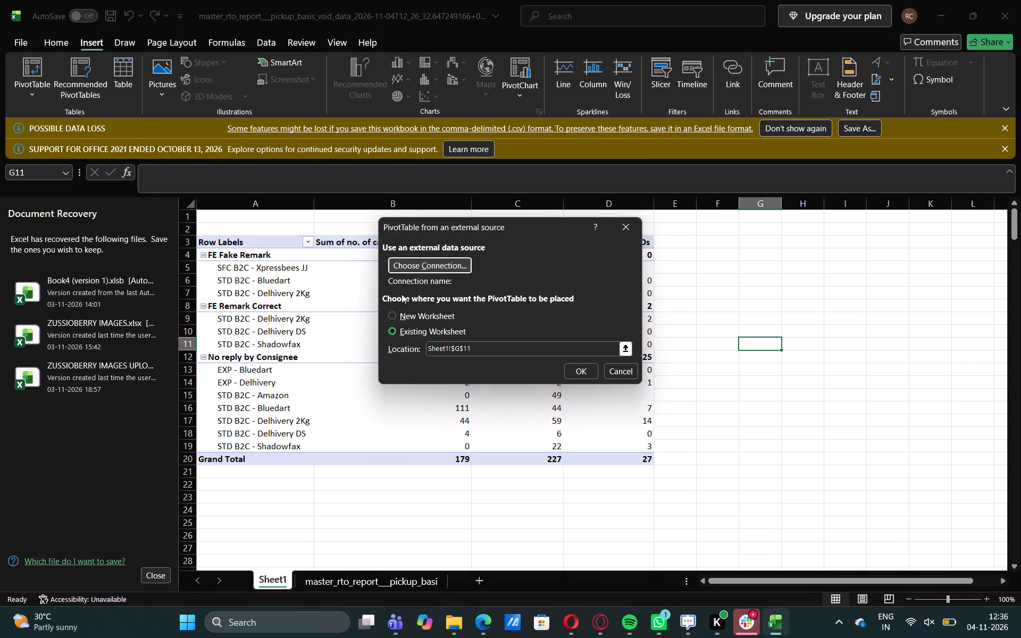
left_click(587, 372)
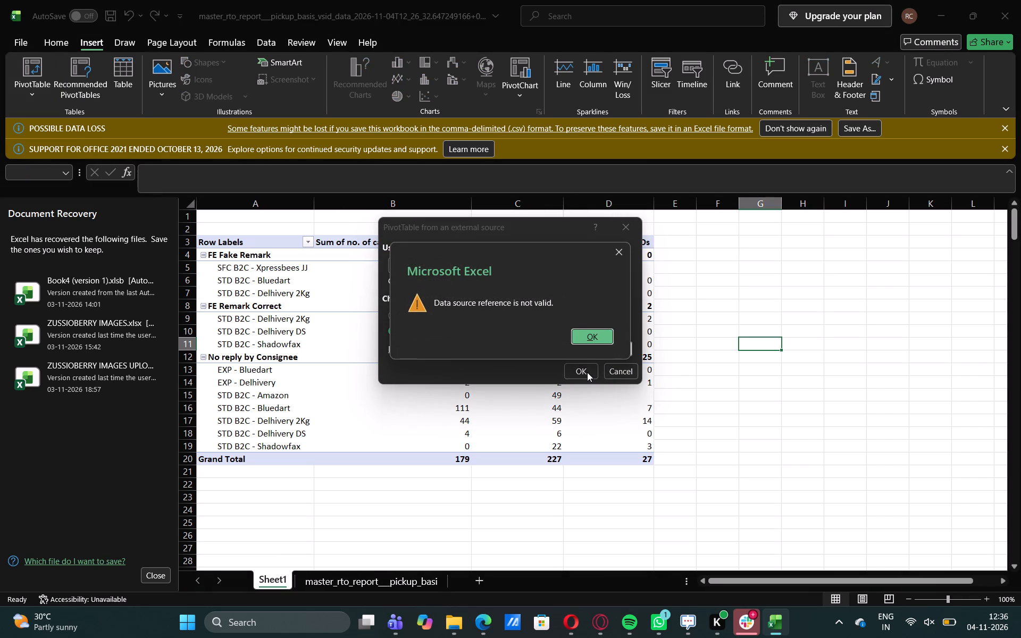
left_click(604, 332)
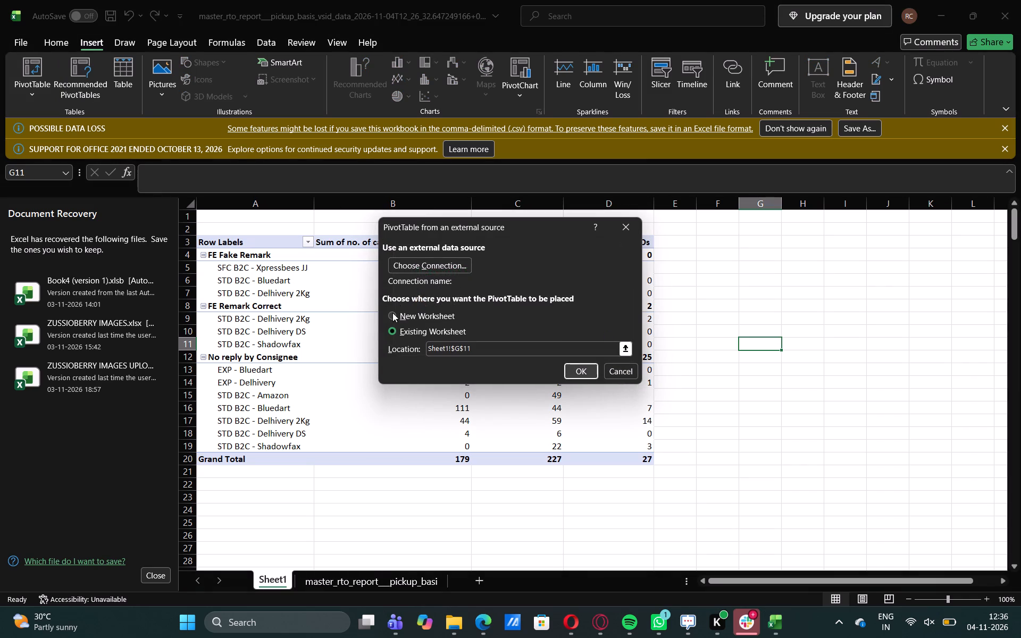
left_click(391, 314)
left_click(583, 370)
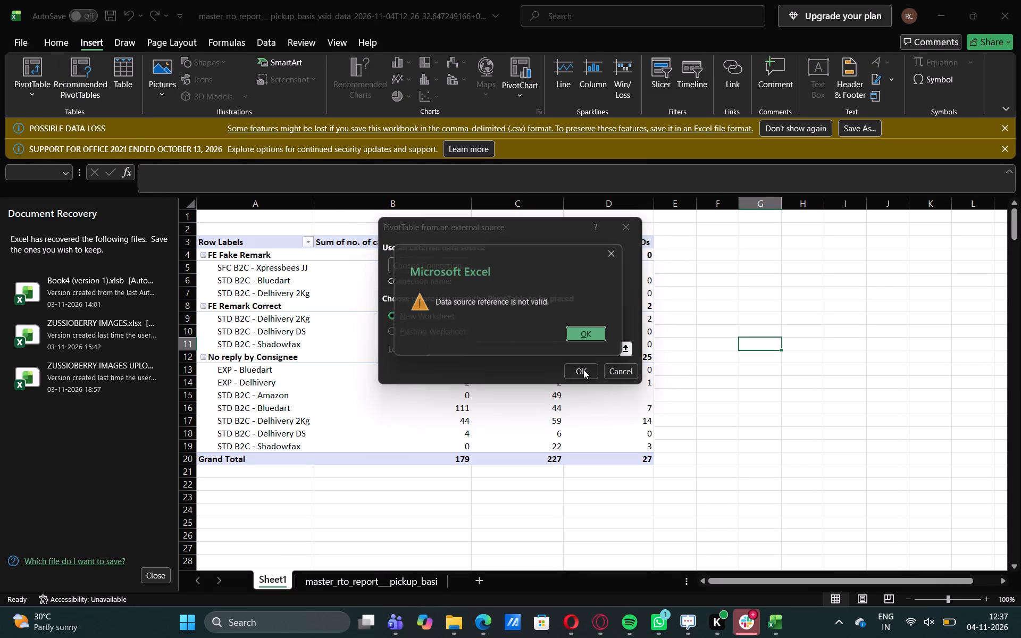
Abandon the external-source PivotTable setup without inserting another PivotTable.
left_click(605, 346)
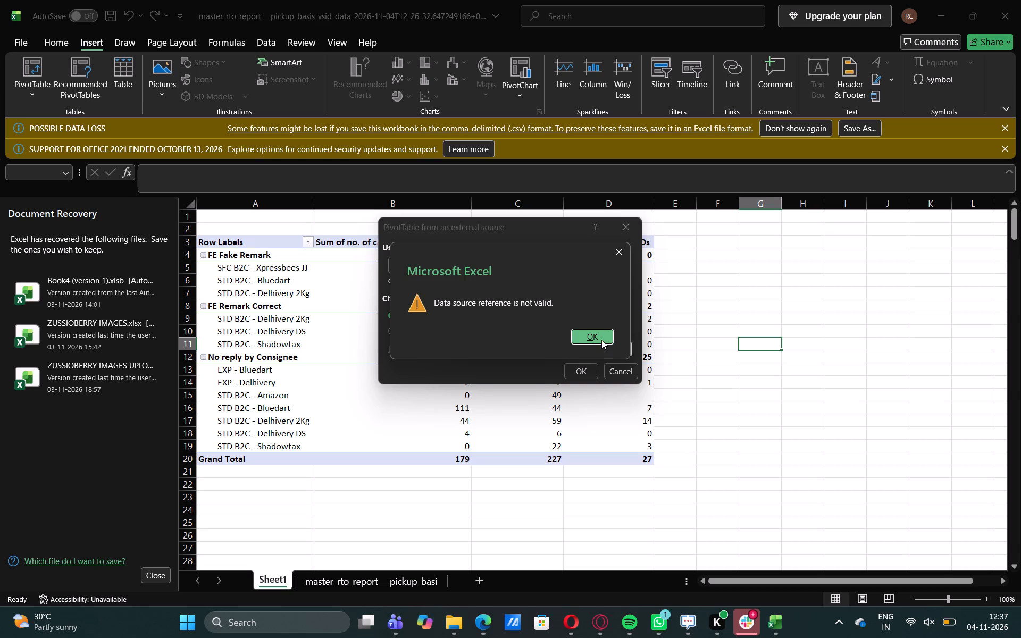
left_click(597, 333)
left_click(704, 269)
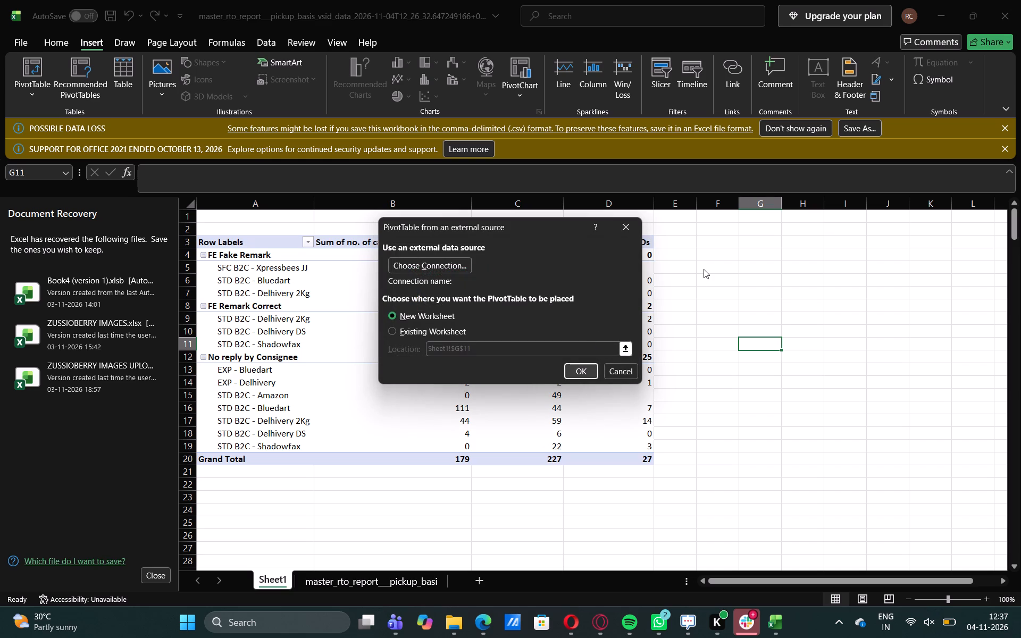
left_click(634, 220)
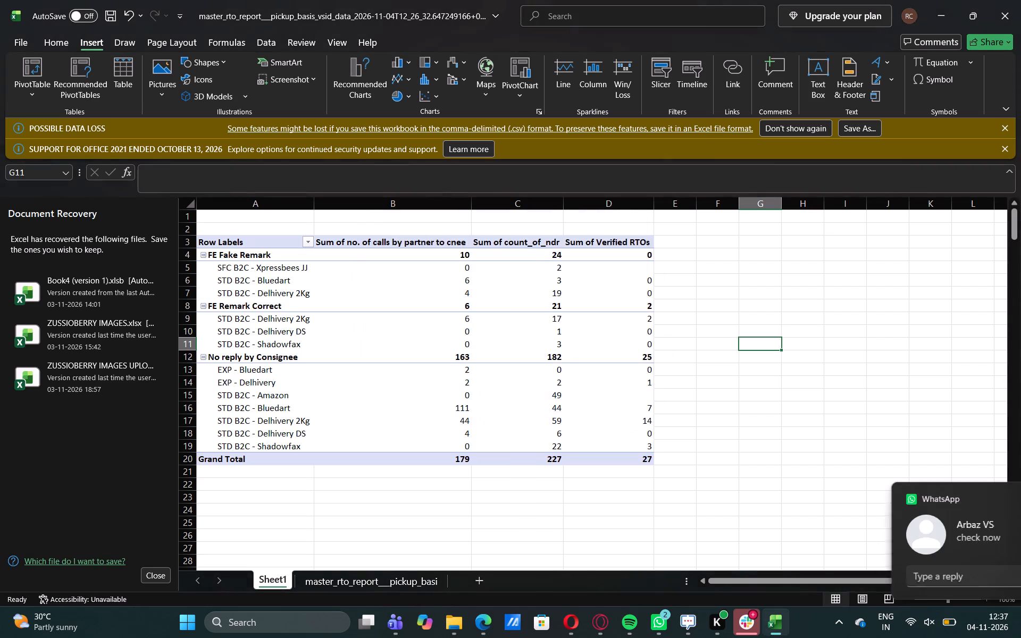
Switch to Edge and reload the Vamaship All Shipments page to check the latest shipment statuses.
left_click(927, 8)
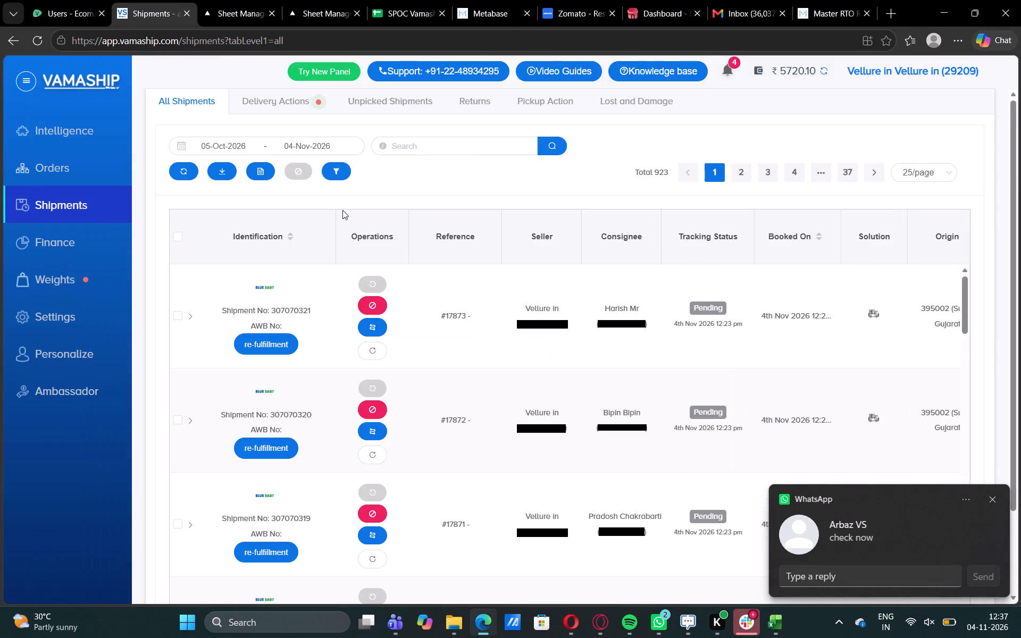
right_click(451, 167)
left_click(492, 207)
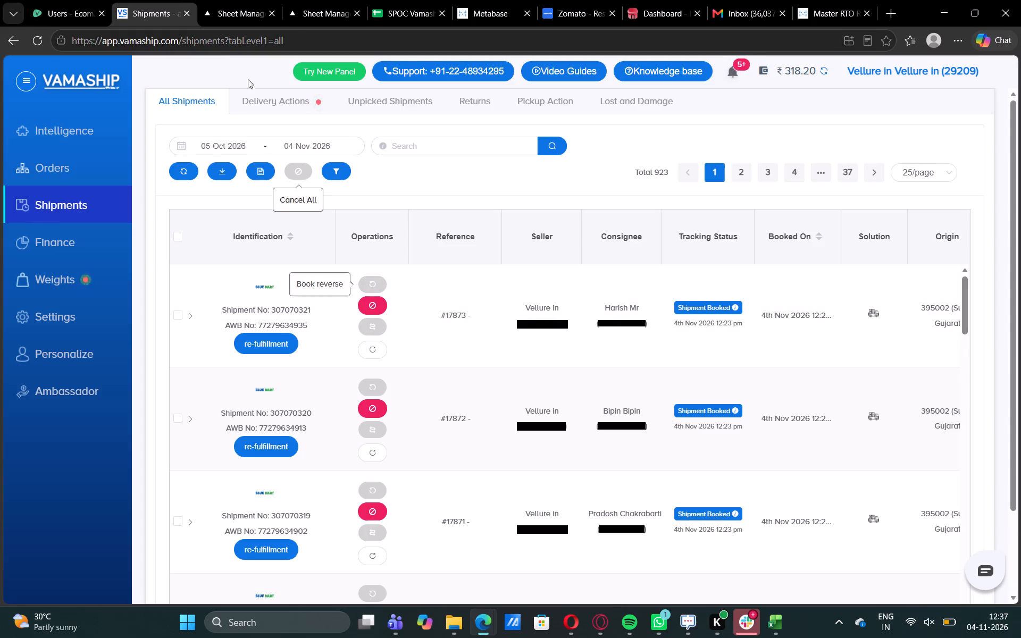
Open the Kalesh Bhandar escalations sheet in Sheet Manager.
left_click(237, 14)
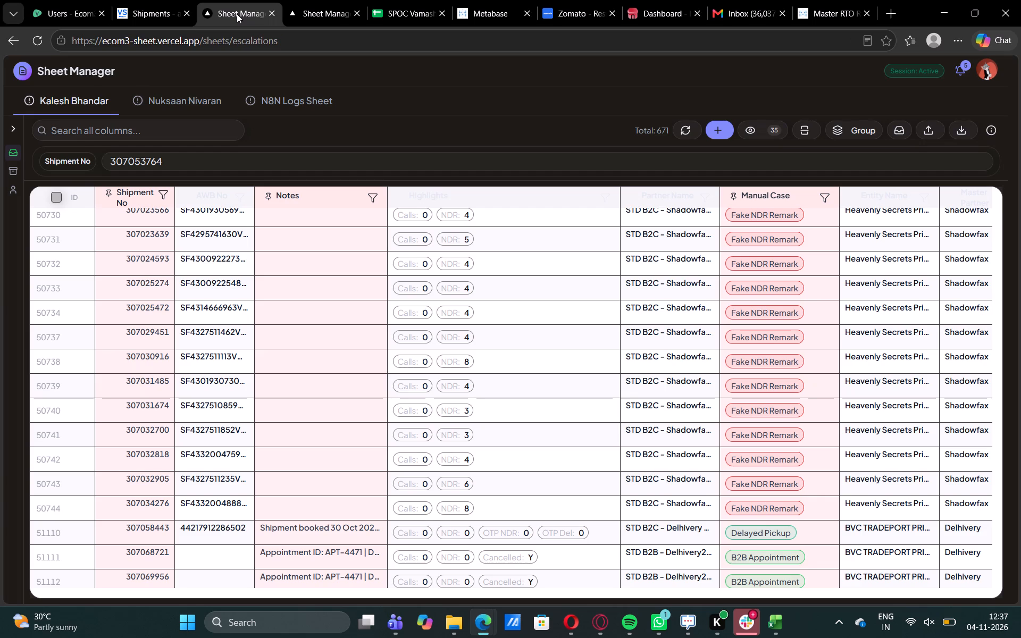
Switch to Edge to view the Metabase Master RTO Report - Pickup Basis-VSID Data, and return to the Excel workbook.
left_click(314, 0)
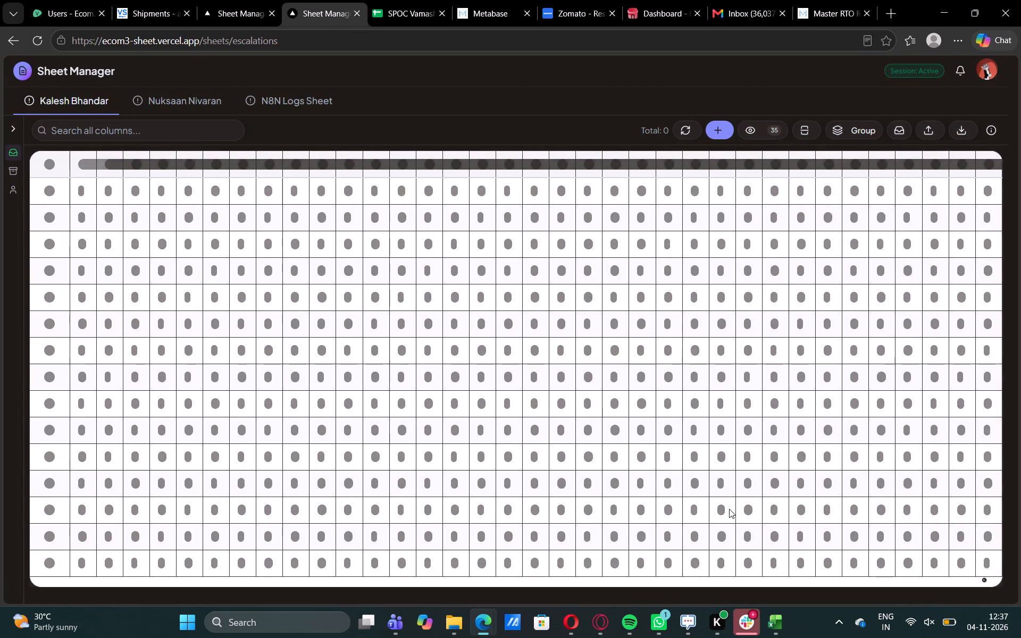
left_click(839, 1)
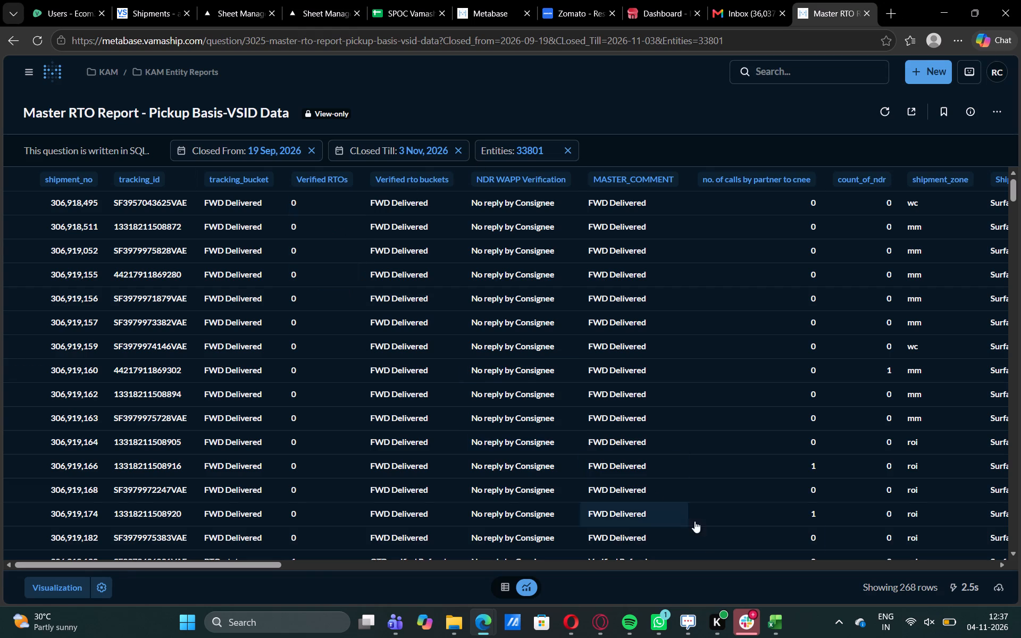
left_click(782, 566)
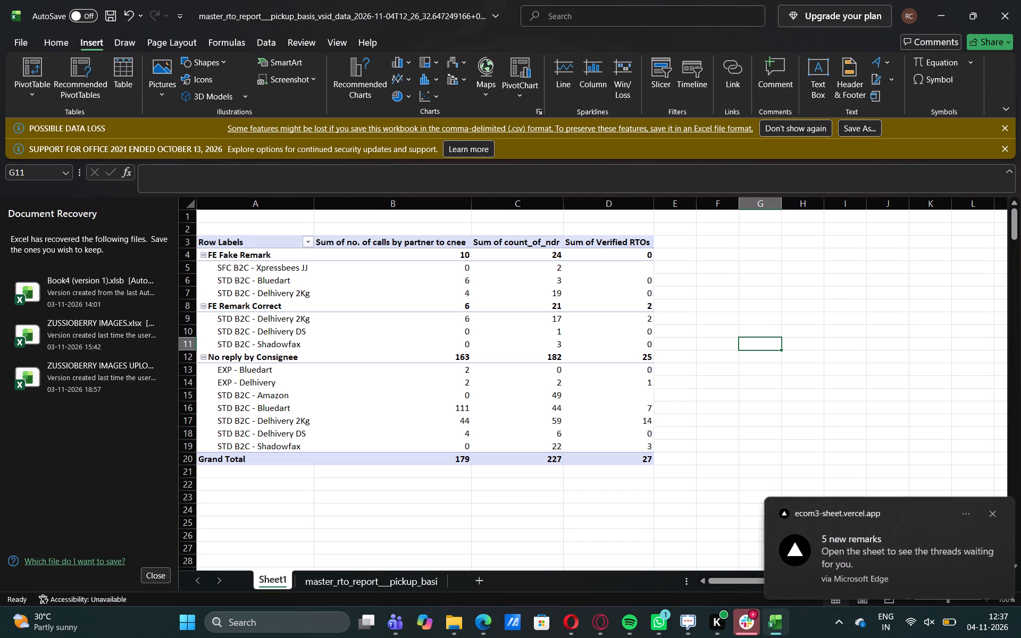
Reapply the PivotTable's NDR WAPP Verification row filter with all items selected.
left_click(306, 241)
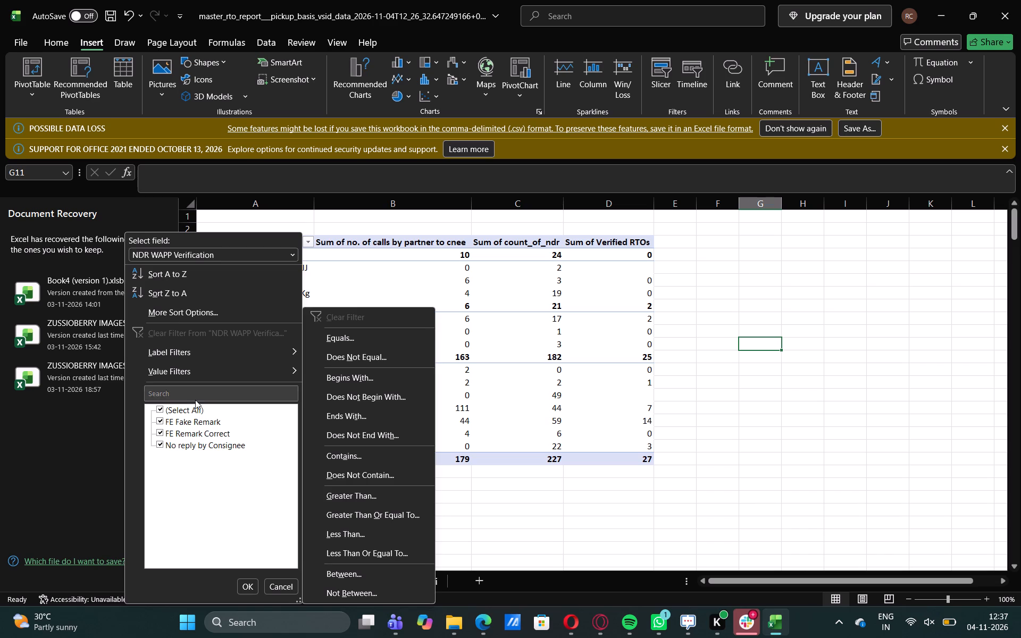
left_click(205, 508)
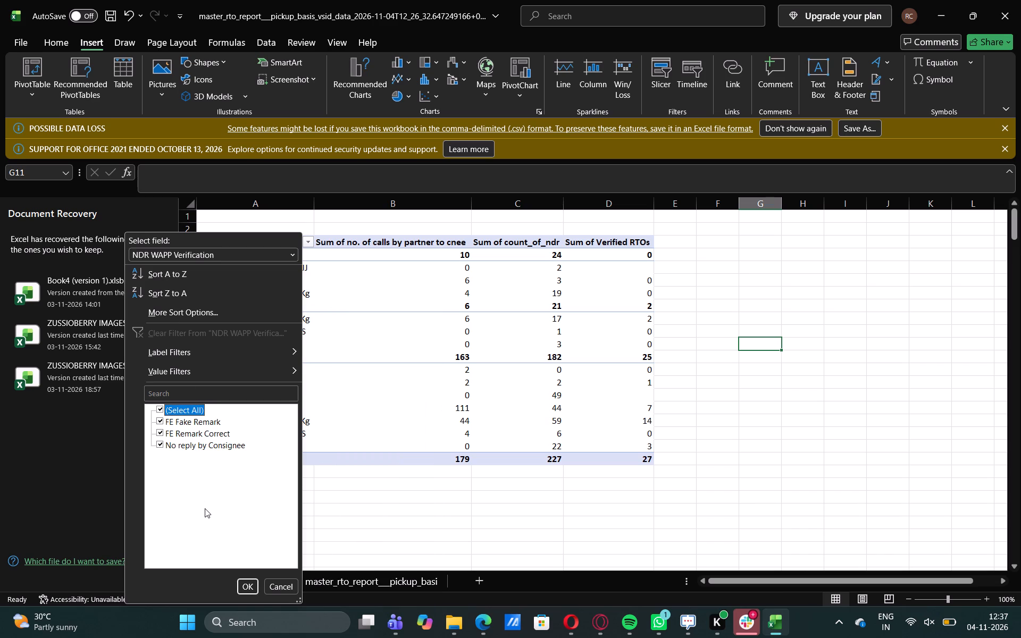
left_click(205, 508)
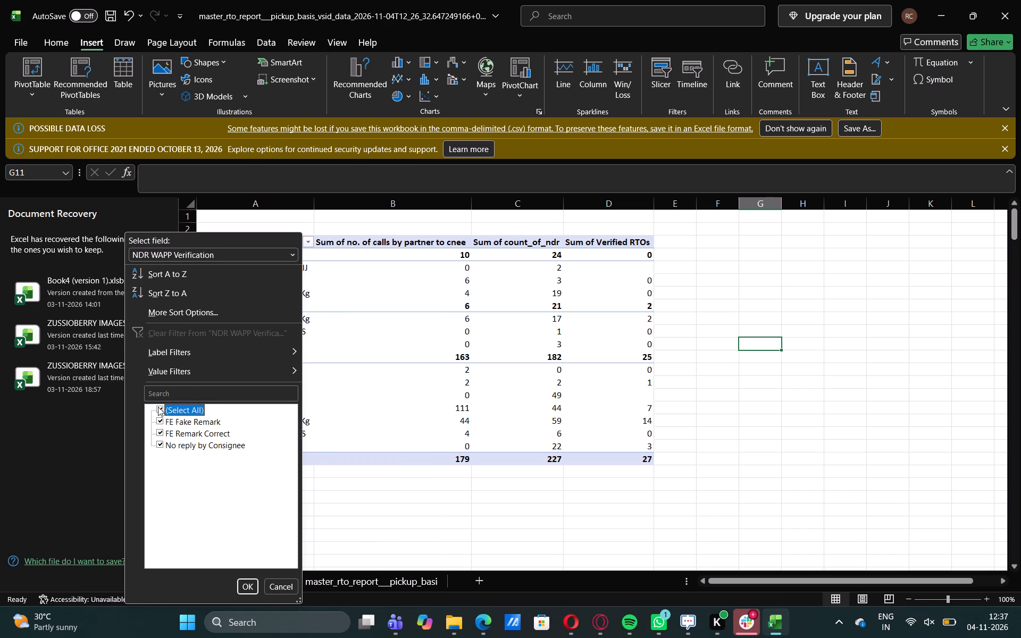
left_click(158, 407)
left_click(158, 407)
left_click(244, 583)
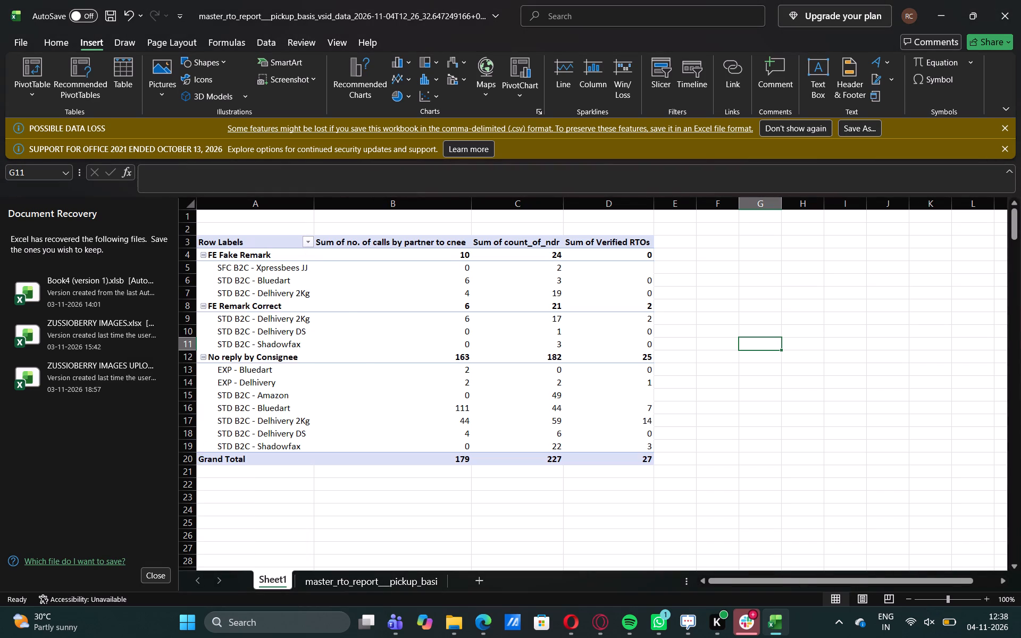
Open the master_rto_report__pickup_basi sheet holding the PivotTable's source data.
left_click(354, 583)
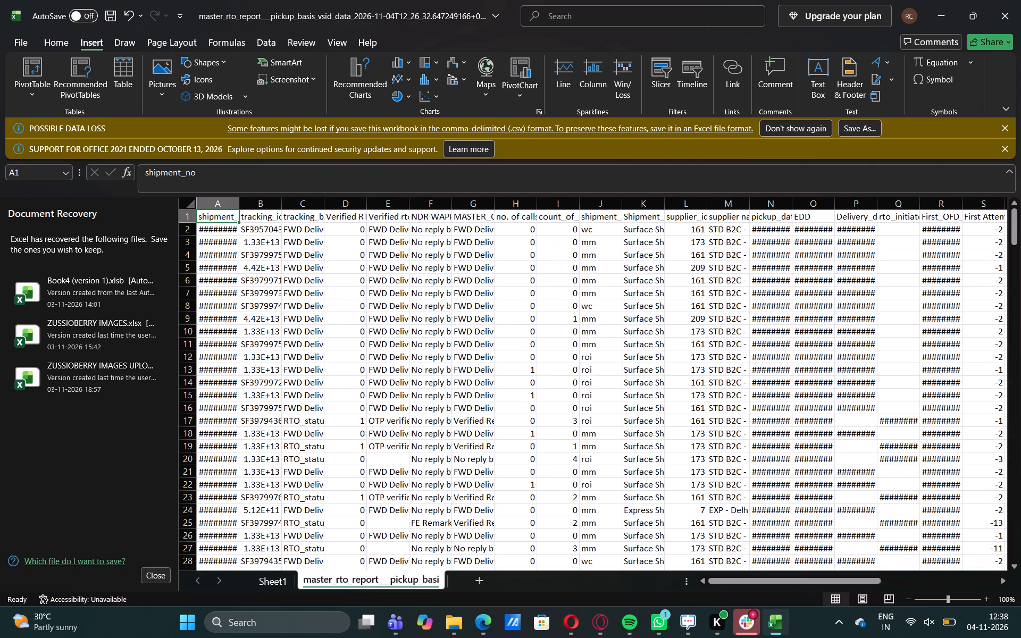
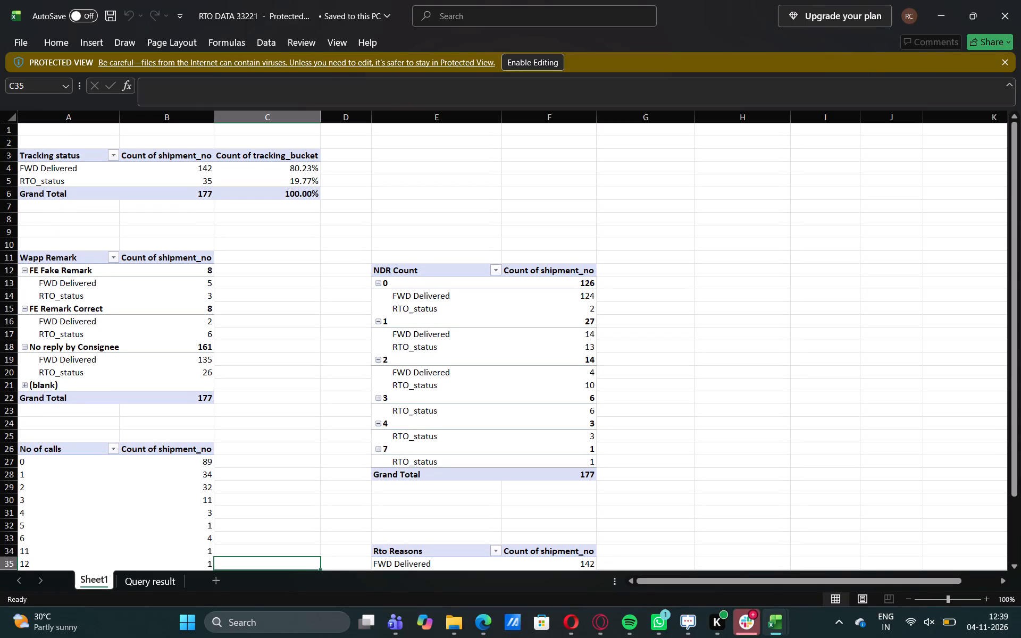
View the Query result source data in the RTO DATA 33221 workbook and return to its Sheet1 summaries.
left_click(146, 578)
left_click(247, 501)
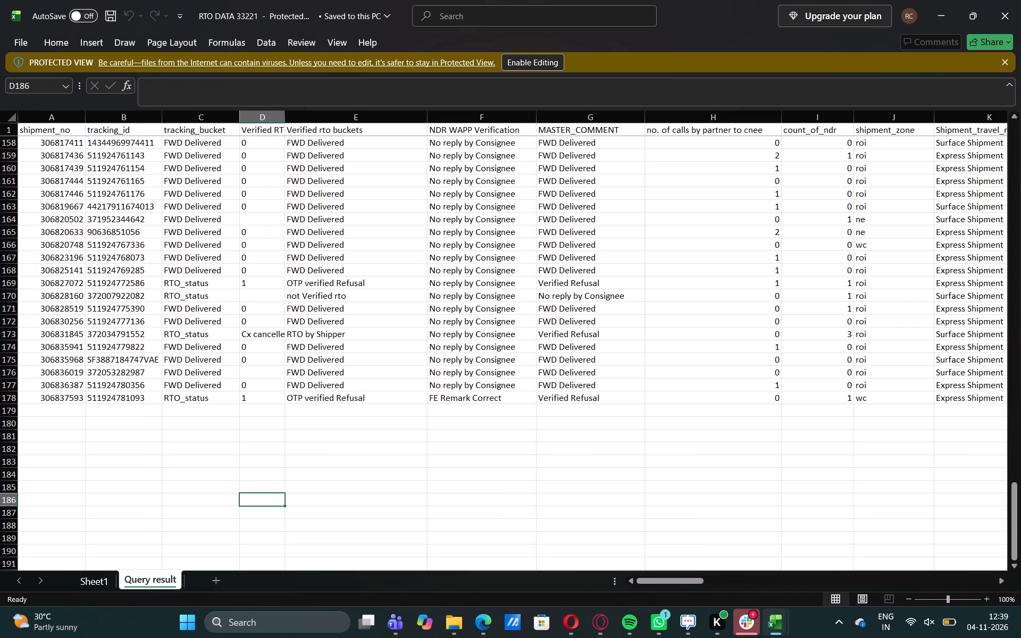
left_click(101, 583)
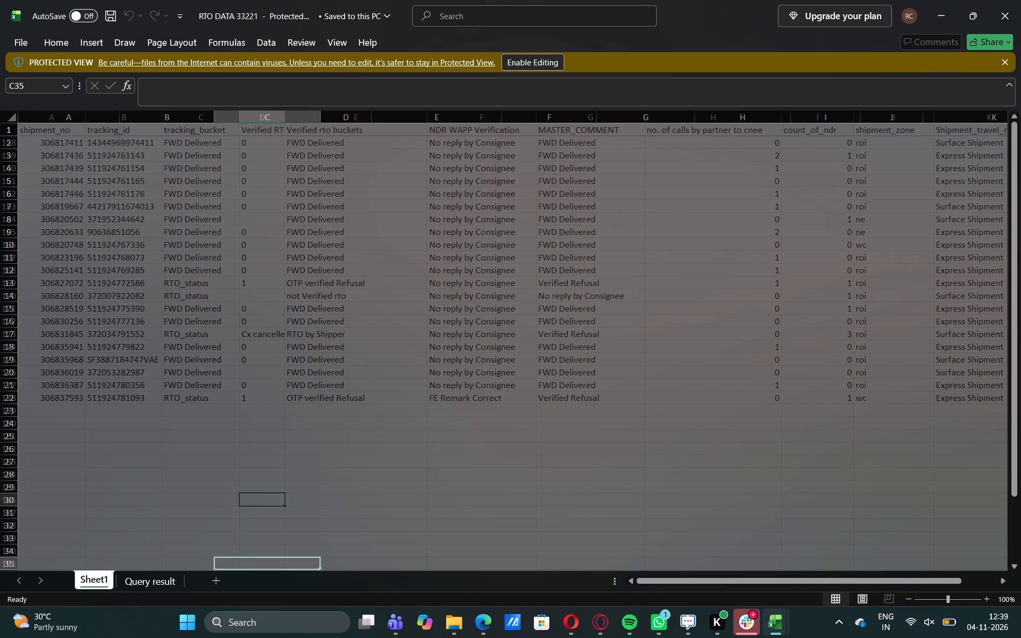
Enable editing in the RTO DATA 33221 workbook so its PivotTable filters can be opened.
left_click(113, 157)
left_click(113, 157)
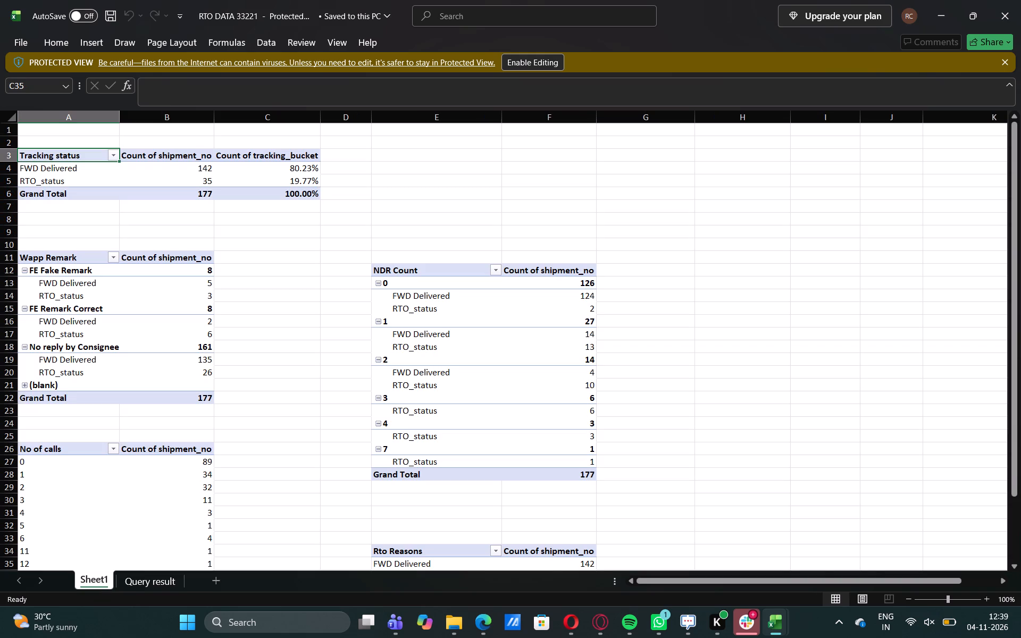
left_click(115, 153)
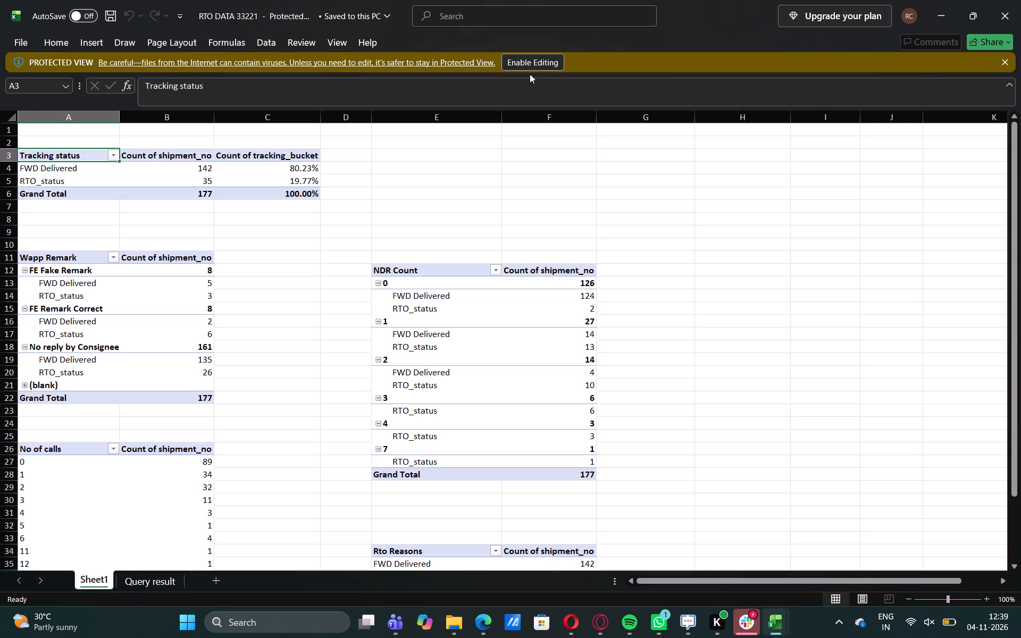
left_click(528, 62)
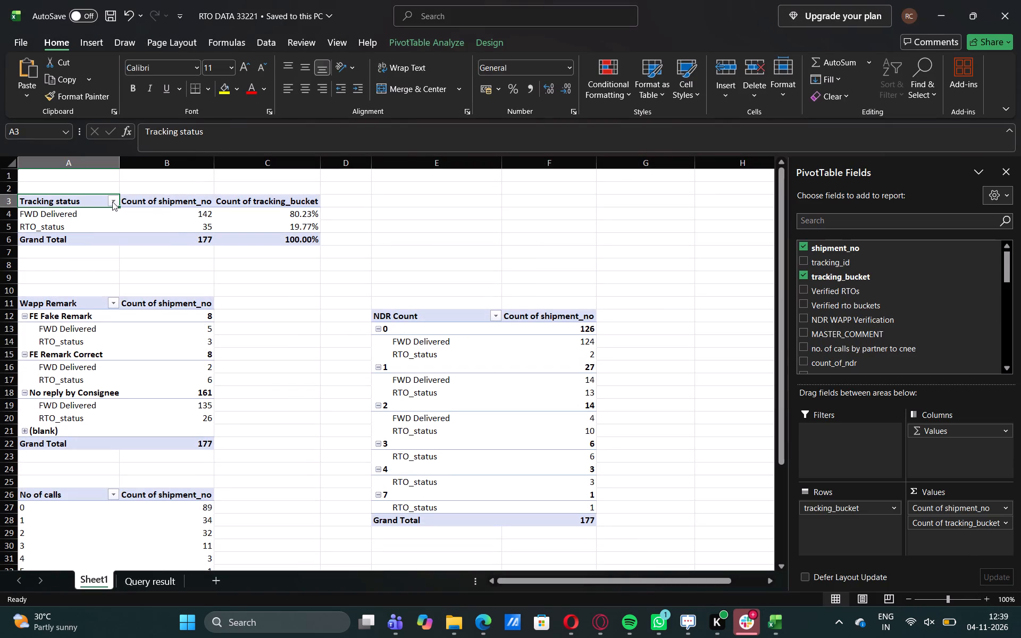
Examine the filter items of the Tracking status, Wapp Remark and NDR Count PivotTables without changing them.
left_click(564, 227)
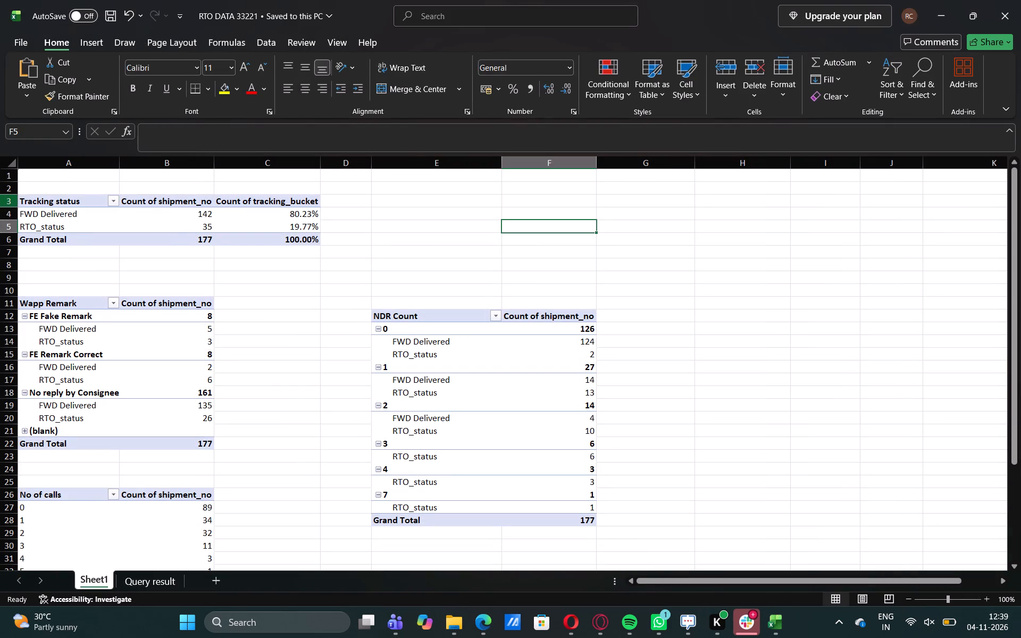
left_click(115, 199)
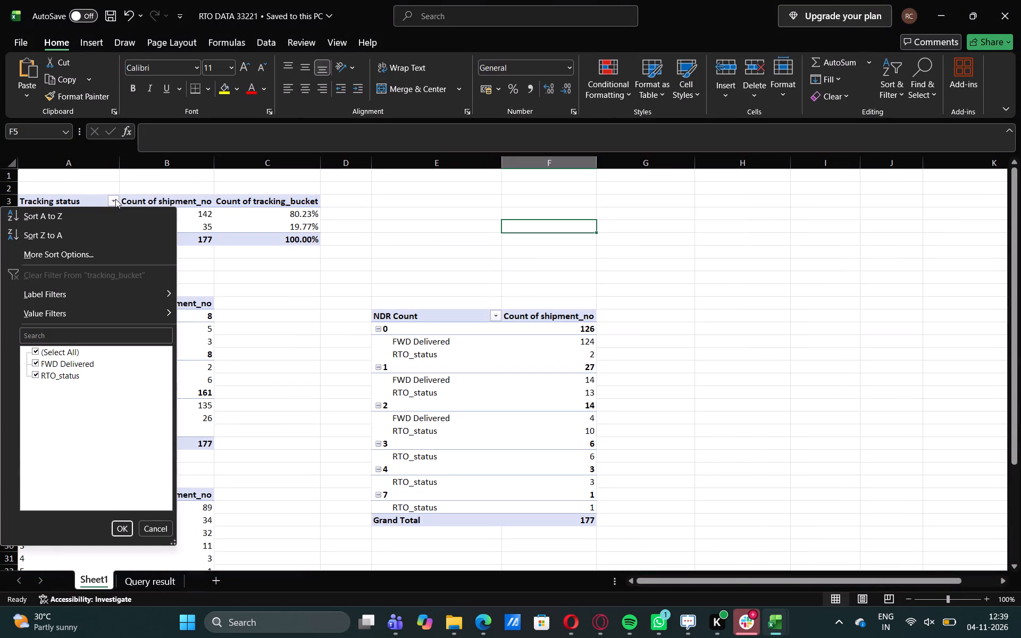
left_click(115, 199)
left_click(115, 199)
left_click(280, 291)
left_click(112, 300)
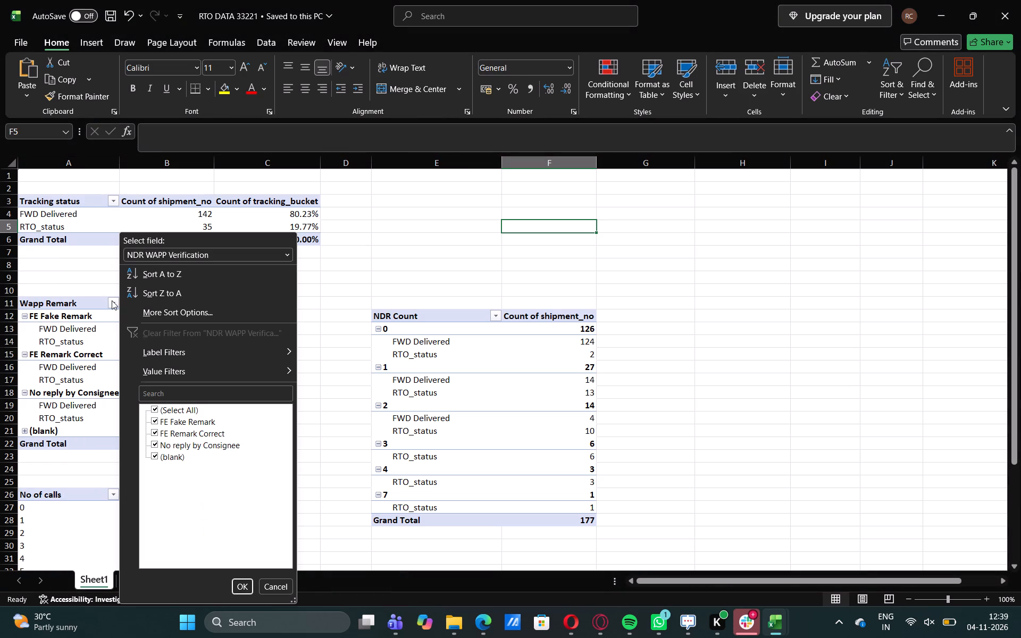
left_click(331, 287)
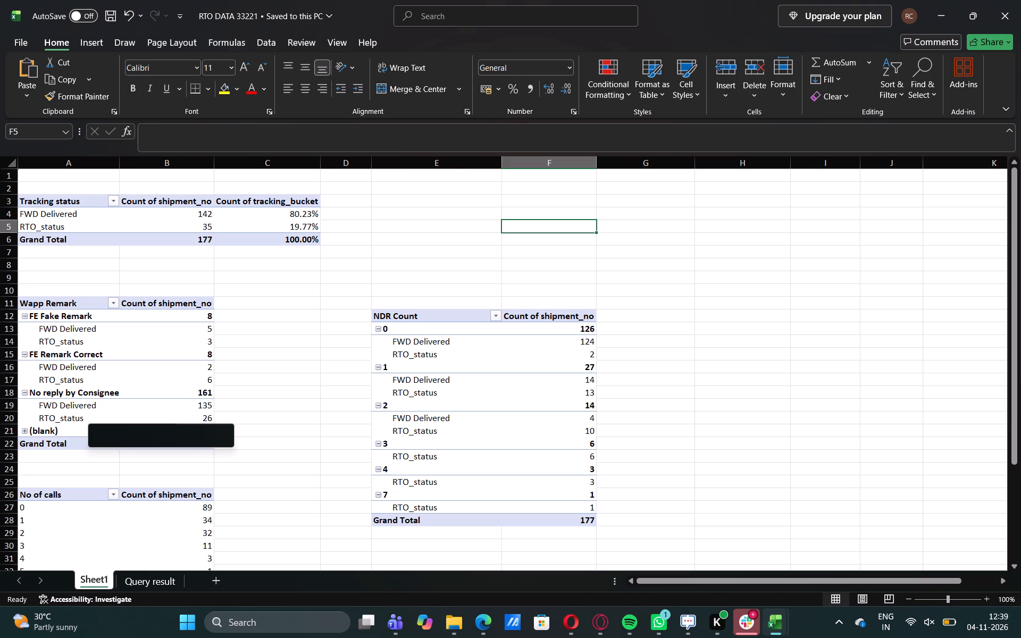
left_click(495, 312)
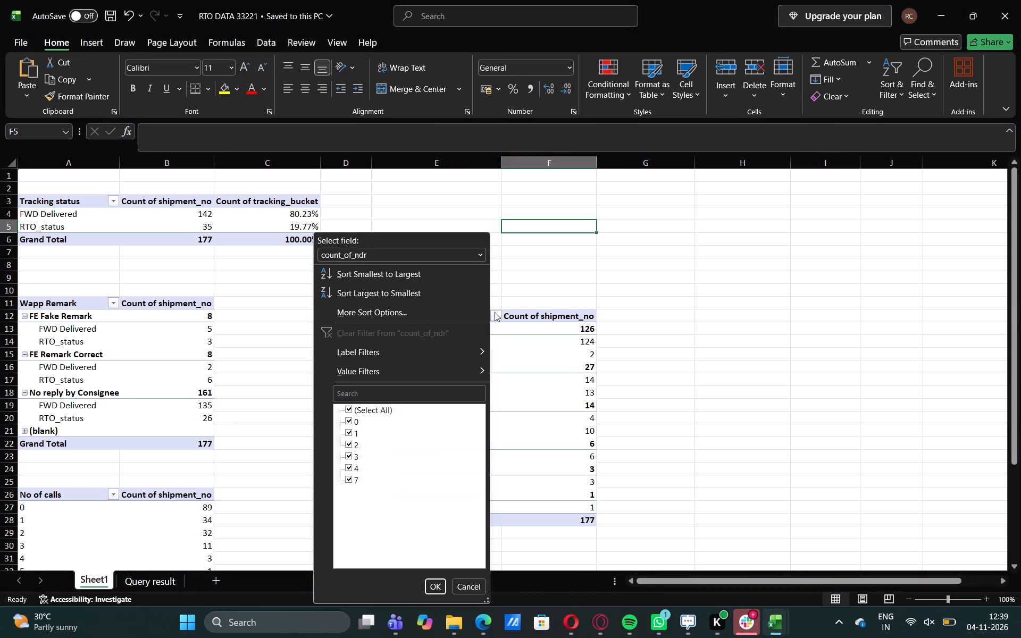
left_click(684, 254)
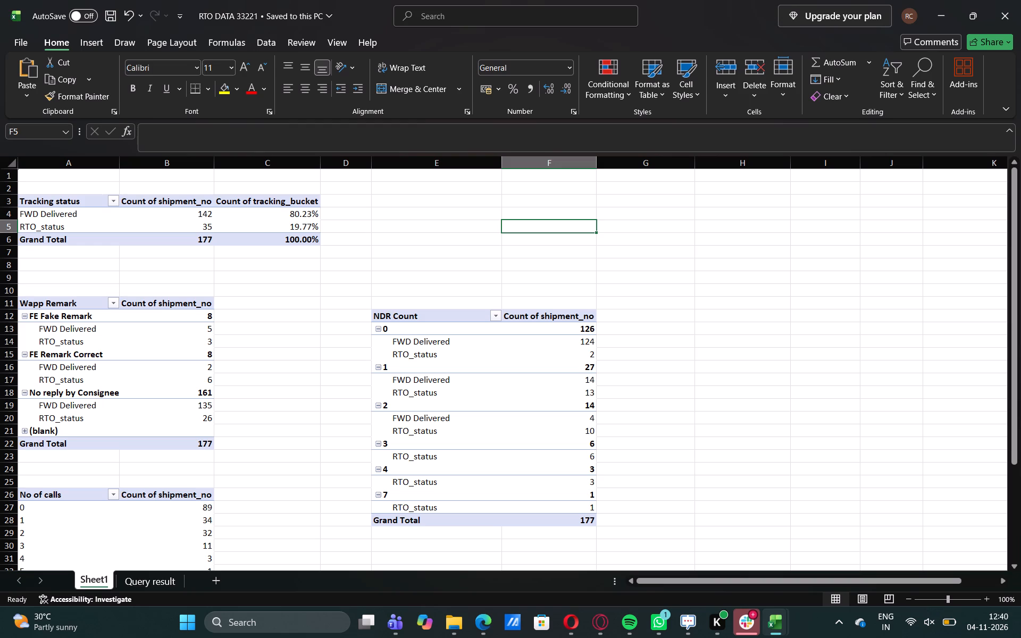
Inspect the field layouts behind the Tracking status and Wapp Remark PivotTables on Sheet1.
left_click(48, 214)
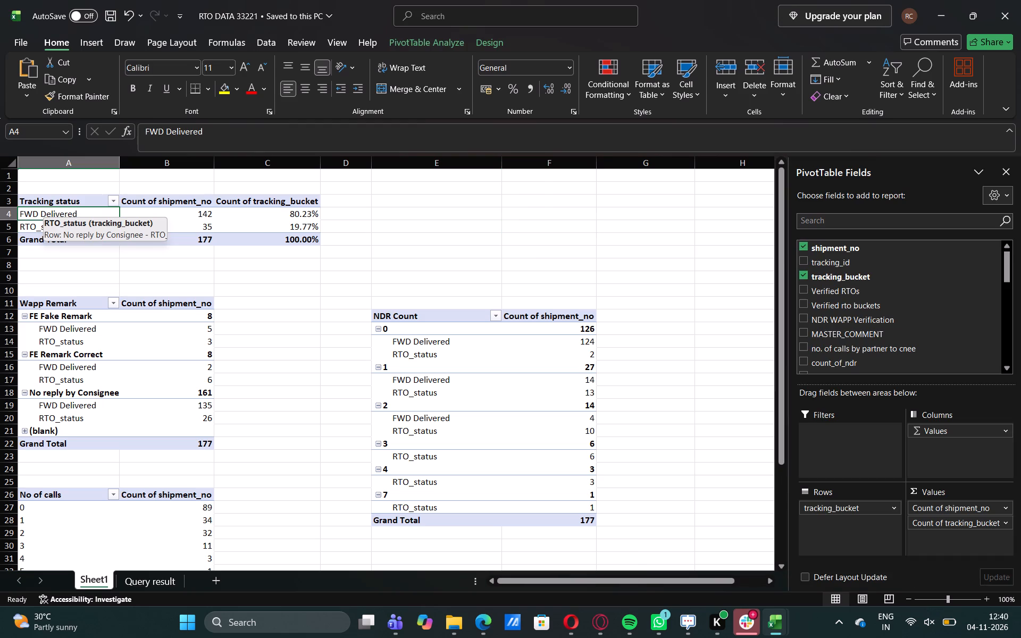
left_click(43, 327)
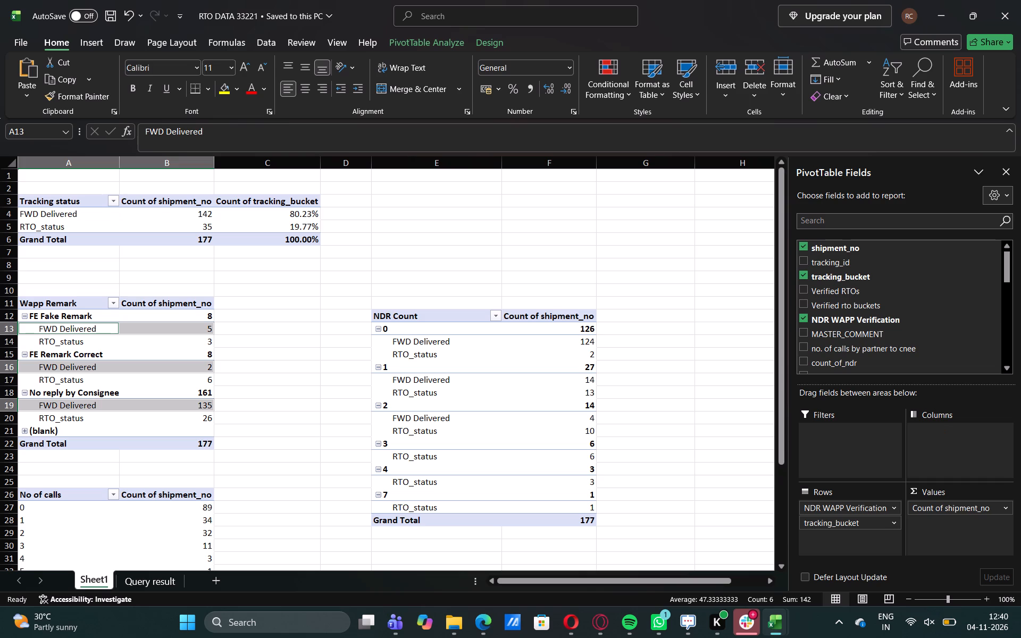
left_click(46, 262)
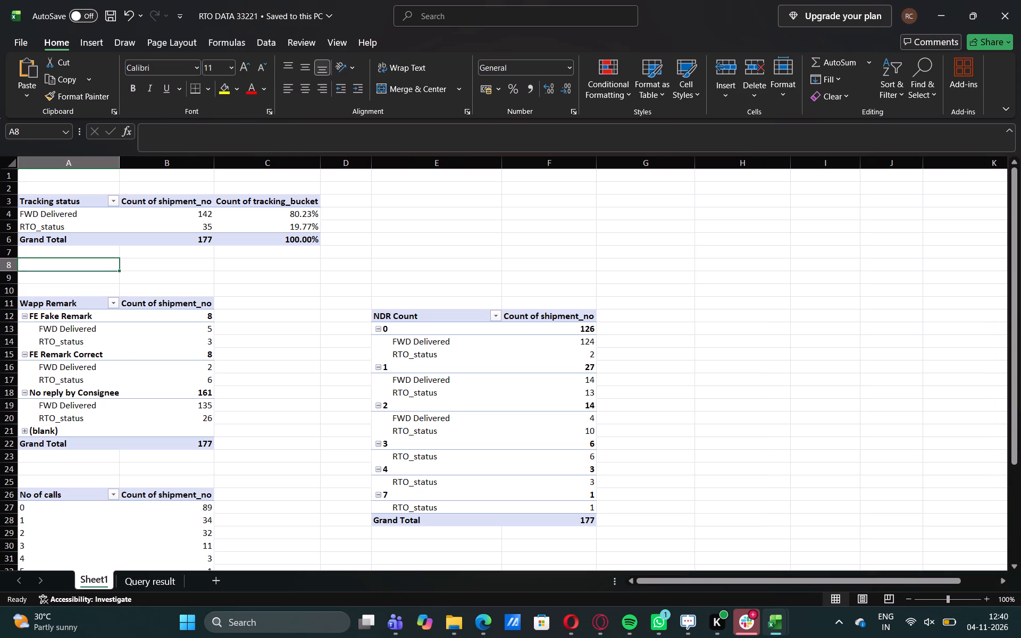
left_click(51, 215)
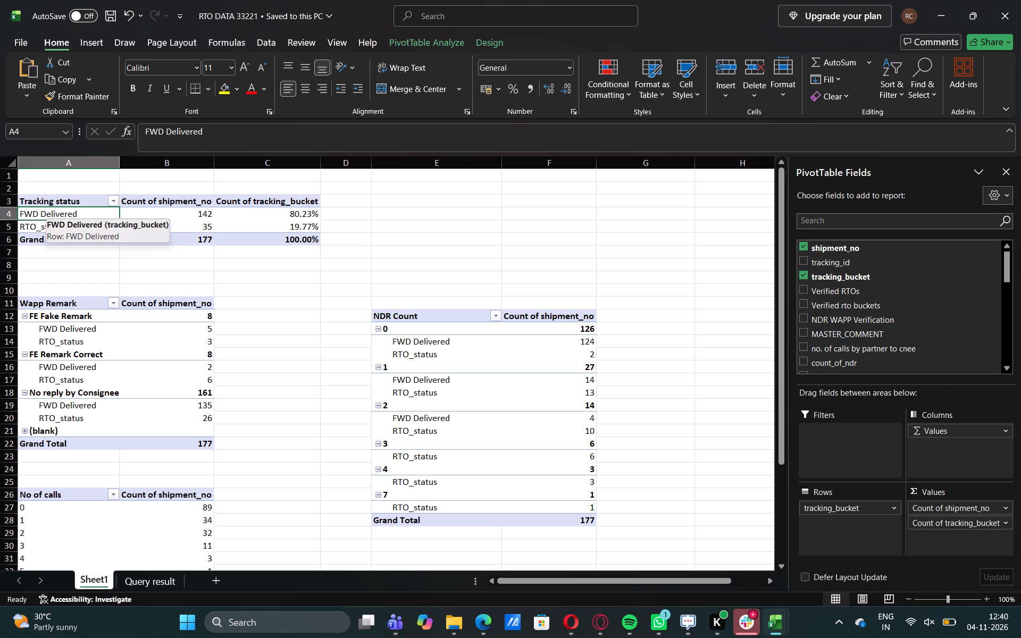
left_click(31, 225)
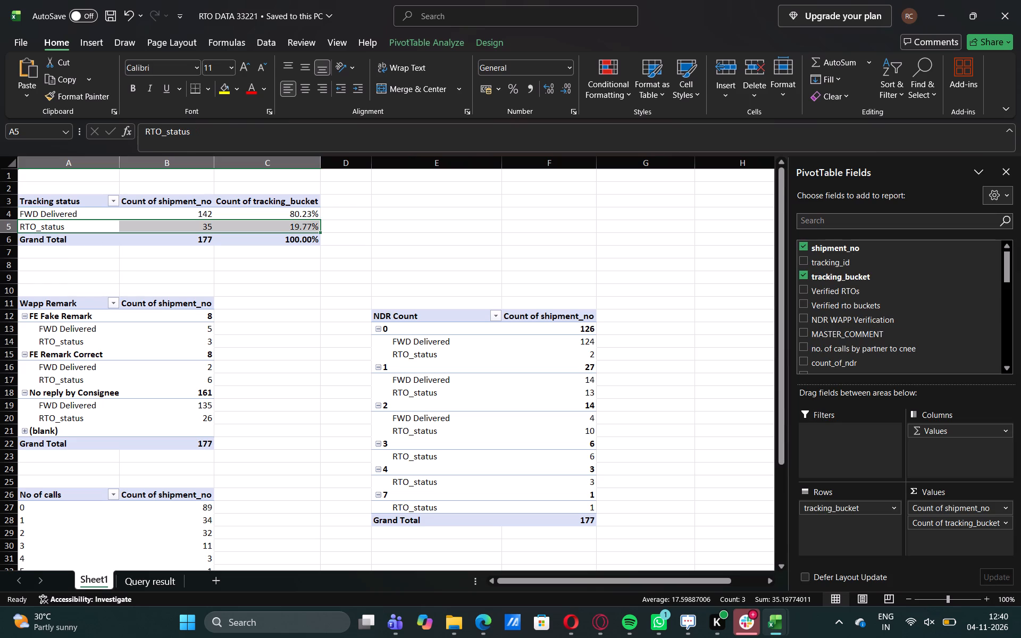
left_click(41, 276)
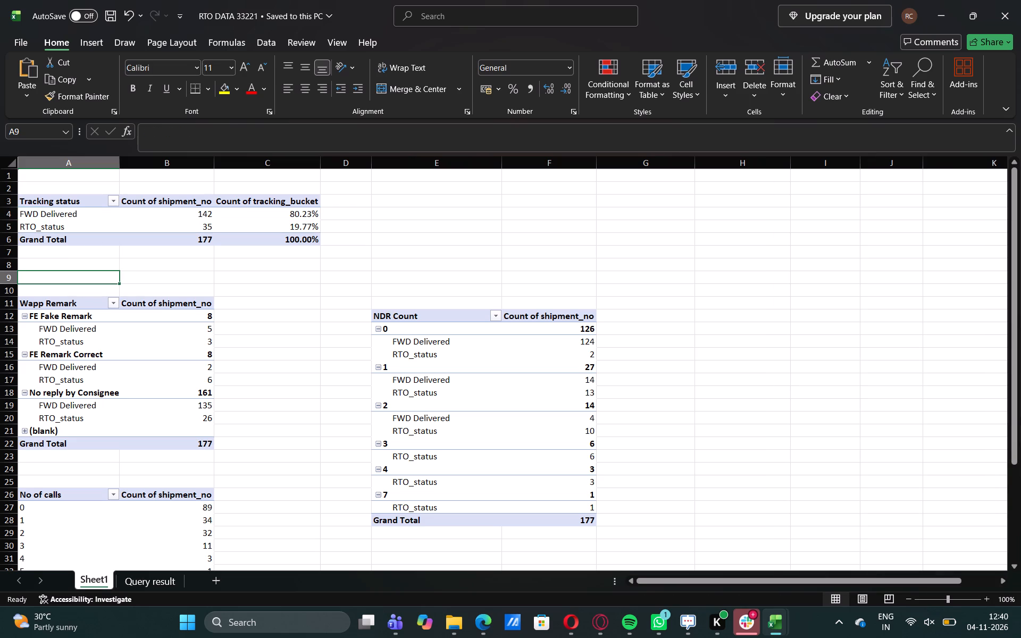
left_click(45, 258)
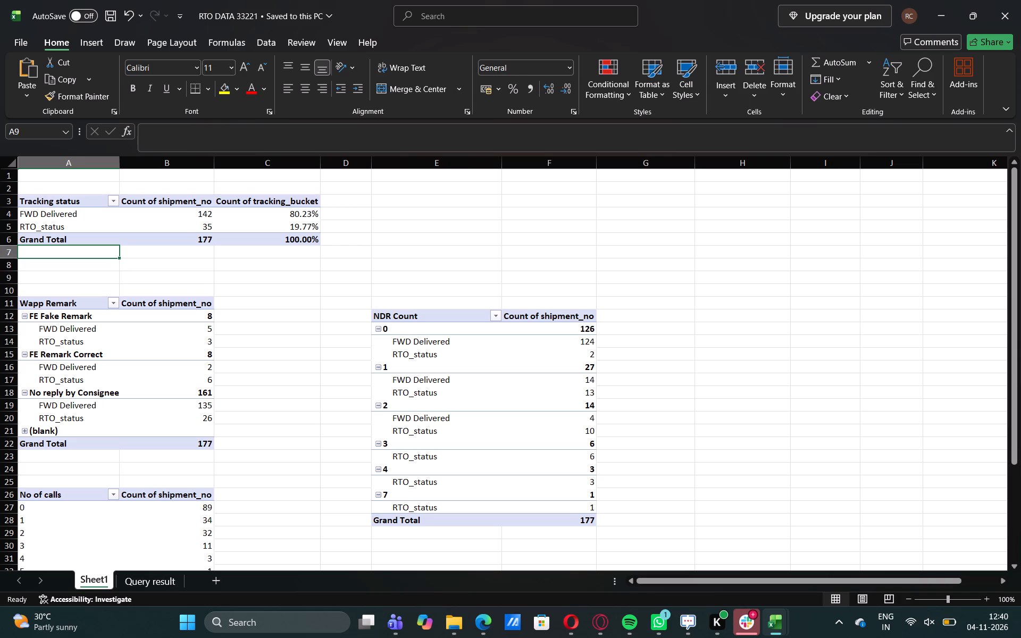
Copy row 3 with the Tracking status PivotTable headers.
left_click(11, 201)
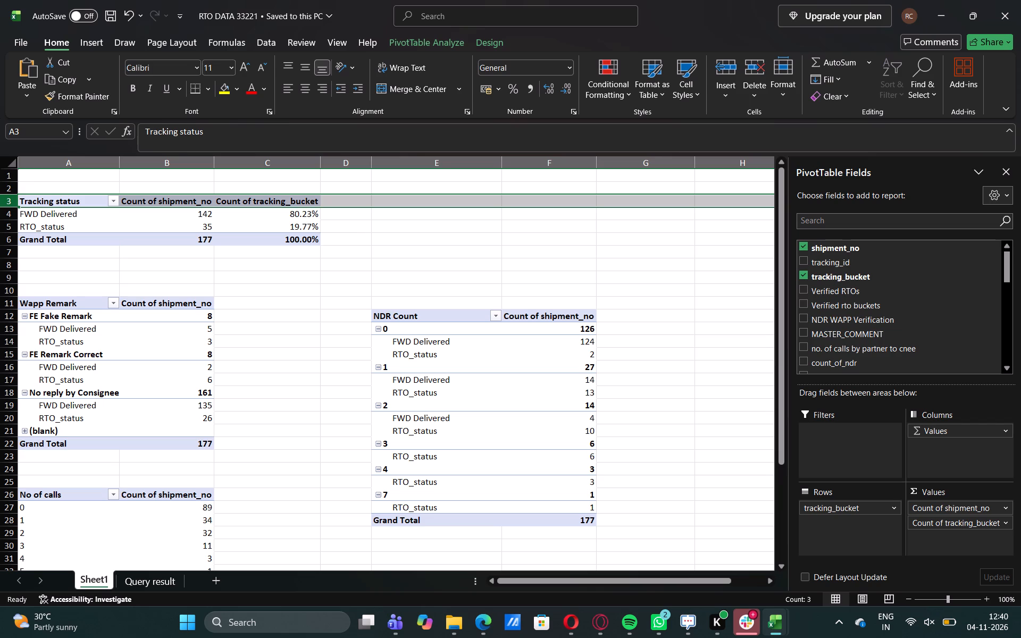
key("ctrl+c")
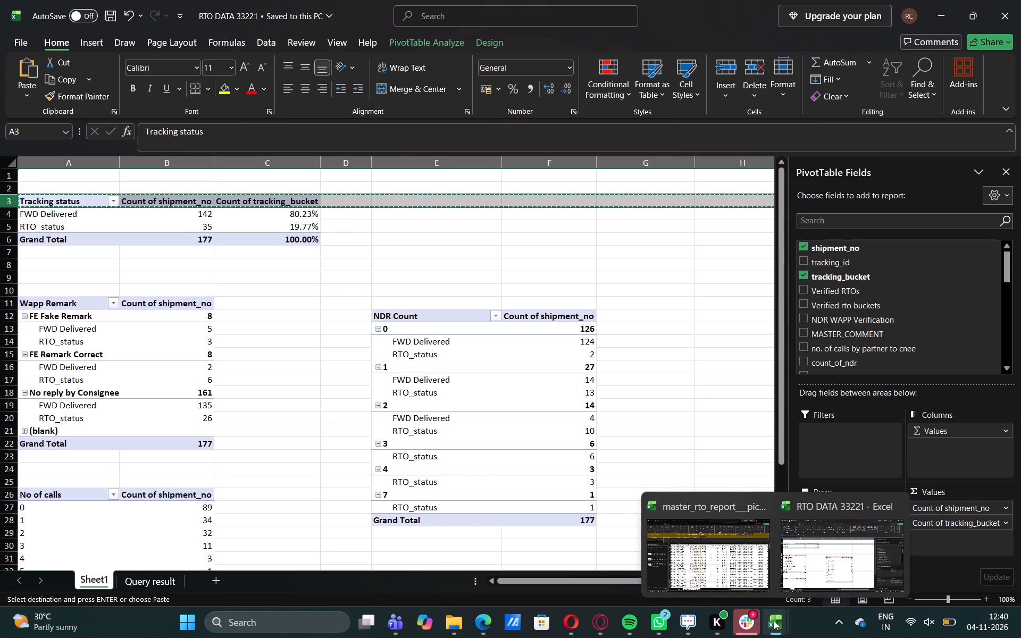
Switch to the master_rto_report workbook and delete the entire PivotTable from its Sheet1.
left_click(729, 545)
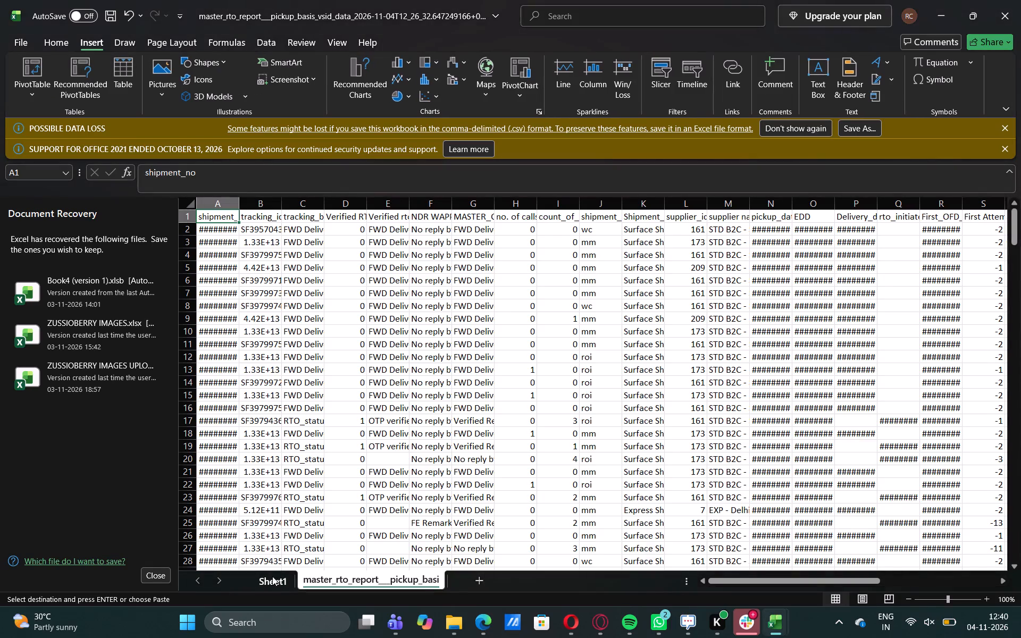
left_click(267, 585)
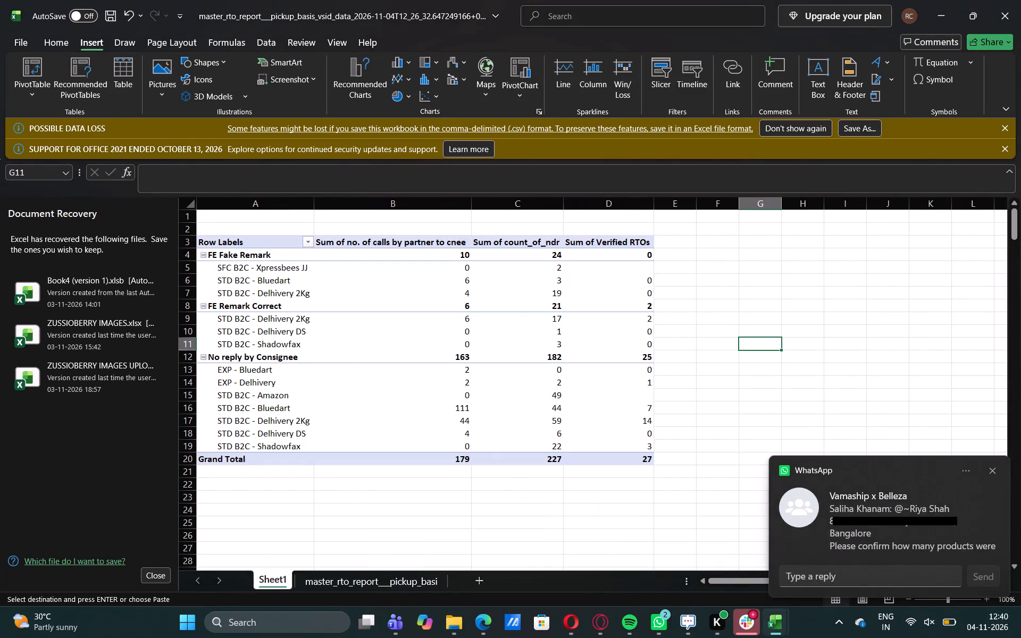
left_click(207, 240)
left_click_drag(207, 240, 222, 358)
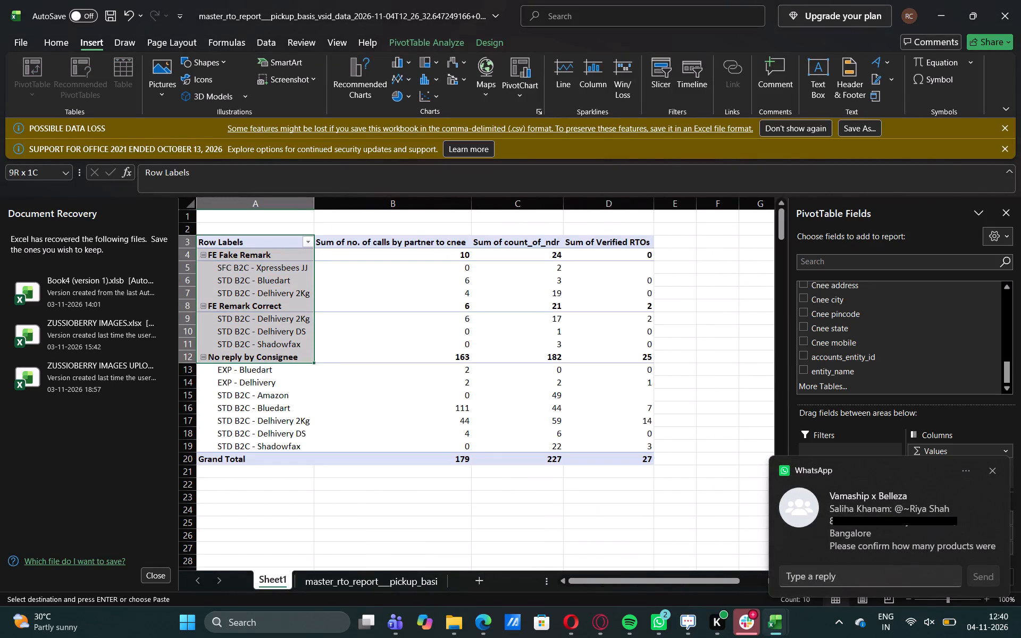
left_click_drag(222, 358, 635, 472)
key("Delete")
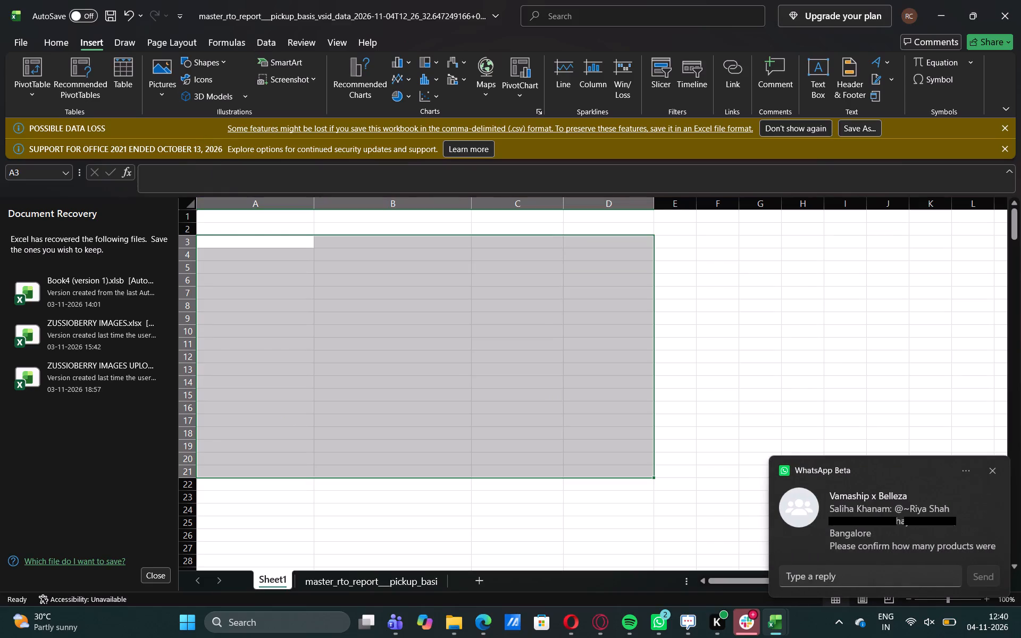
Copy header row 3 of the Tracking status PivotTable from RTO DATA 33221 into row 3 of the master_rto_report workbook's Sheet1.
left_click(212, 241)
left_click(212, 241)
key("ctrl+v")
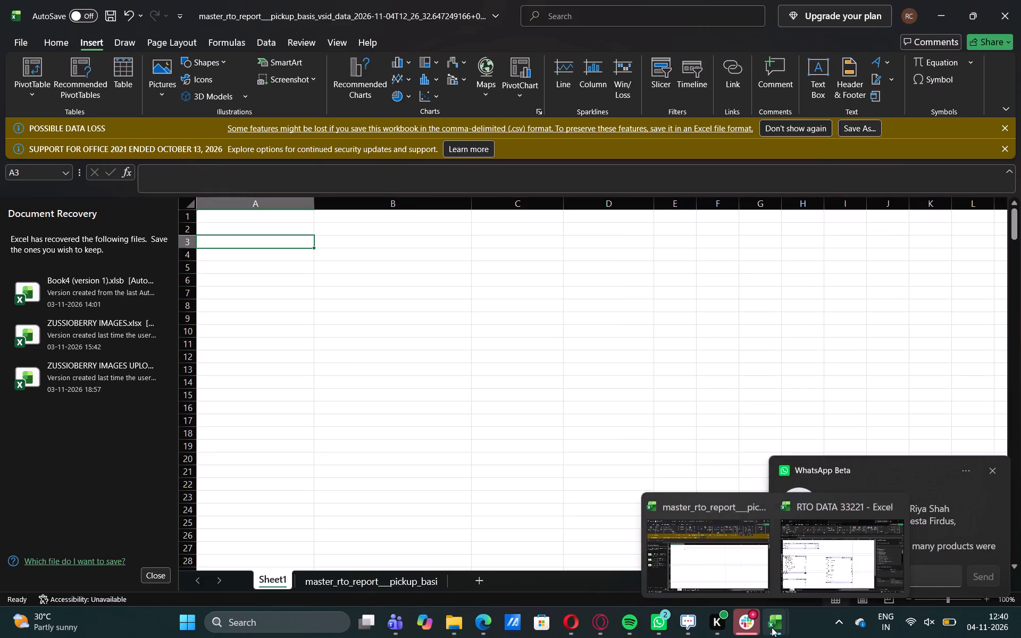
left_click(801, 569)
left_click(12, 202)
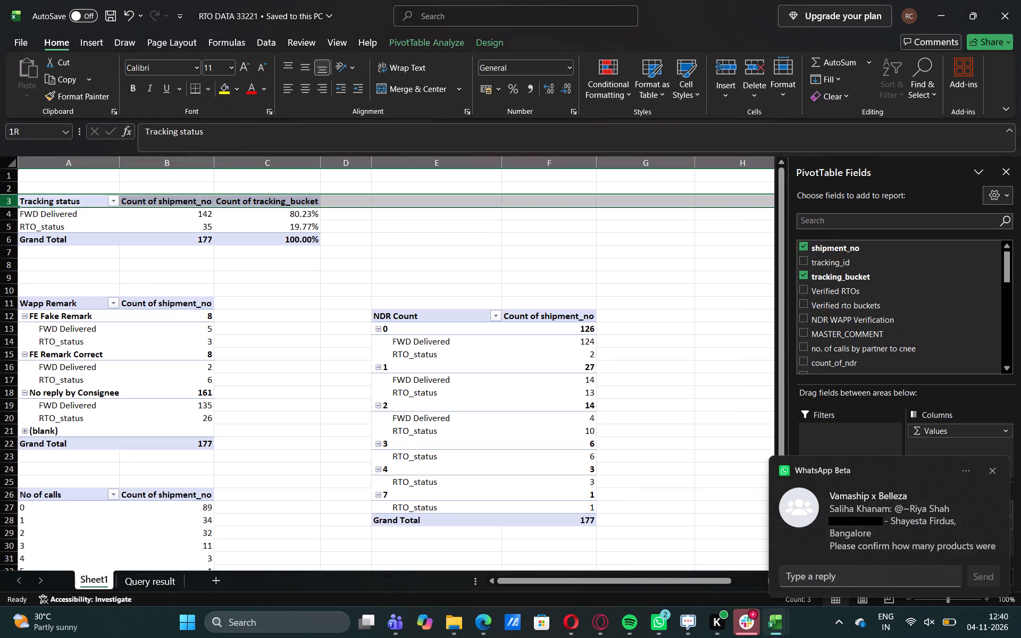
key("ctrl+c")
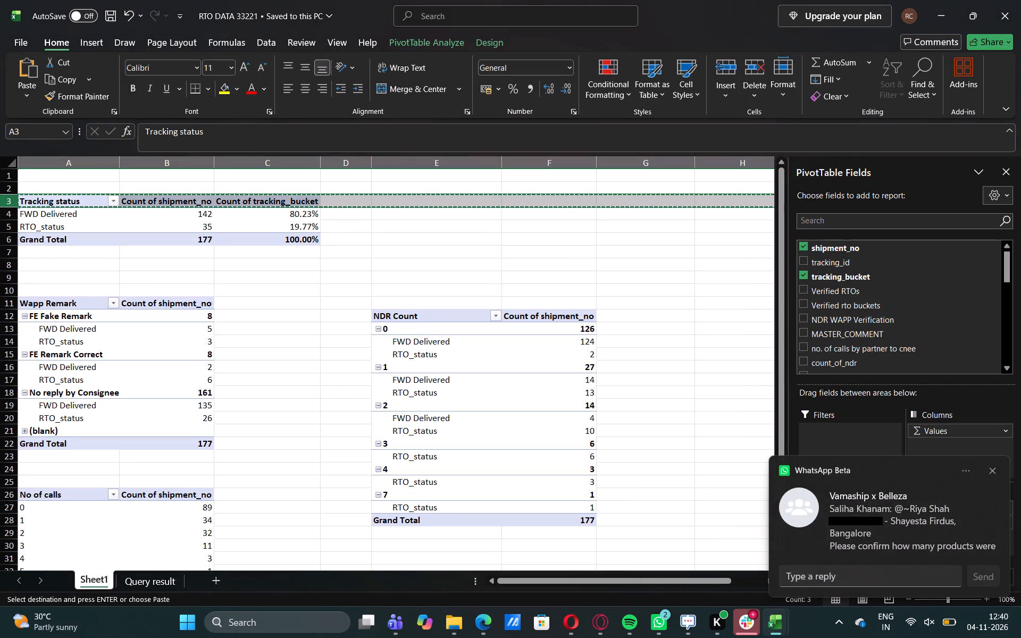
left_click(698, 578)
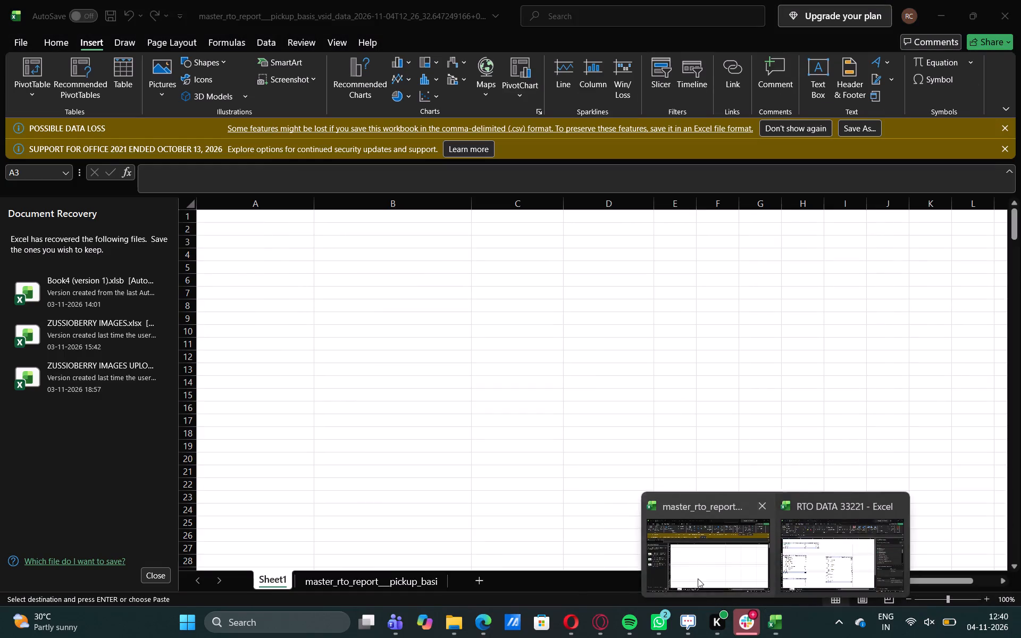
key("ctrl+v")
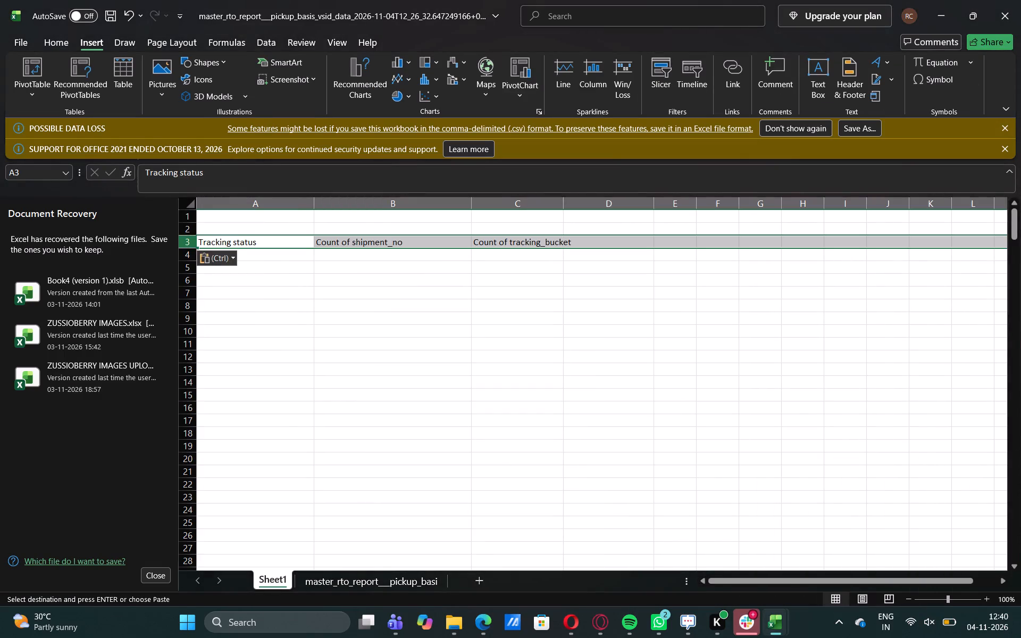
Fill the pasted header row 3 with a light tint of Blue, Accent 5.
left_click(274, 254)
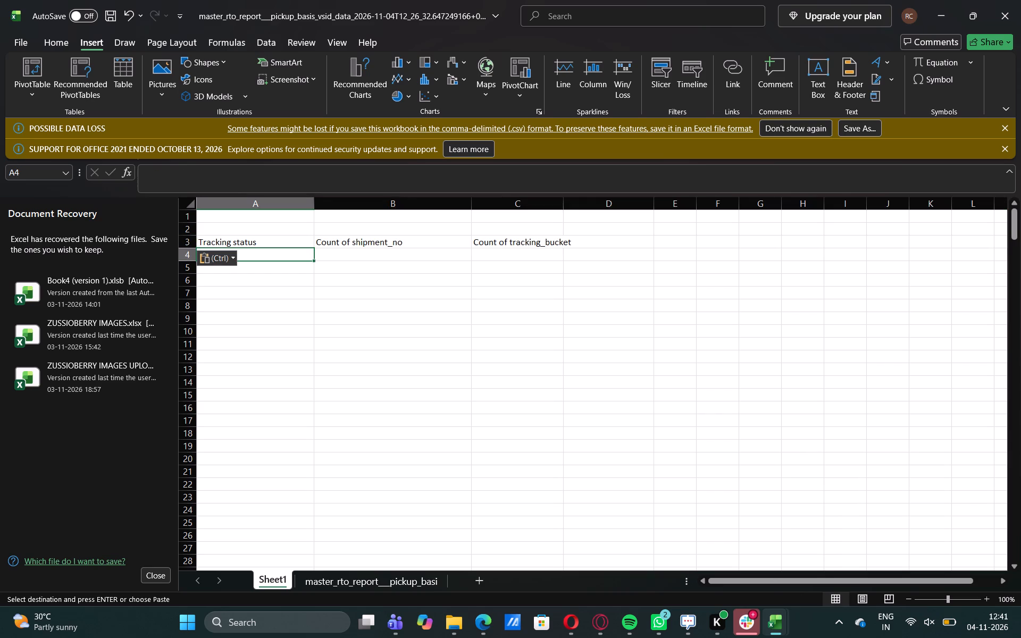
left_click(191, 241)
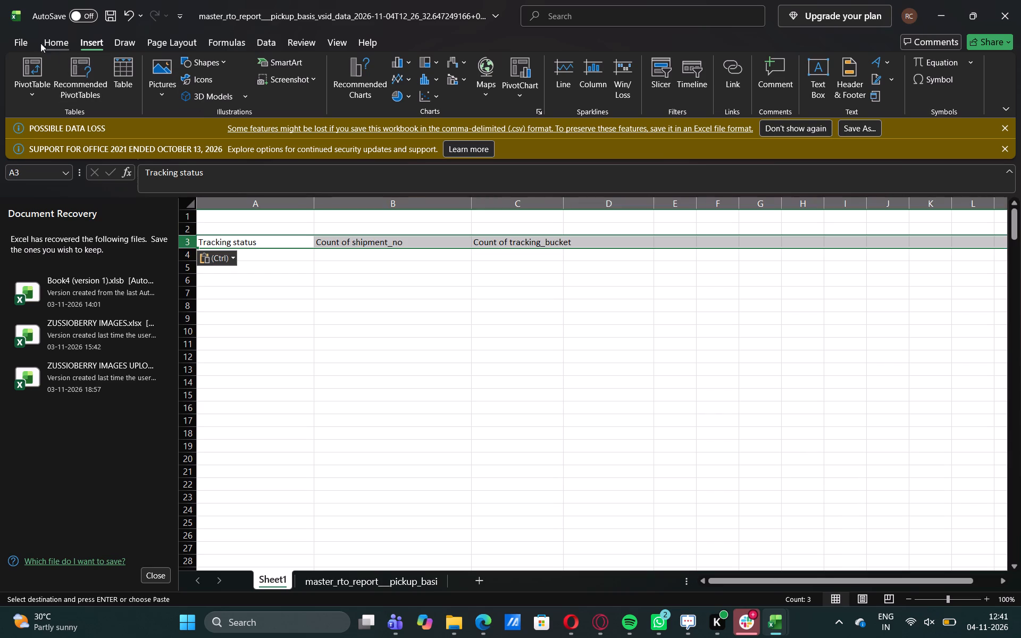
left_click(52, 38)
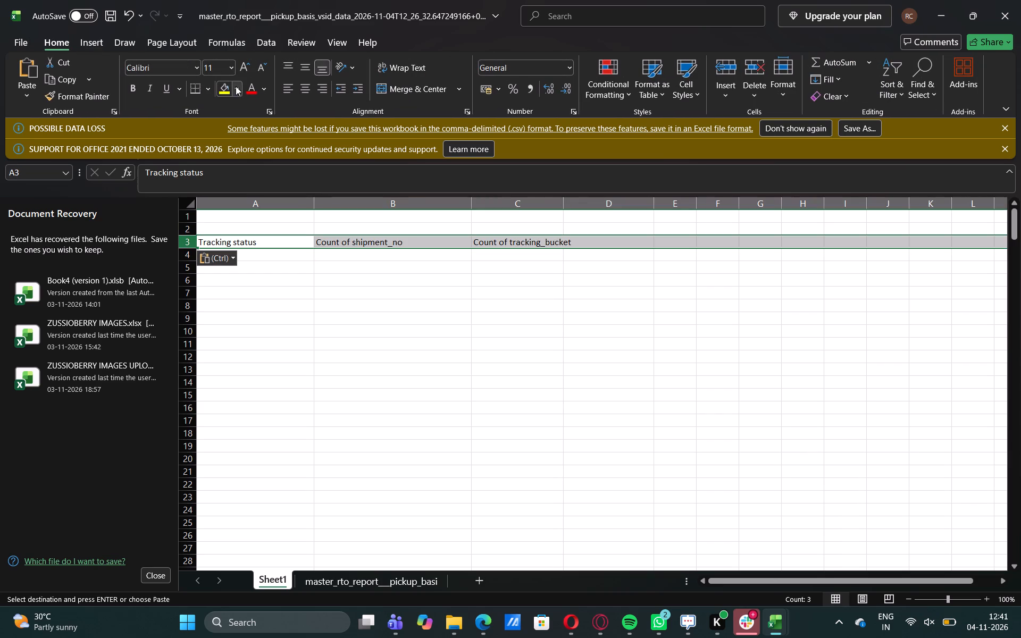
left_click(236, 86)
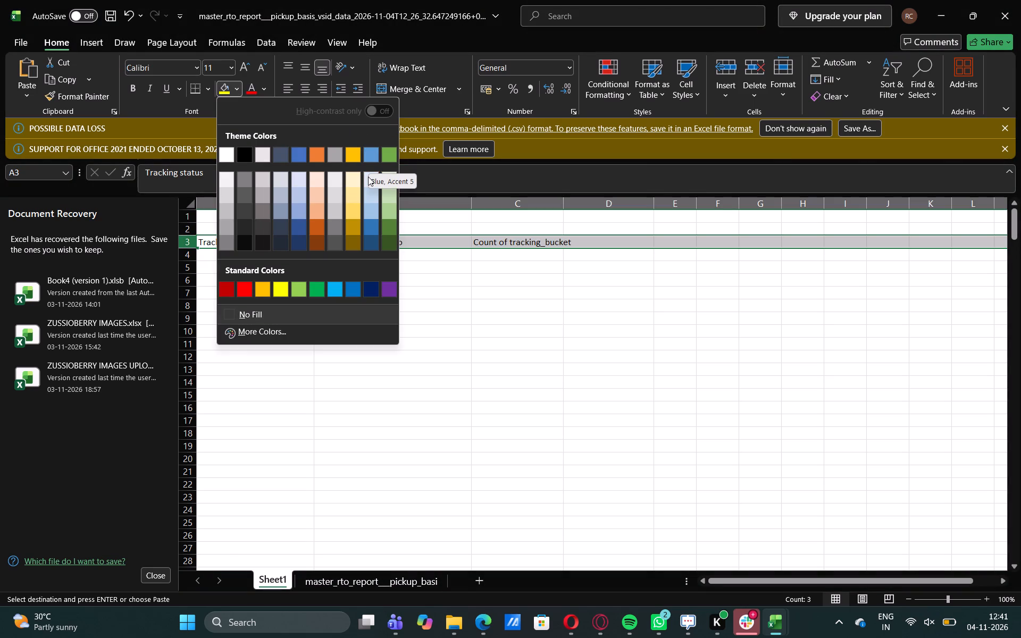
left_click(370, 190)
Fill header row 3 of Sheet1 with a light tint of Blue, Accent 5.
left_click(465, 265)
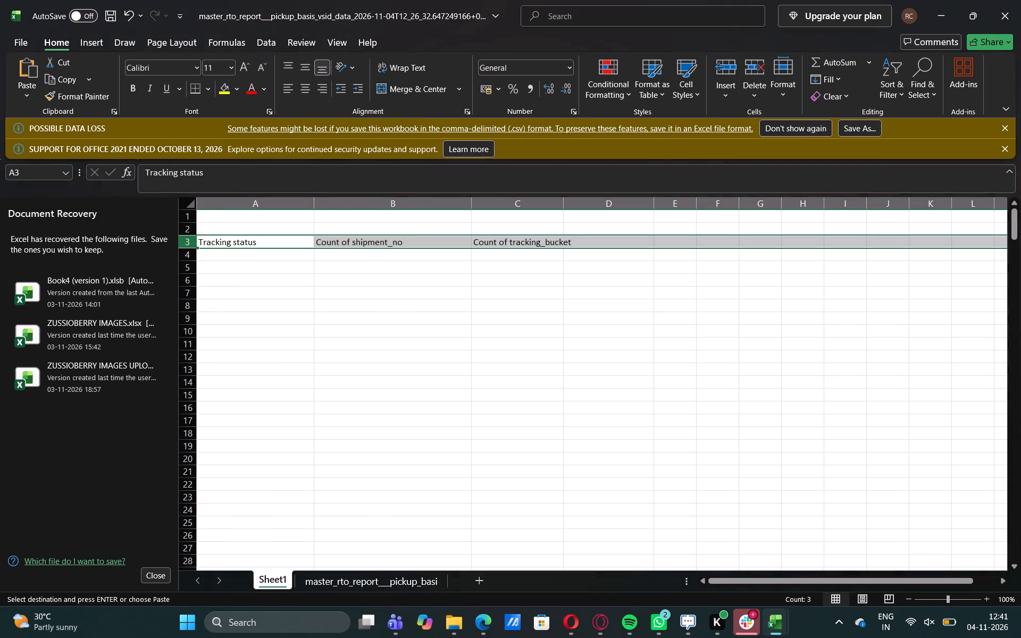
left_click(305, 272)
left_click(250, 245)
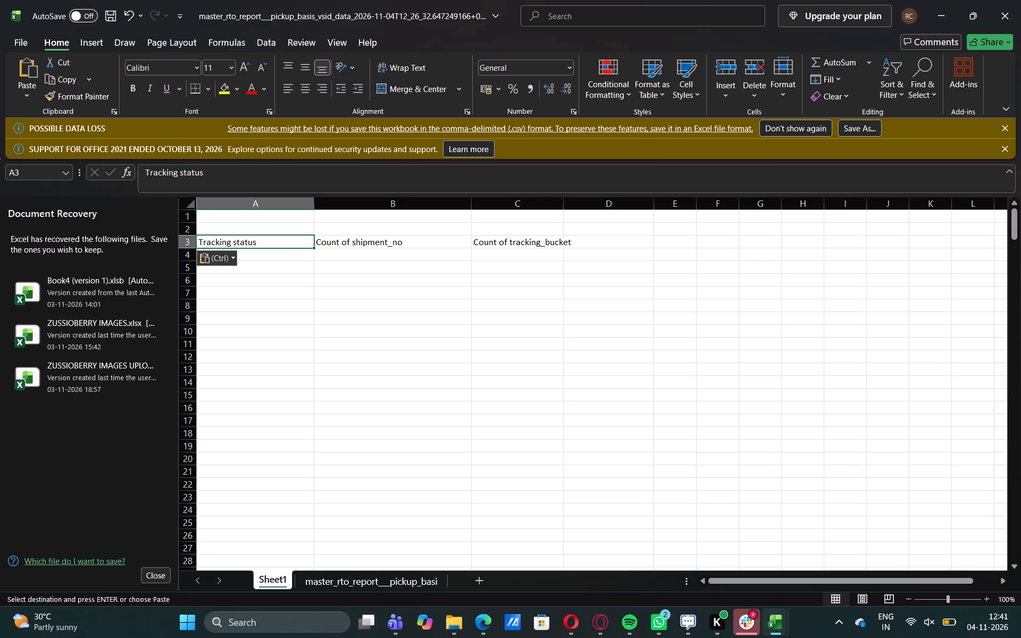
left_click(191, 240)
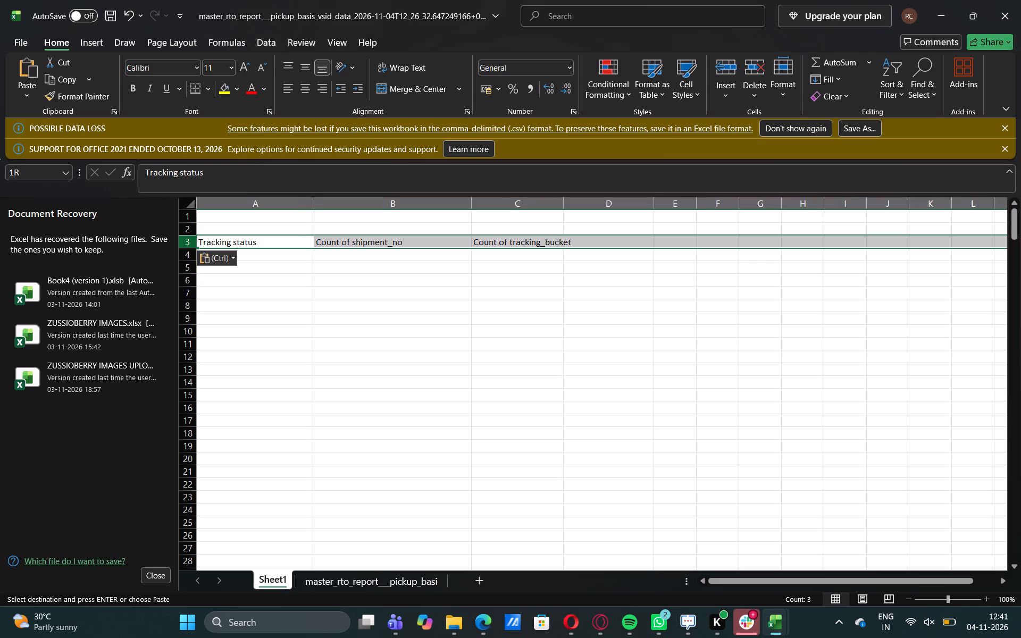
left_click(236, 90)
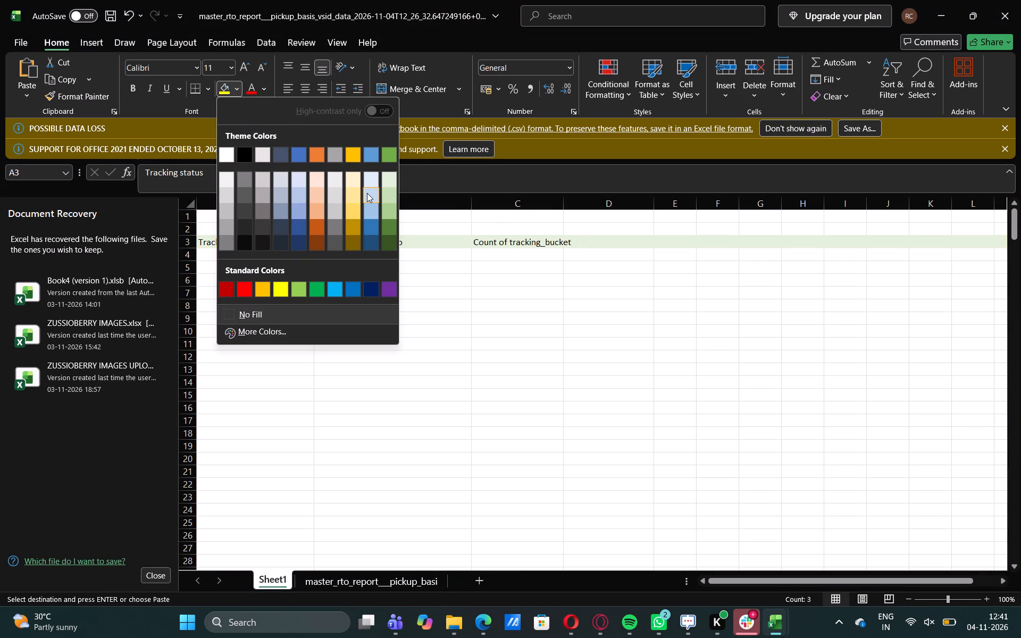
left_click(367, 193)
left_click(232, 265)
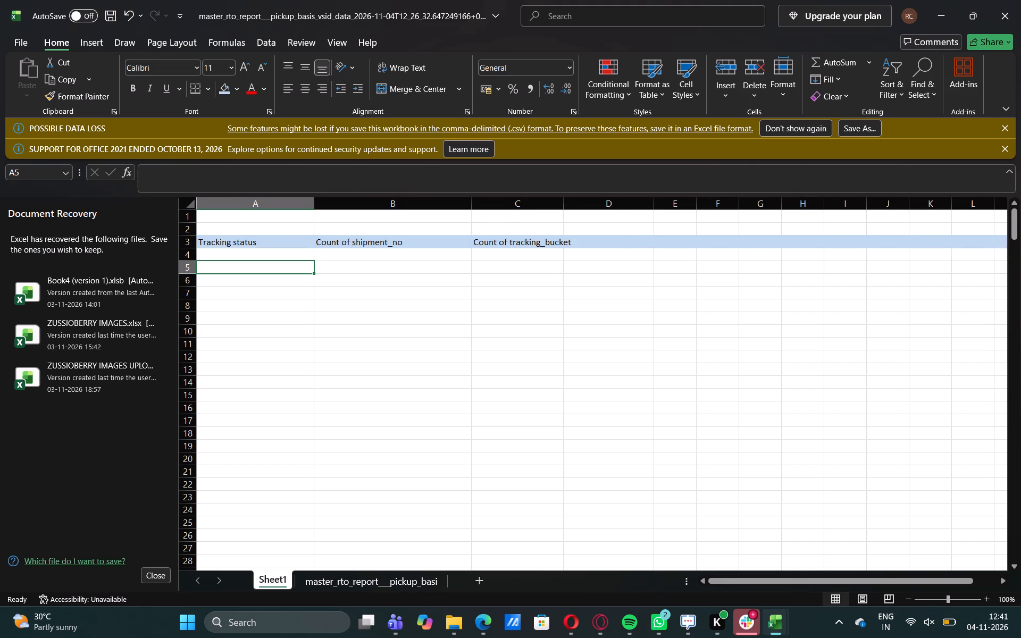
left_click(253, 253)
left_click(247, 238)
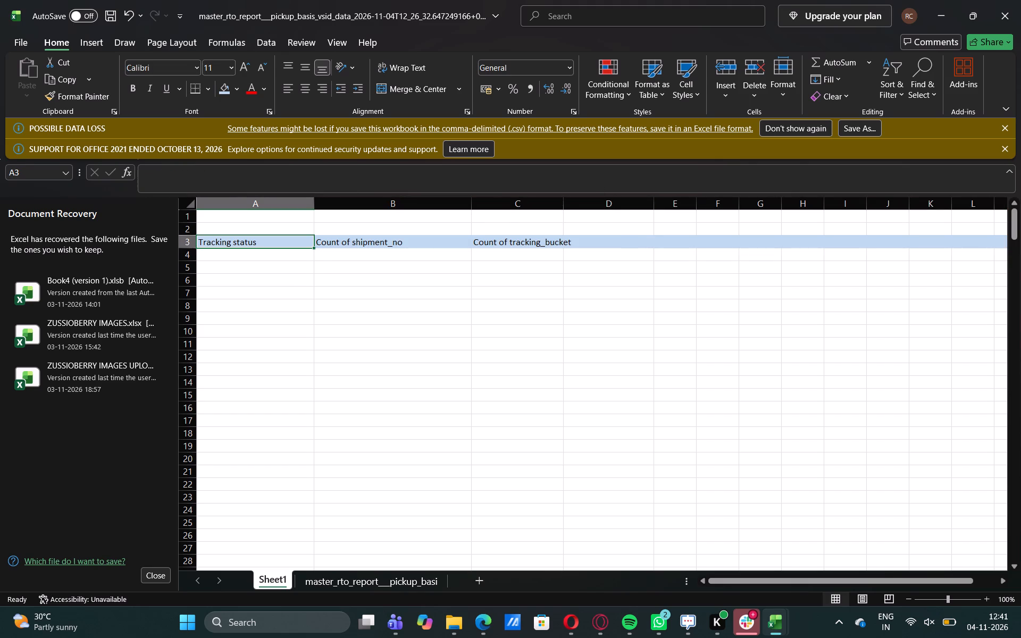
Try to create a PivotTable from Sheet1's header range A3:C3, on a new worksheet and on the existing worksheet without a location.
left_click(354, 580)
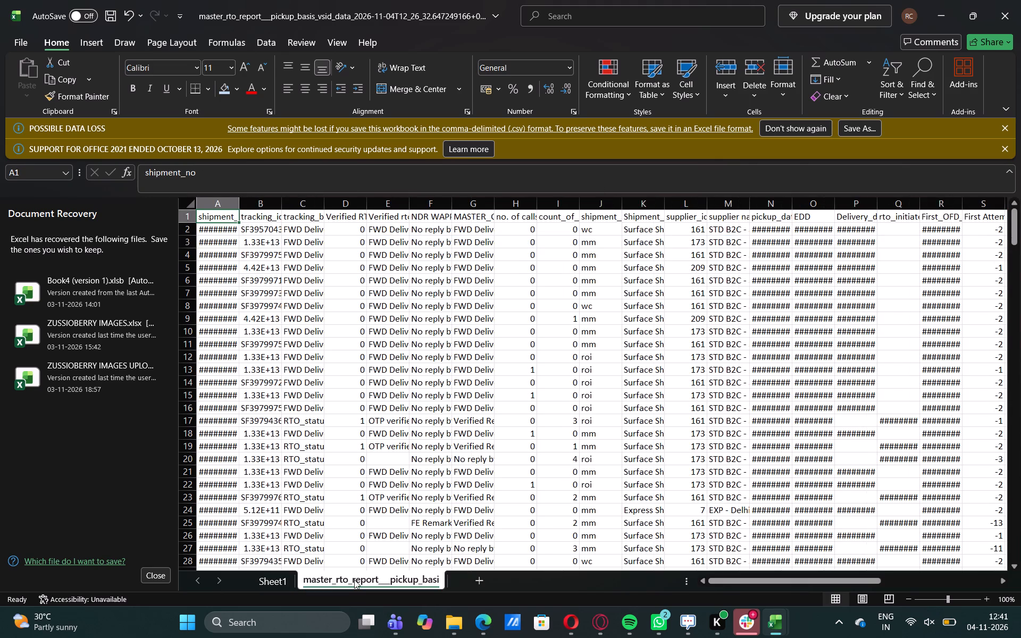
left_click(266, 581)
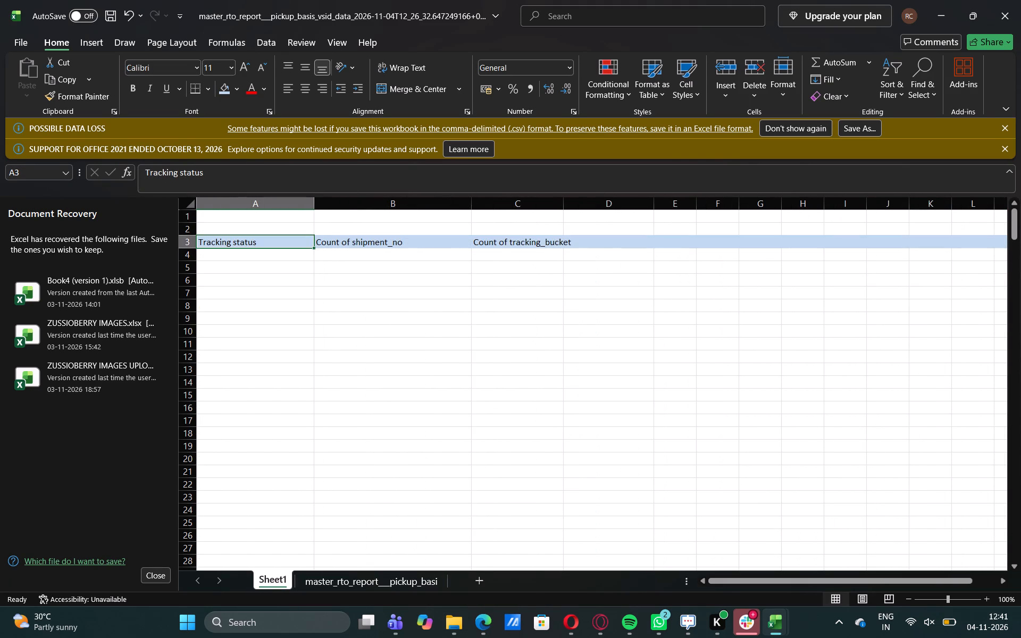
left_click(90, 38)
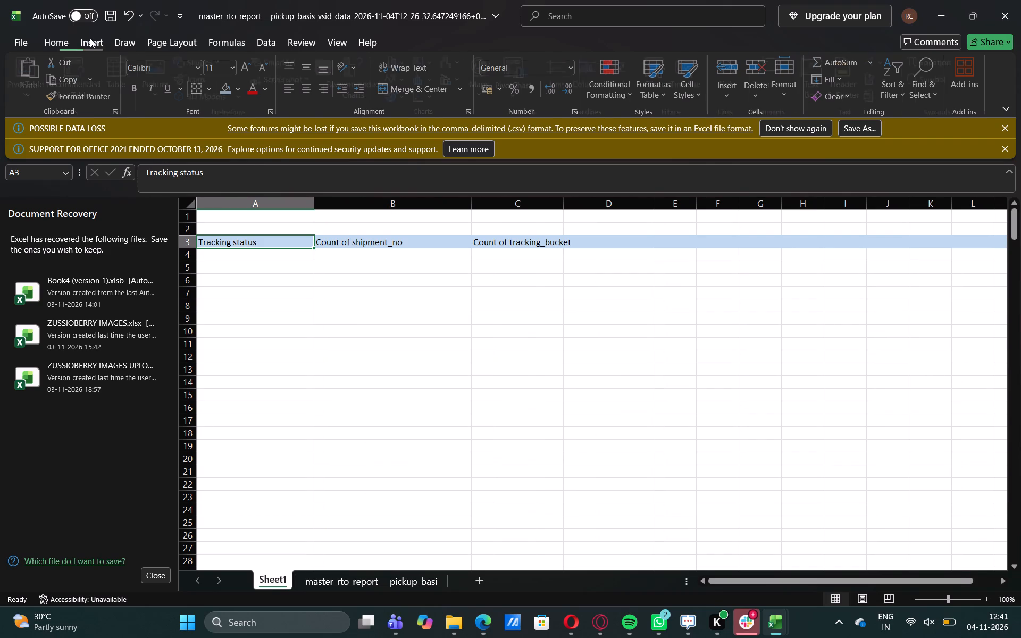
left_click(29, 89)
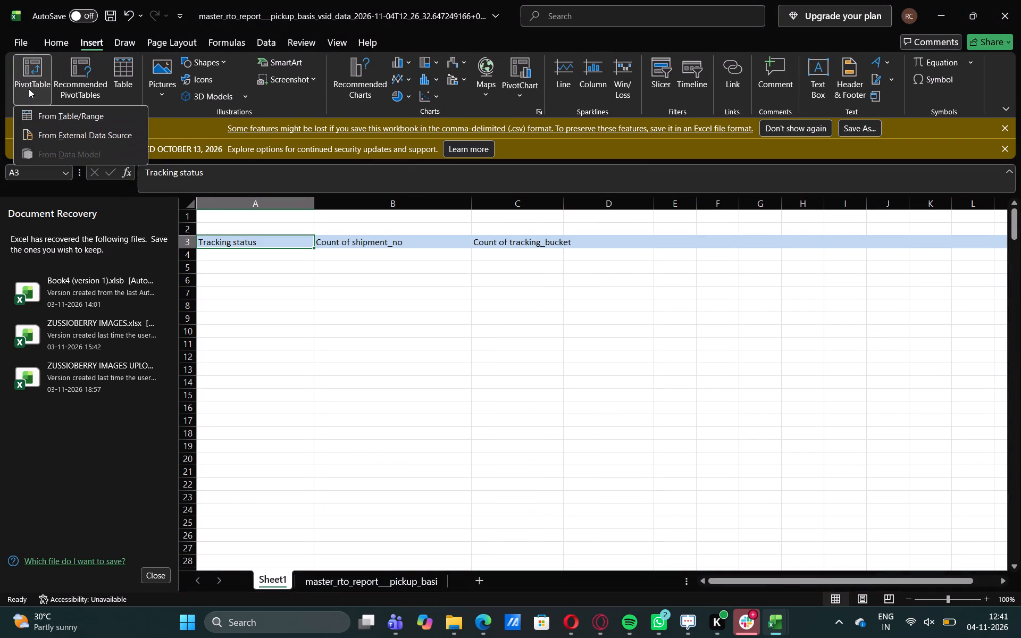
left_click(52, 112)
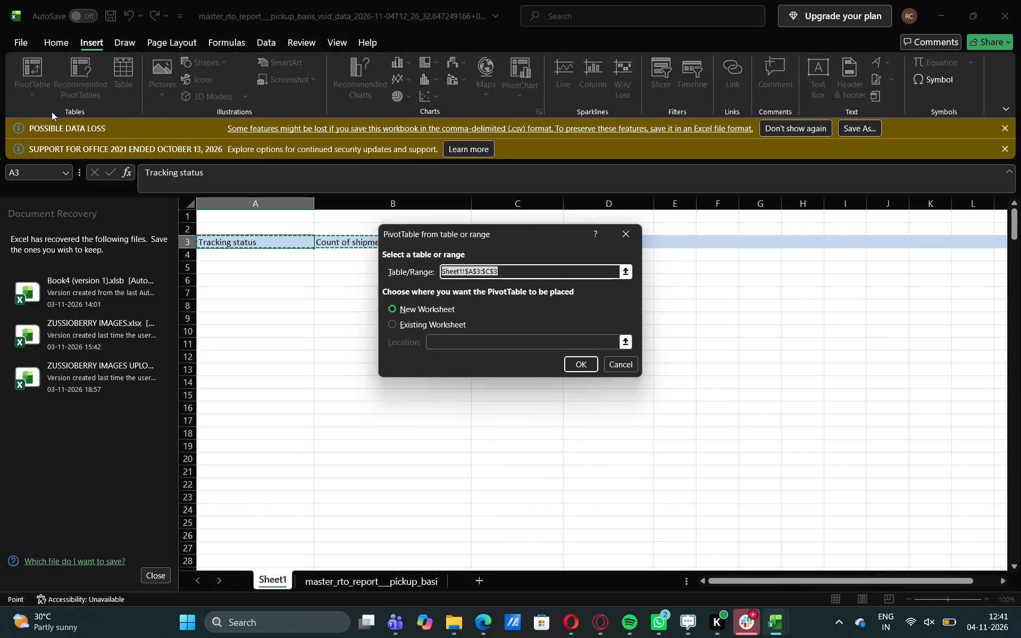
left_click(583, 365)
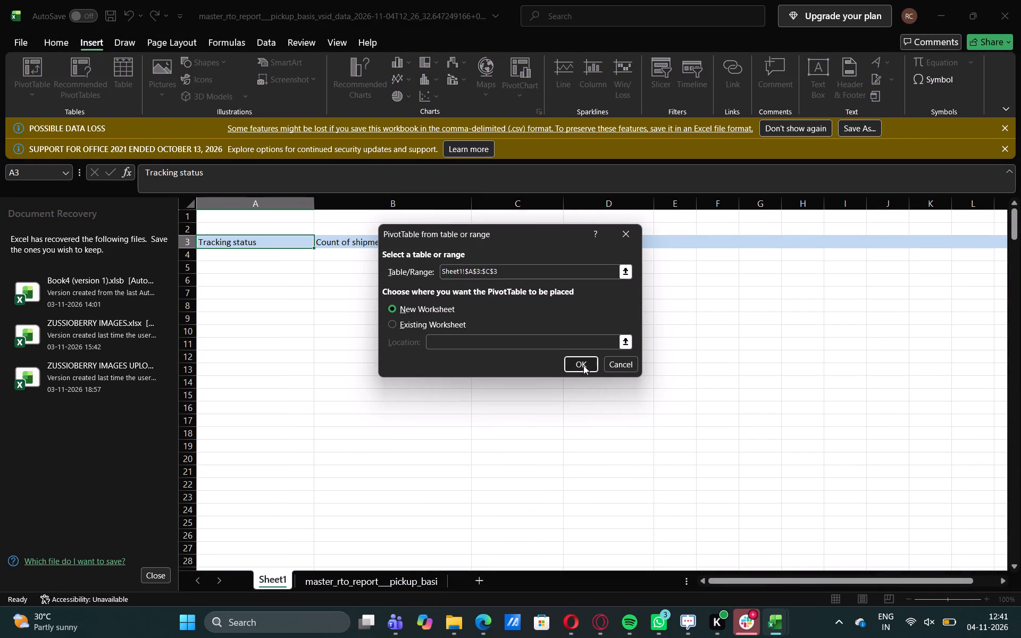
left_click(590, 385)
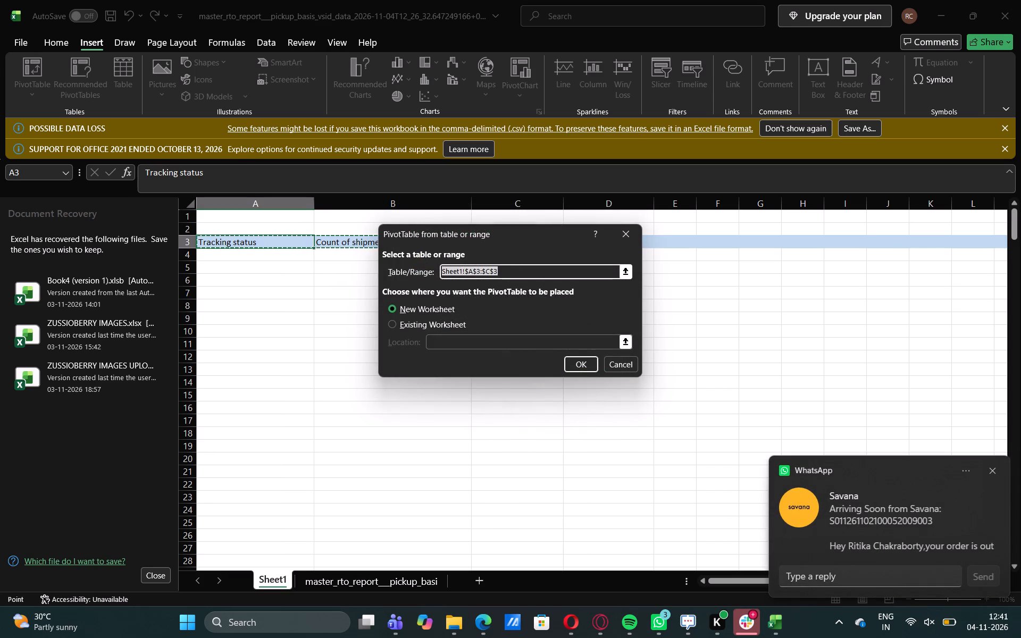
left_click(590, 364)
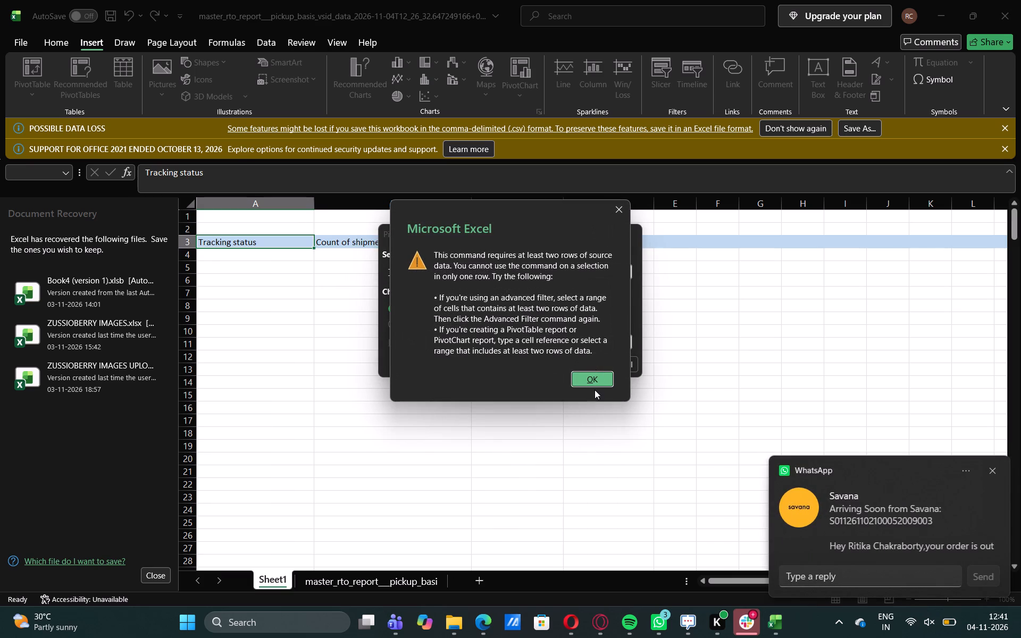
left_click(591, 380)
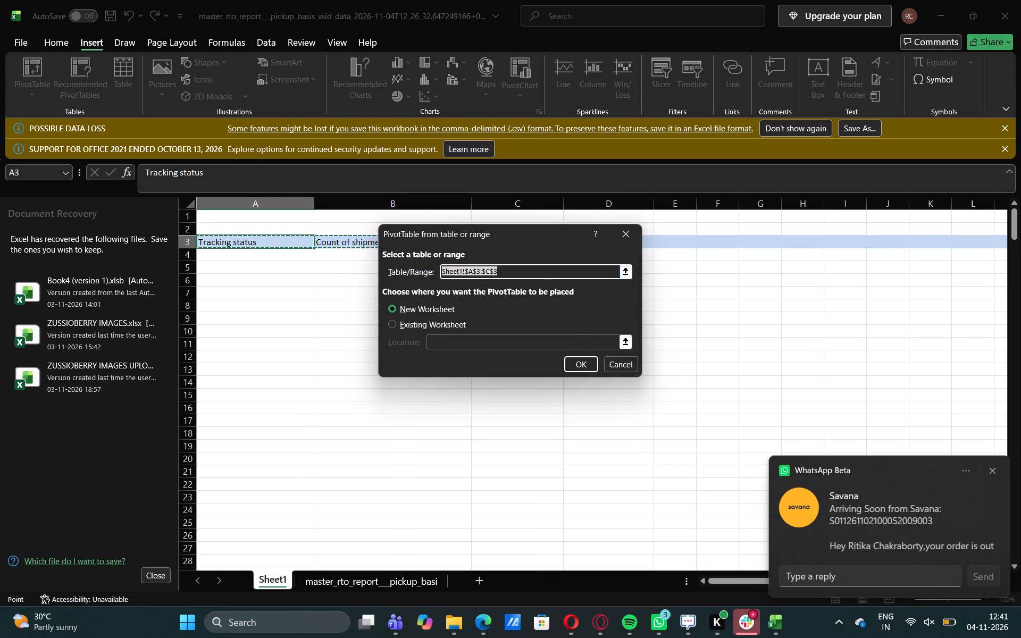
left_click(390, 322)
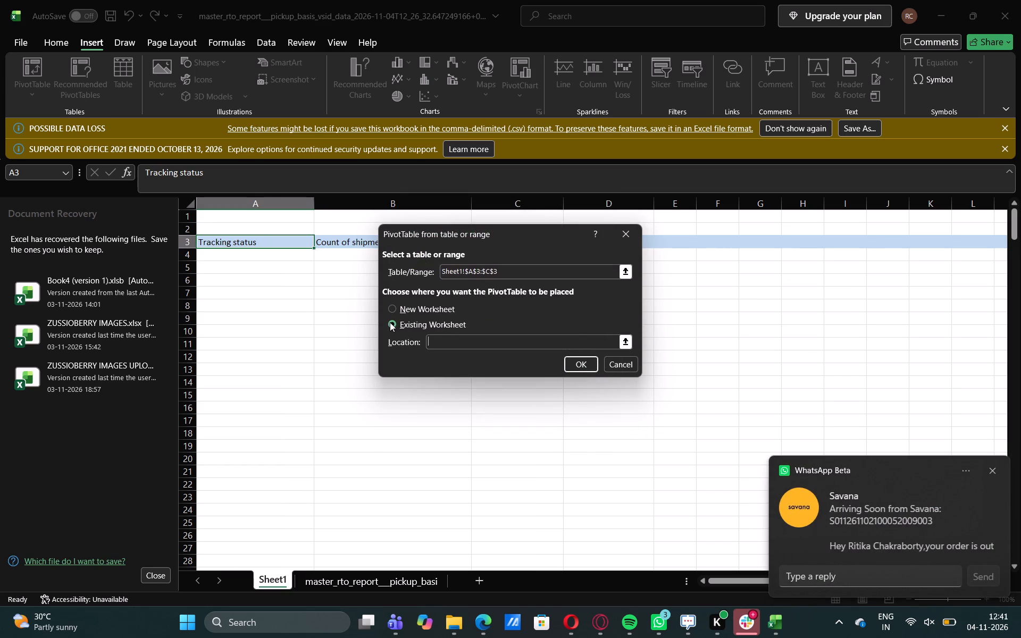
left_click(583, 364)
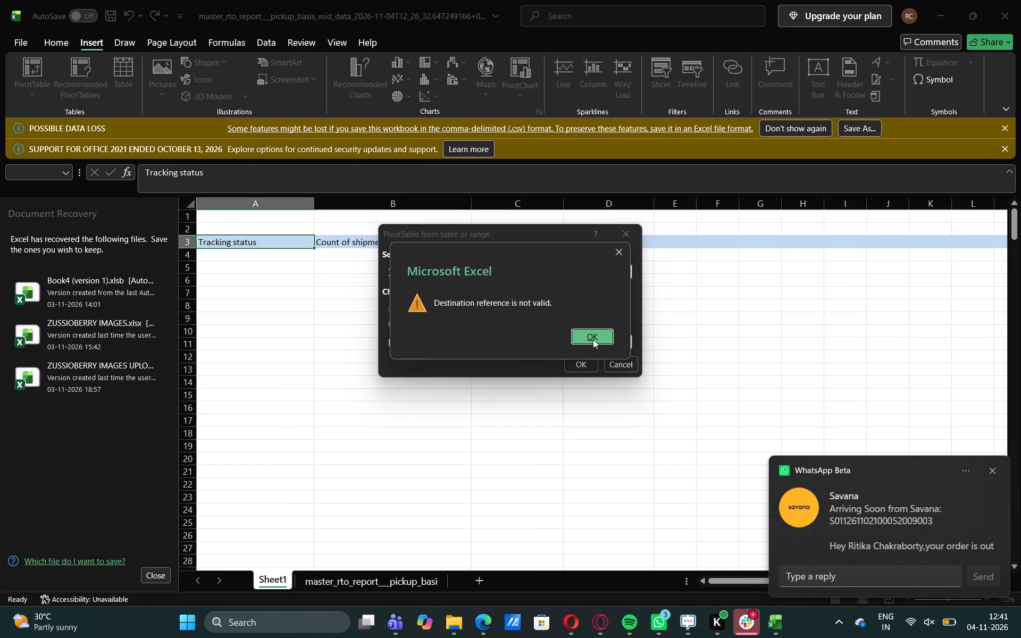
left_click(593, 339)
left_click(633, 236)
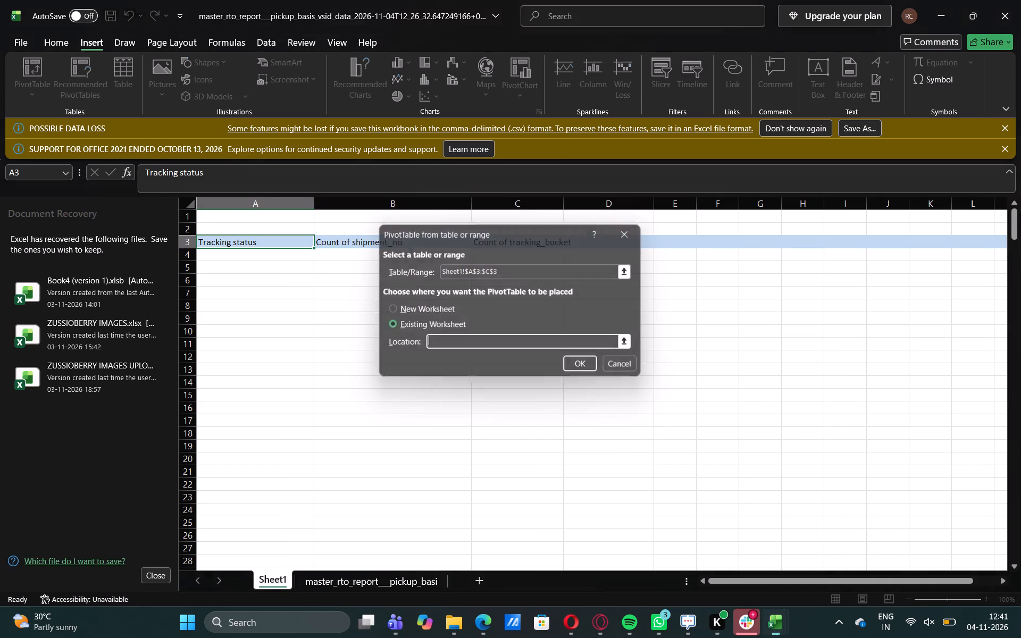
Delete the pasted header row 3 from Sheet1.
left_click(187, 240)
right_click(187, 240)
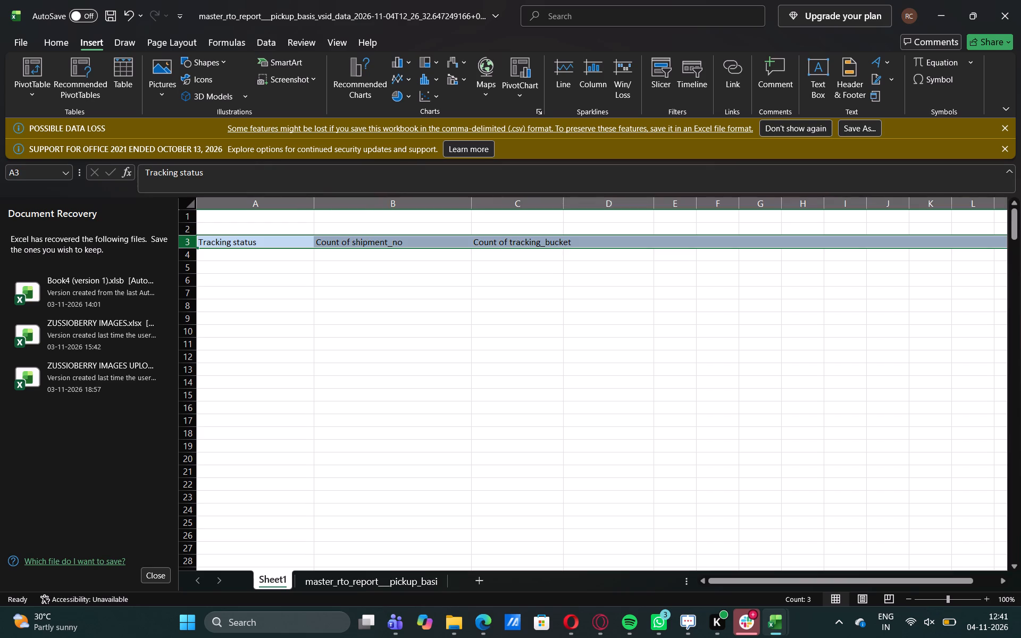
left_click(222, 391)
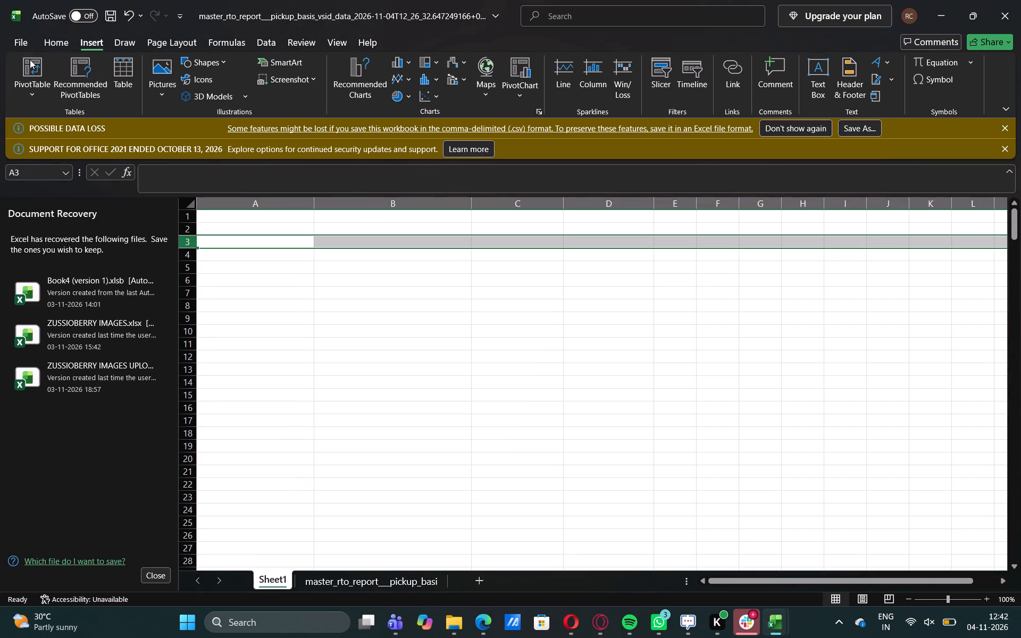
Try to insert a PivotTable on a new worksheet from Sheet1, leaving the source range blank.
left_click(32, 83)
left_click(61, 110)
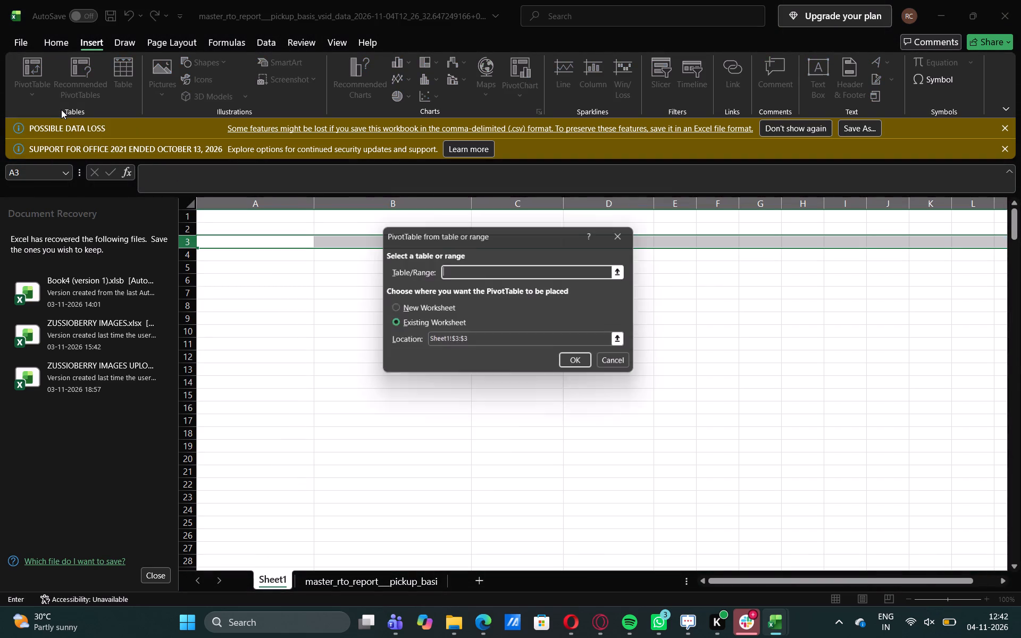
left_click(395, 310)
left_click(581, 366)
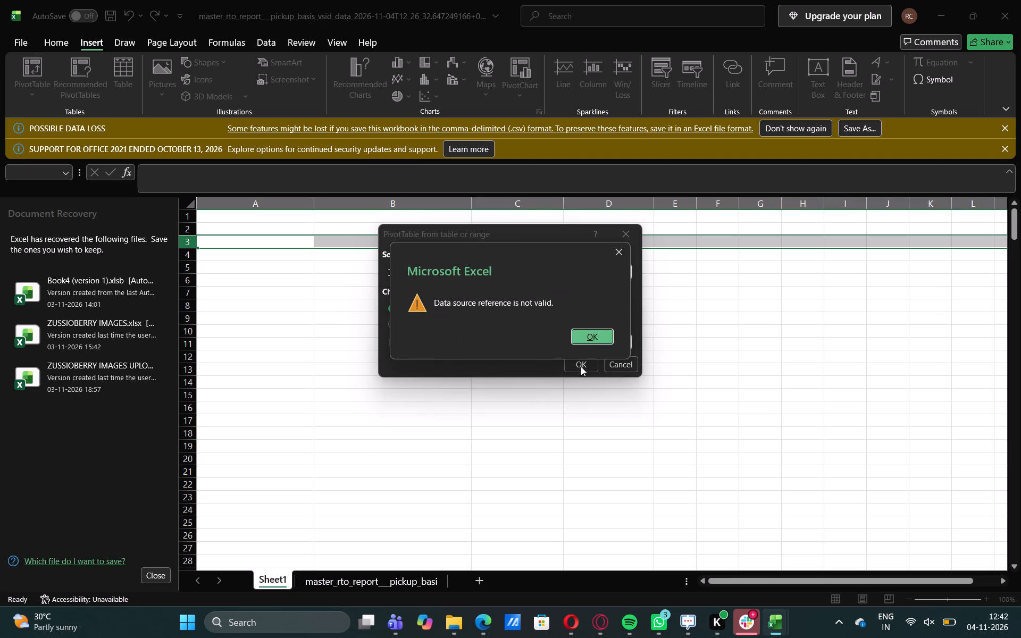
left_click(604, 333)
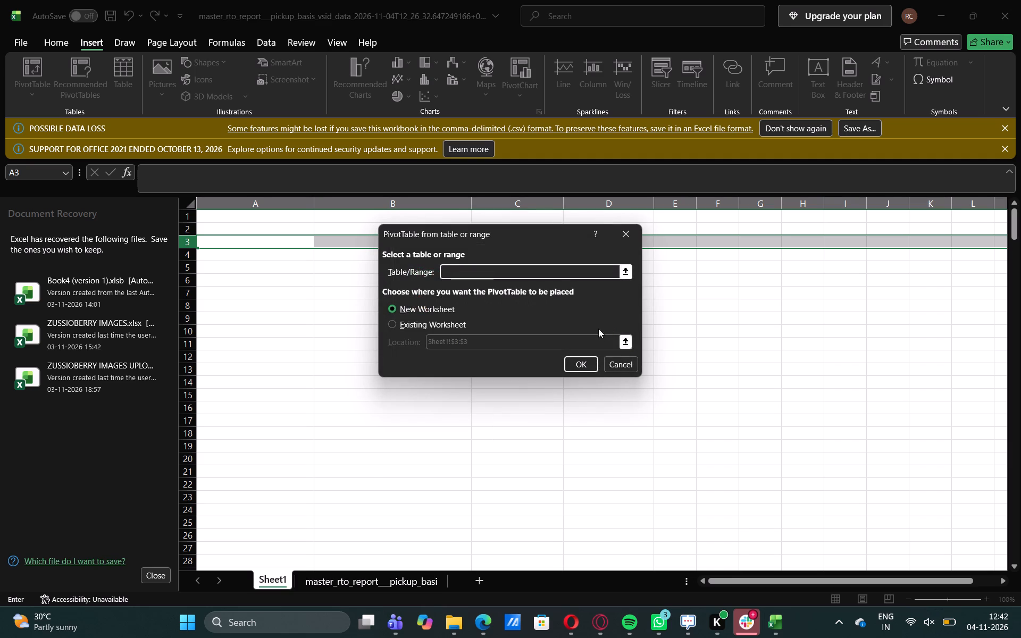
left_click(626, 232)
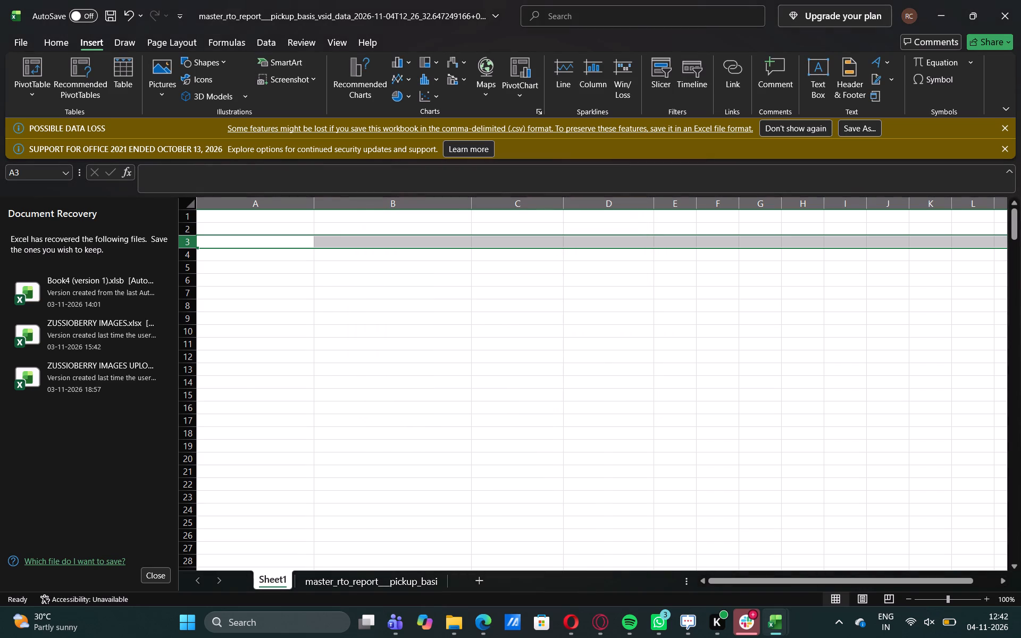
Insert a PivotTable on a new worksheet from range A1:AF269 of the master_rto_report__pickup_basi sheet.
left_click(362, 577)
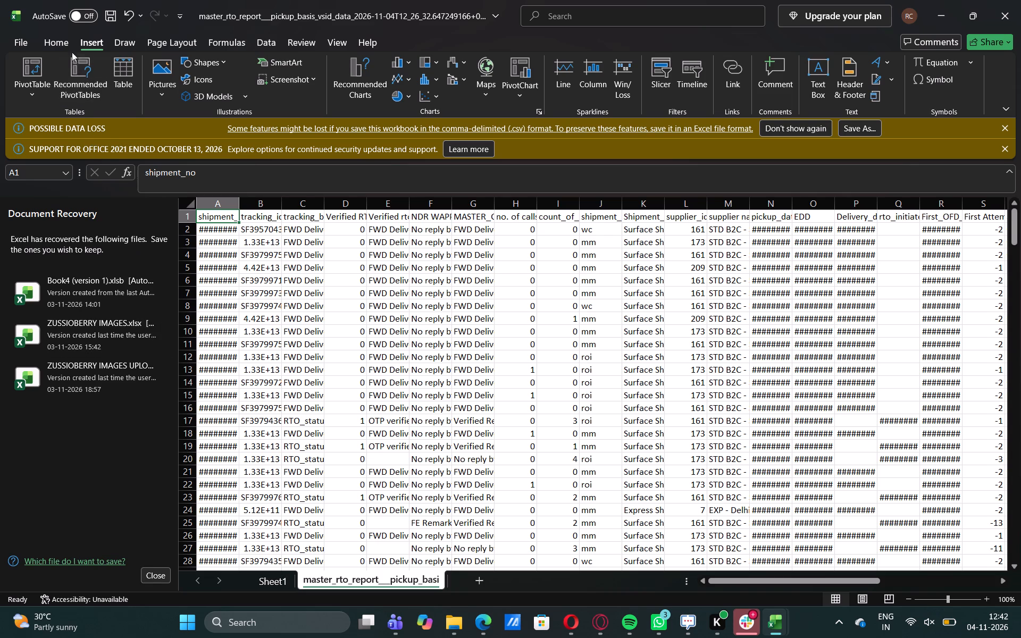
left_click(30, 87)
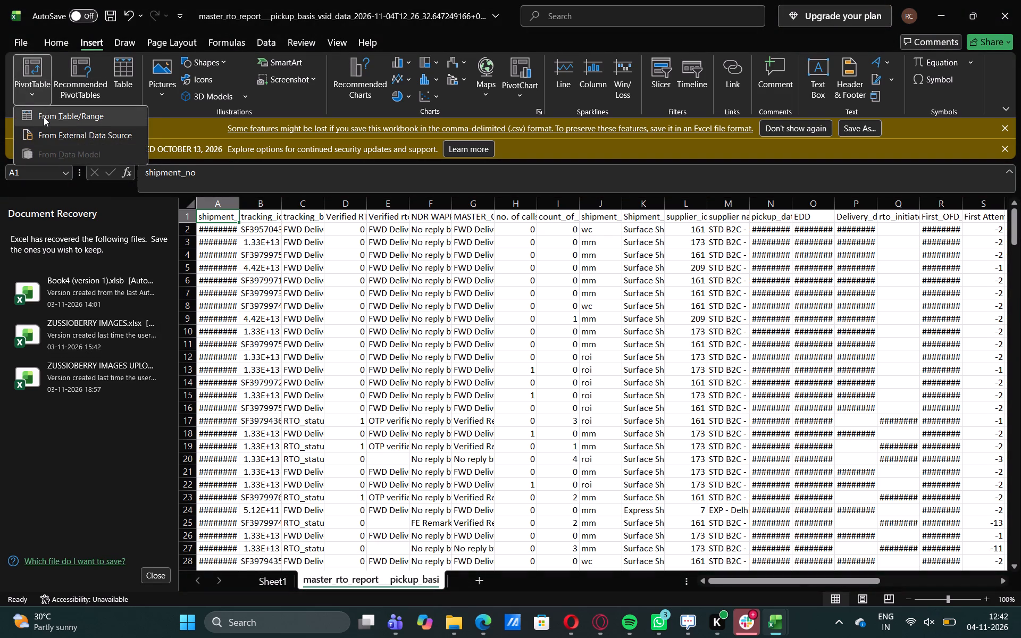
left_click(44, 117)
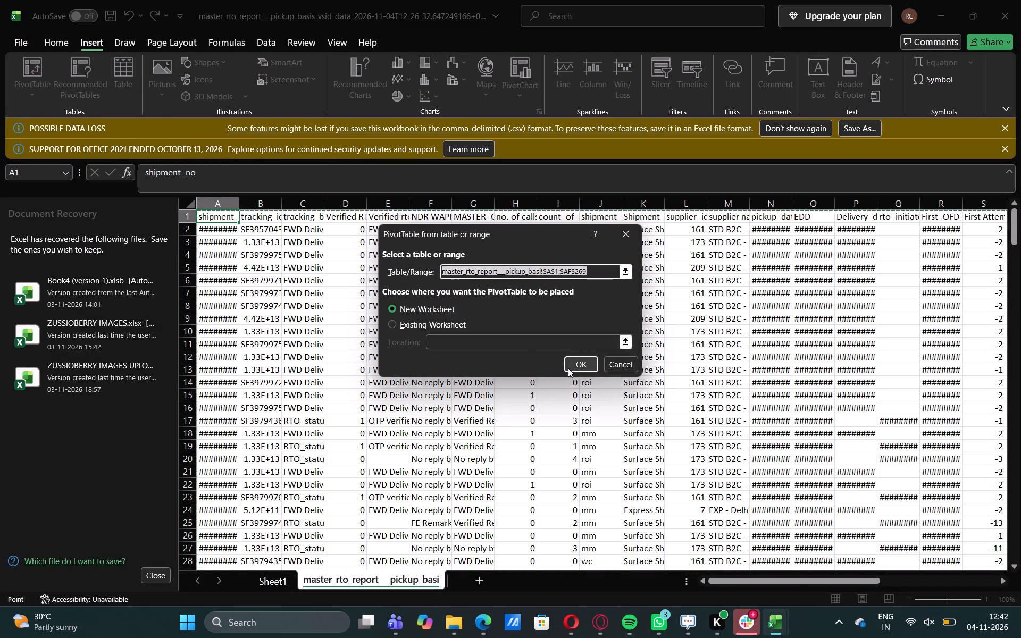
left_click(576, 365)
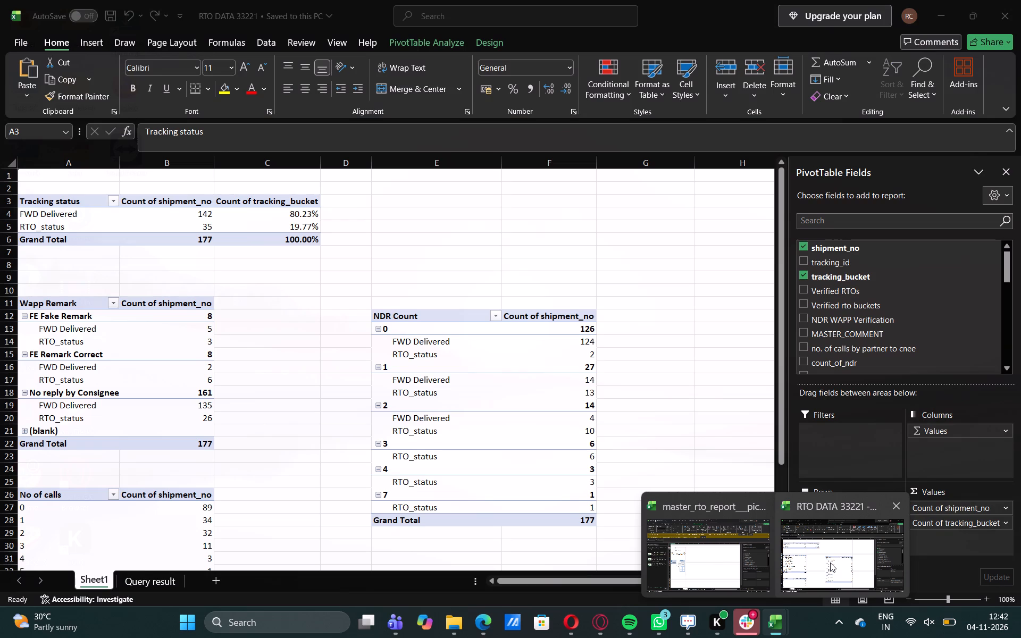
Switch to the RTO DATA 33221 workbook and examine the FWD Delivered and RTO_status rows of its Tracking status PivotTable.
left_click(830, 563)
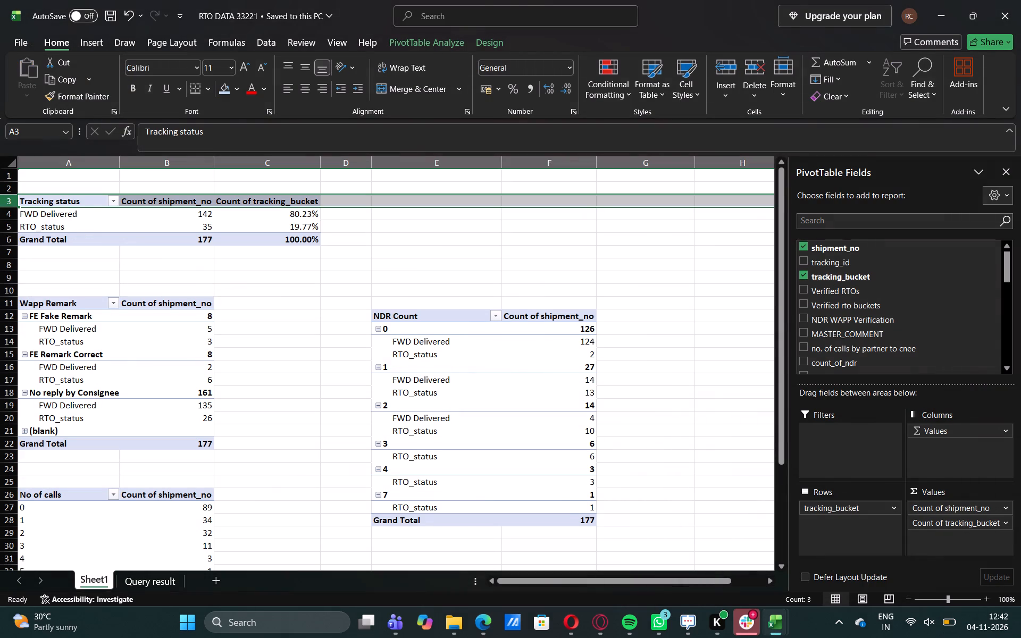
left_click(32, 214)
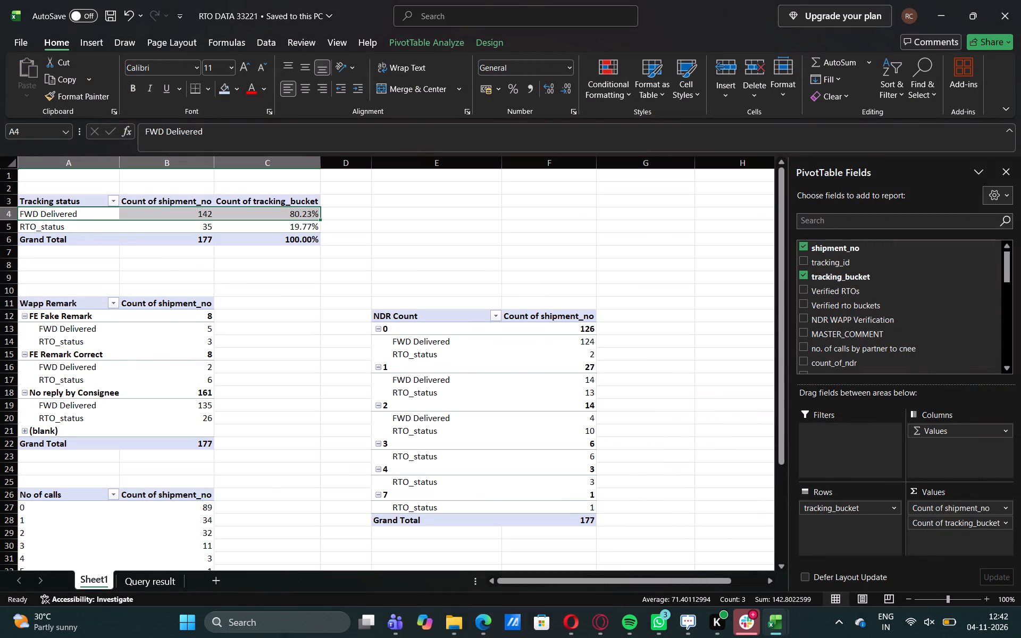
left_click(32, 230)
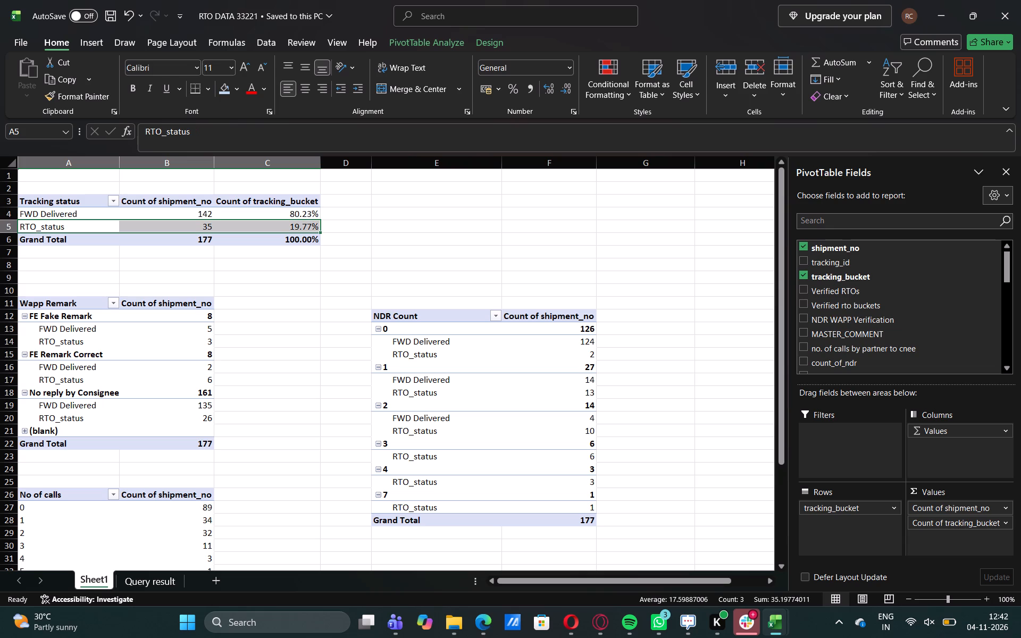
Check the Grand Total row of the Tracking status PivotTable, and view the shipment records on the Query result sheet of RTO DATA 33221.
left_click(33, 238)
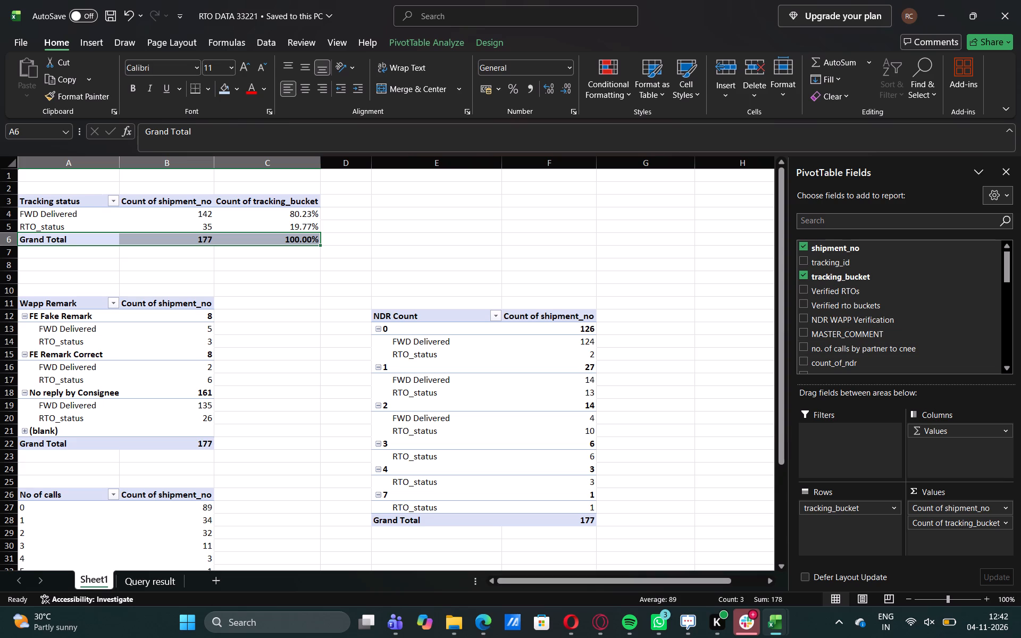
left_click_drag(780, 425, 773, 419)
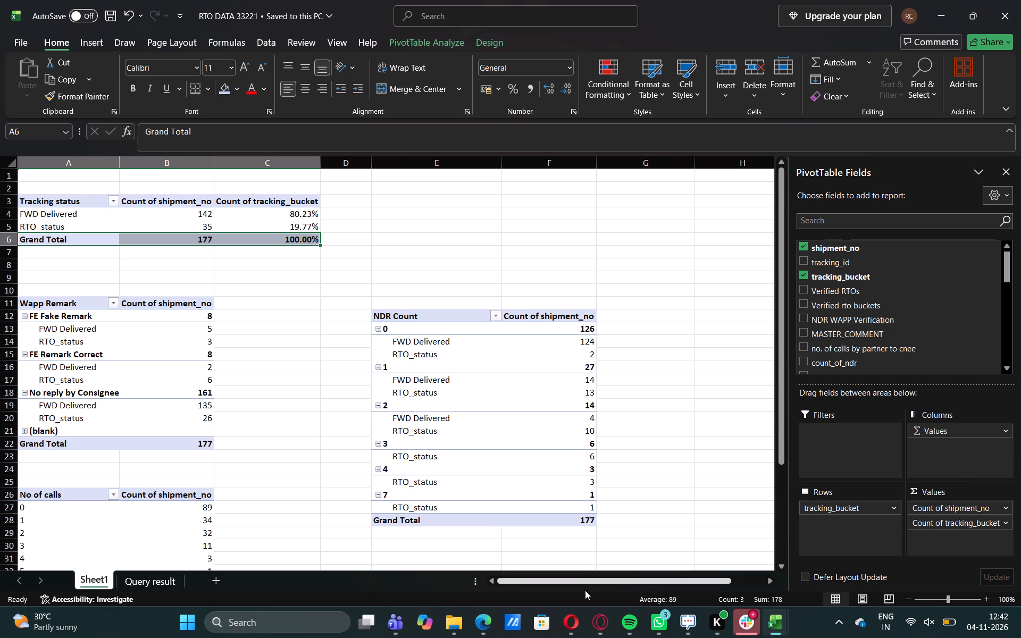
left_click(148, 578)
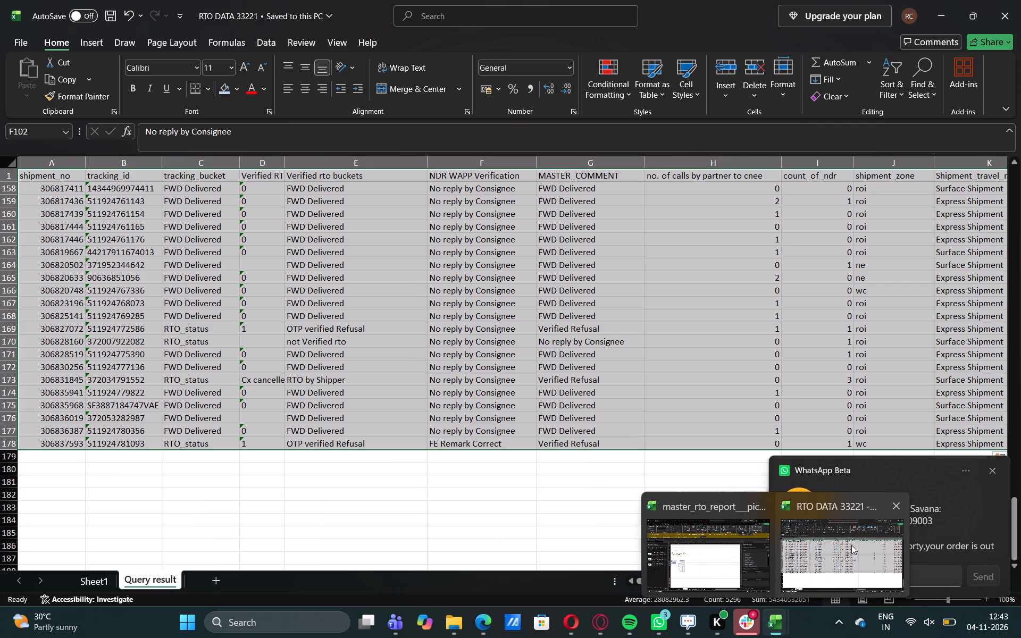
double_click(851, 545)
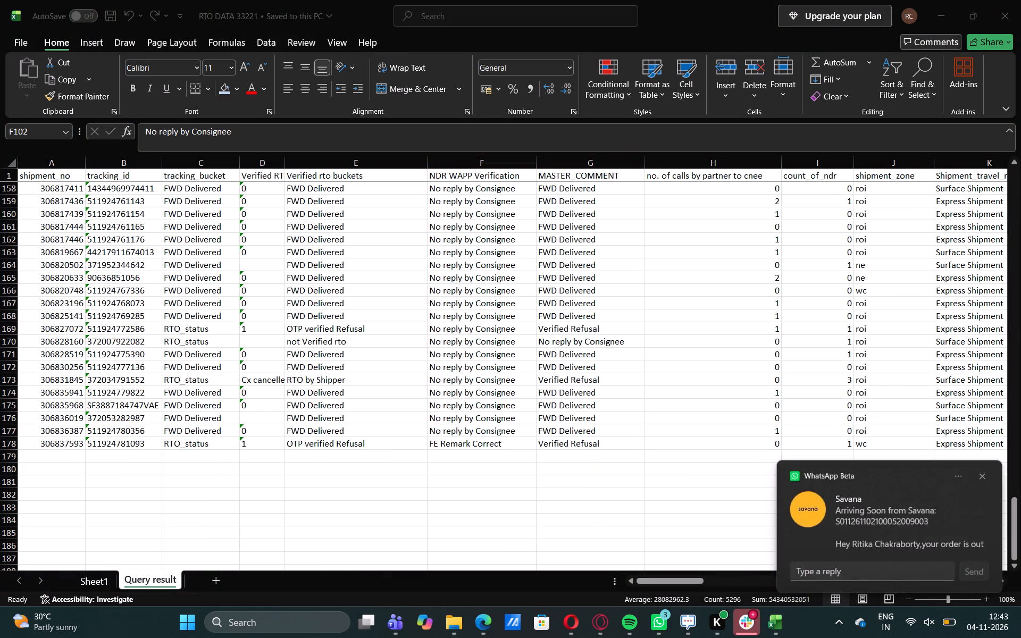
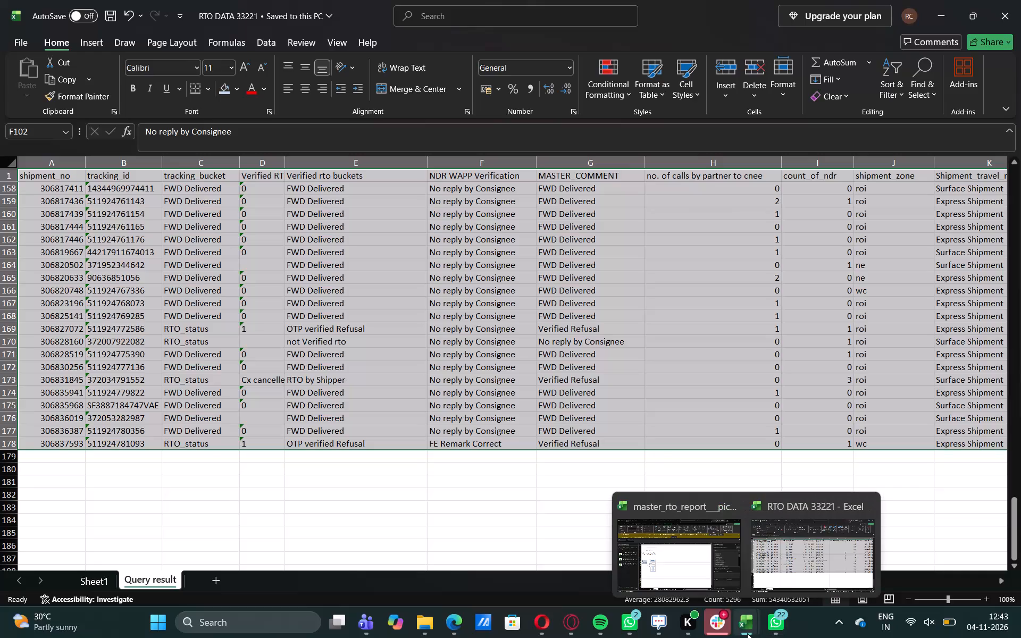
In the master_rto_report workbook, insert a PivotTable on a new worksheet from the shipment_no column A:A of the master_rto_report__pickup_basi sheet.
left_click(689, 575)
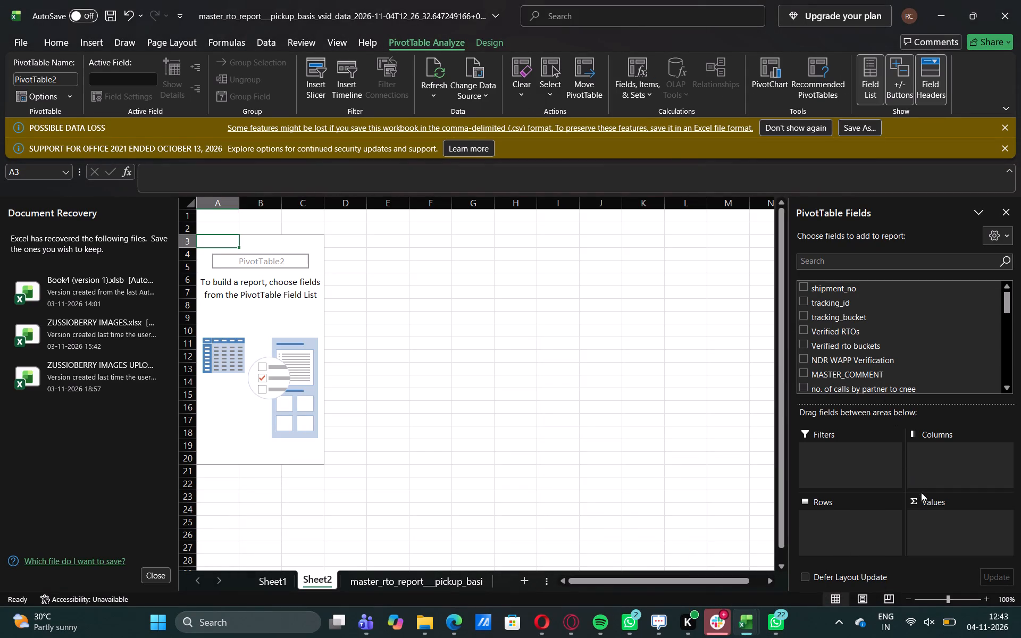
left_click(392, 579)
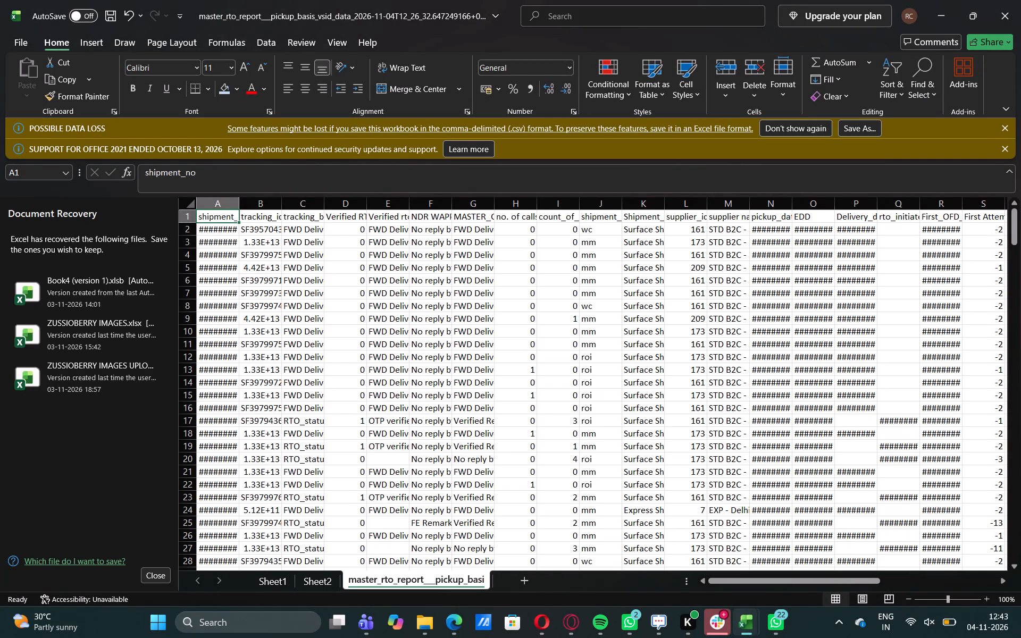
left_click(219, 206)
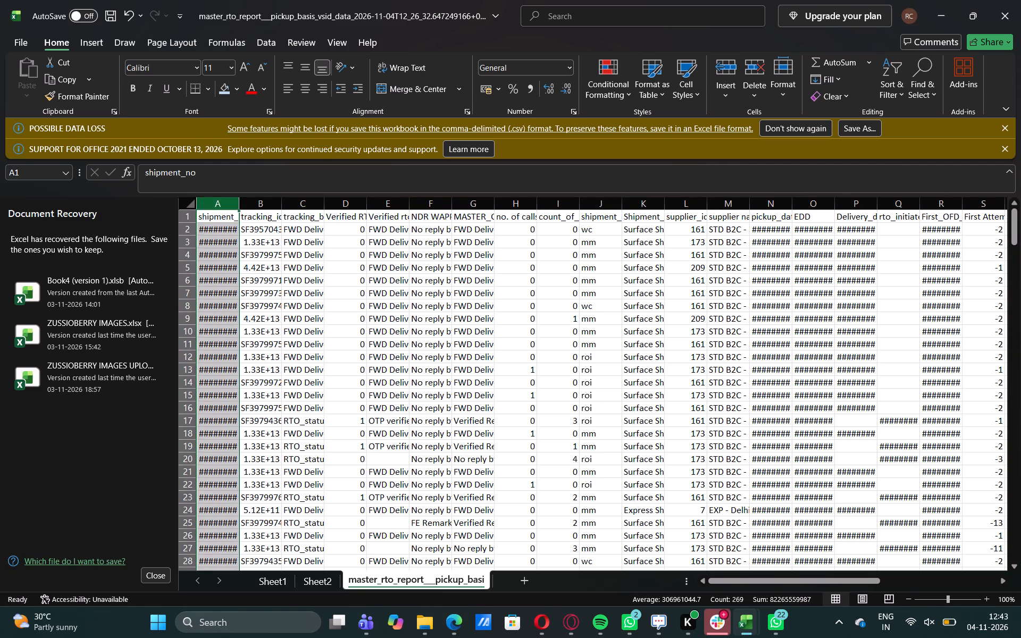
key("ctrl+c")
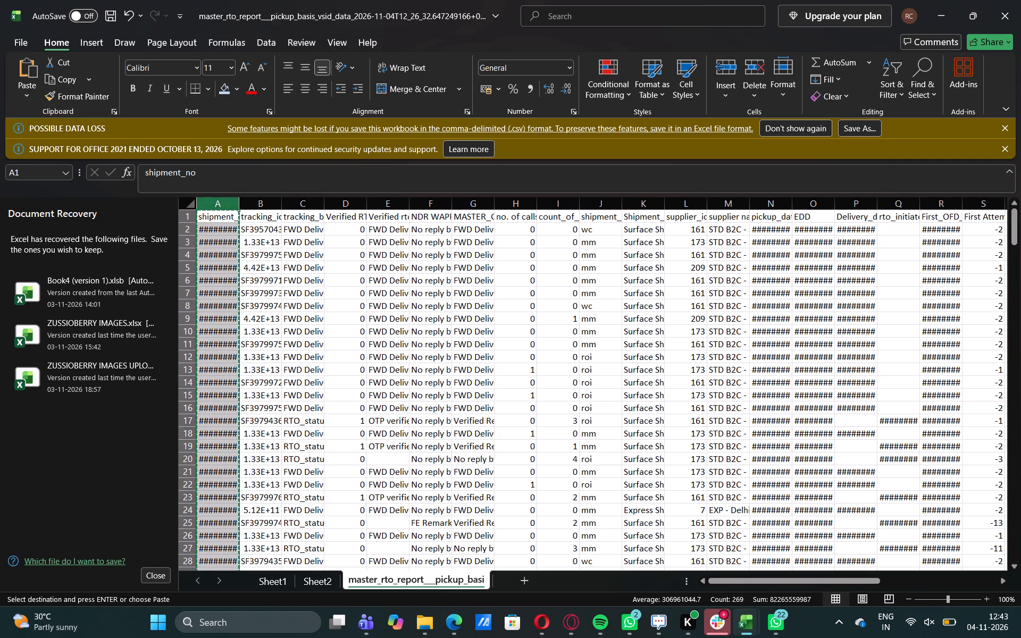
left_click(85, 38)
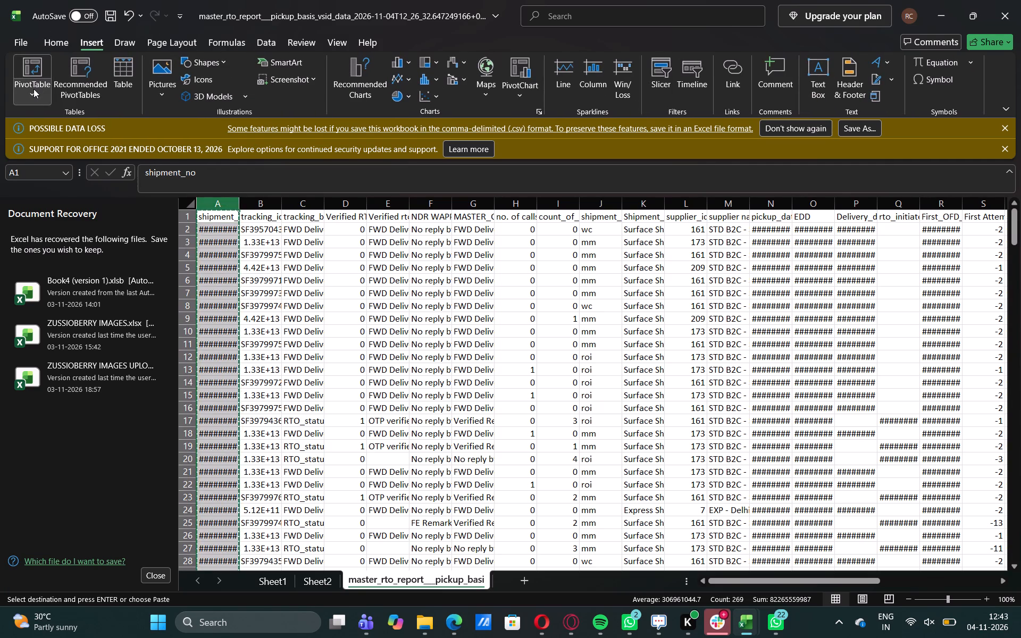
left_click(34, 89)
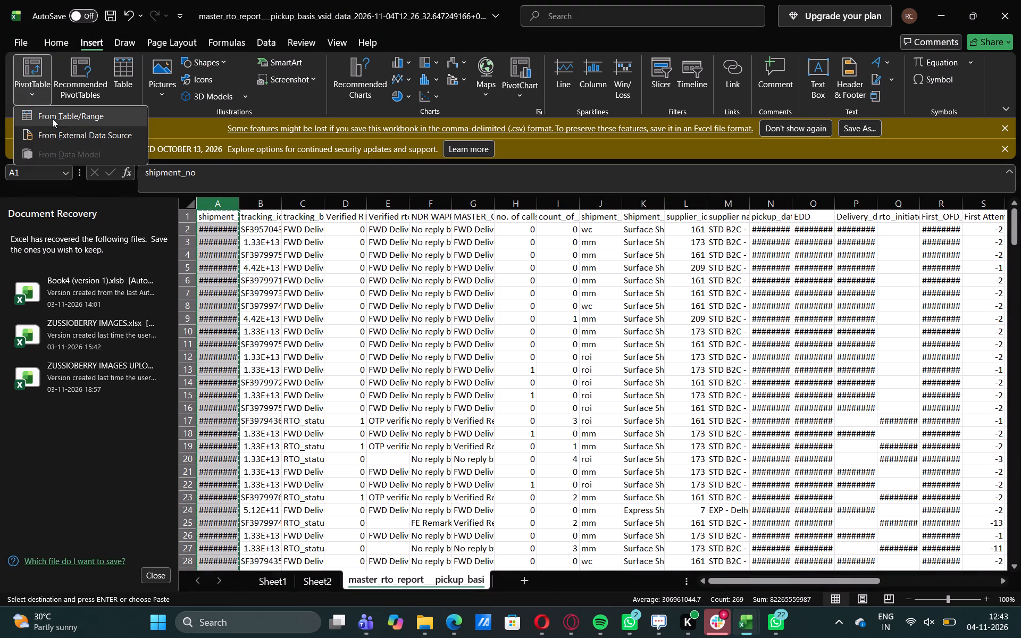
left_click(52, 119)
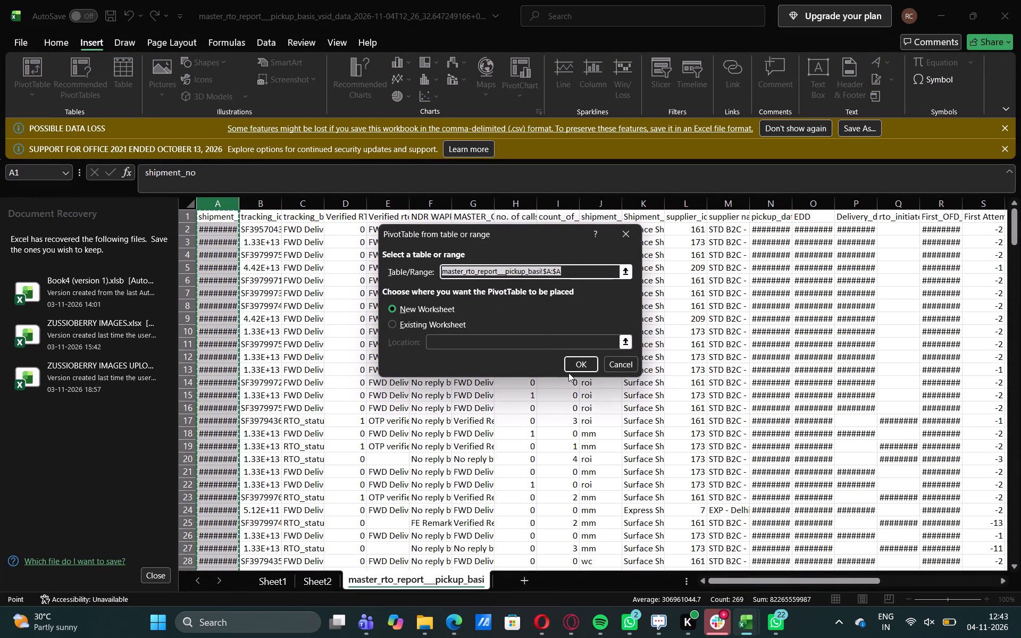
left_click(576, 360)
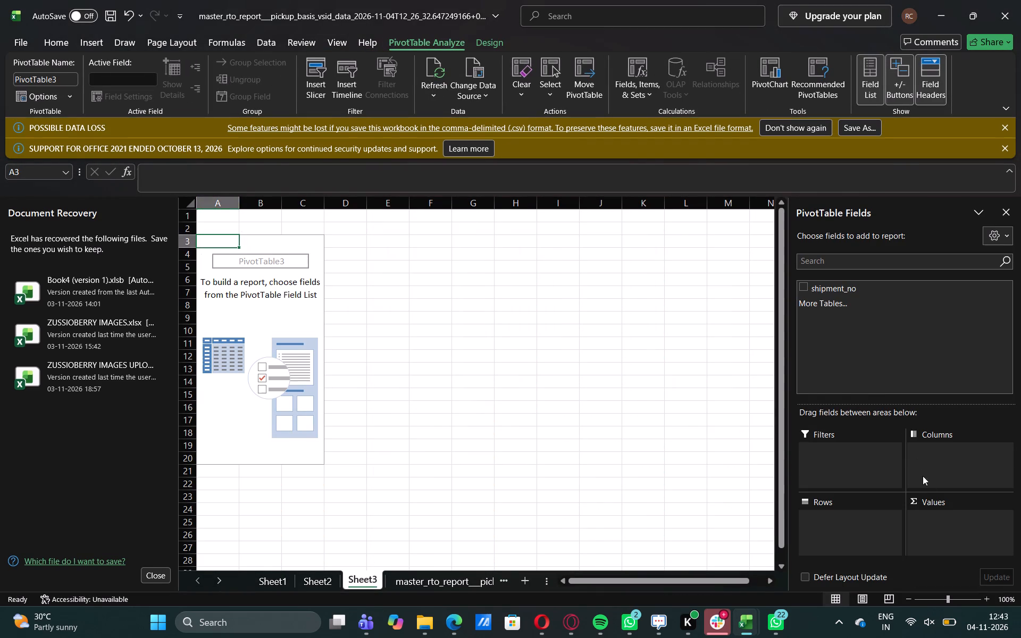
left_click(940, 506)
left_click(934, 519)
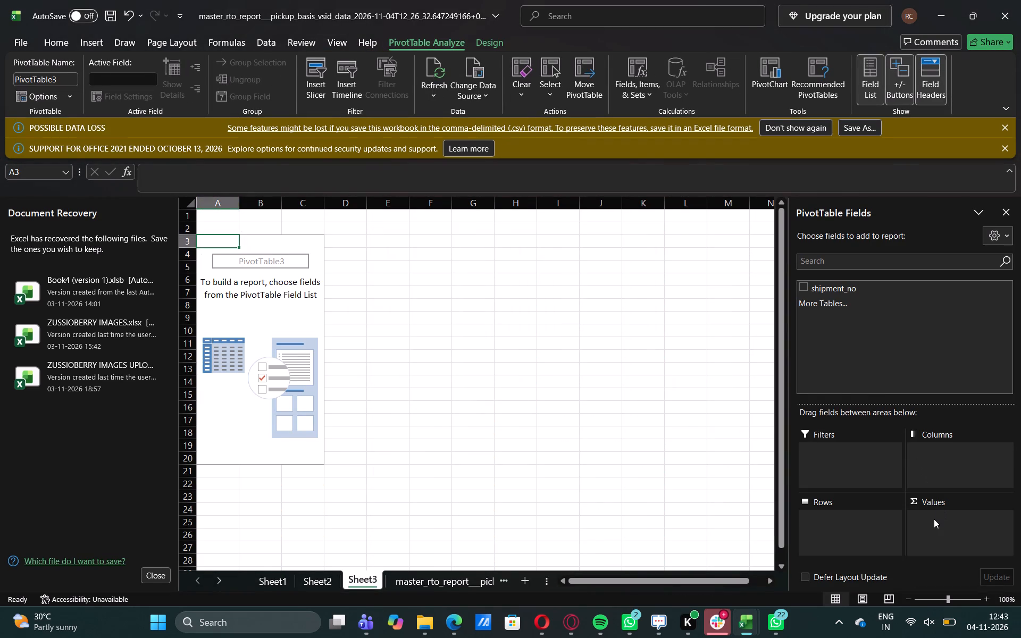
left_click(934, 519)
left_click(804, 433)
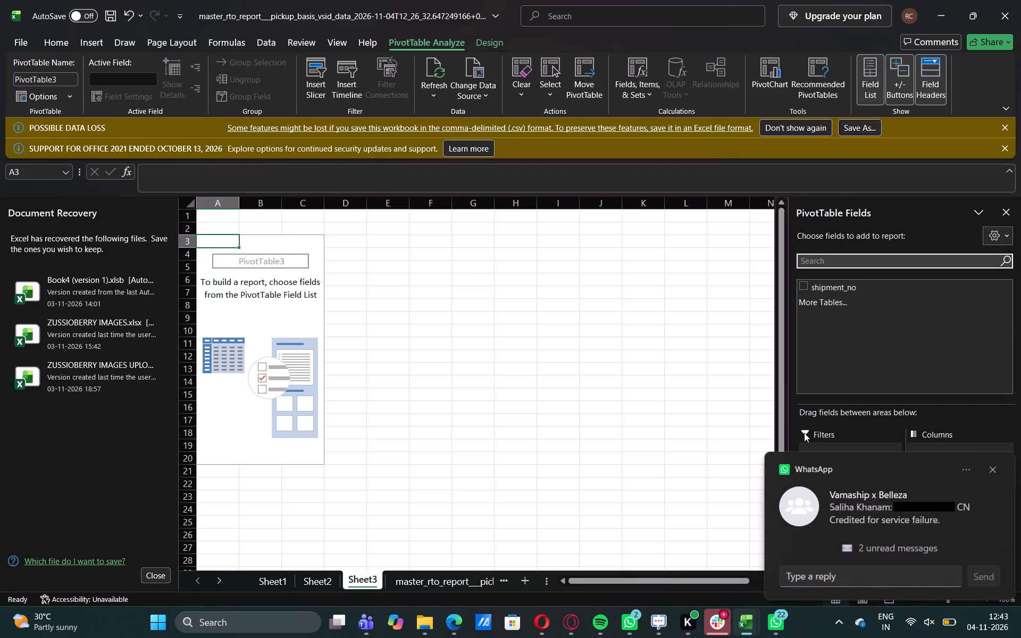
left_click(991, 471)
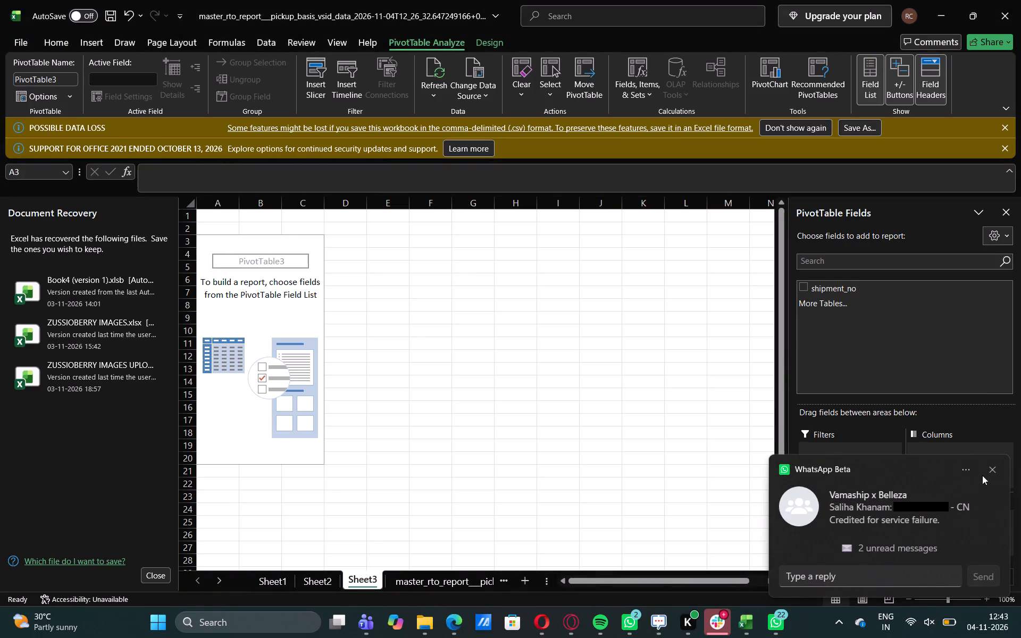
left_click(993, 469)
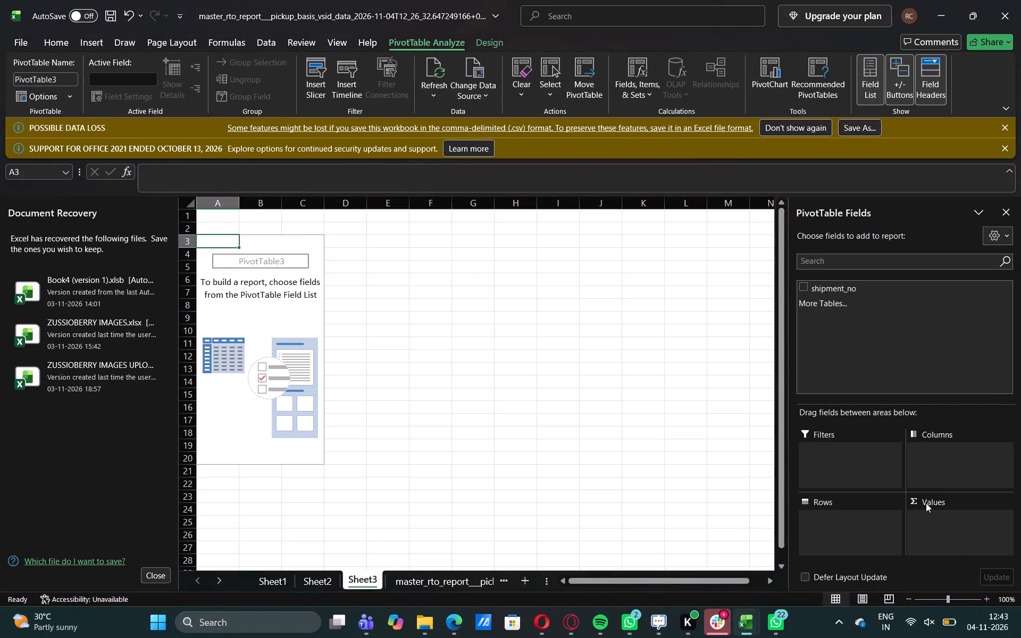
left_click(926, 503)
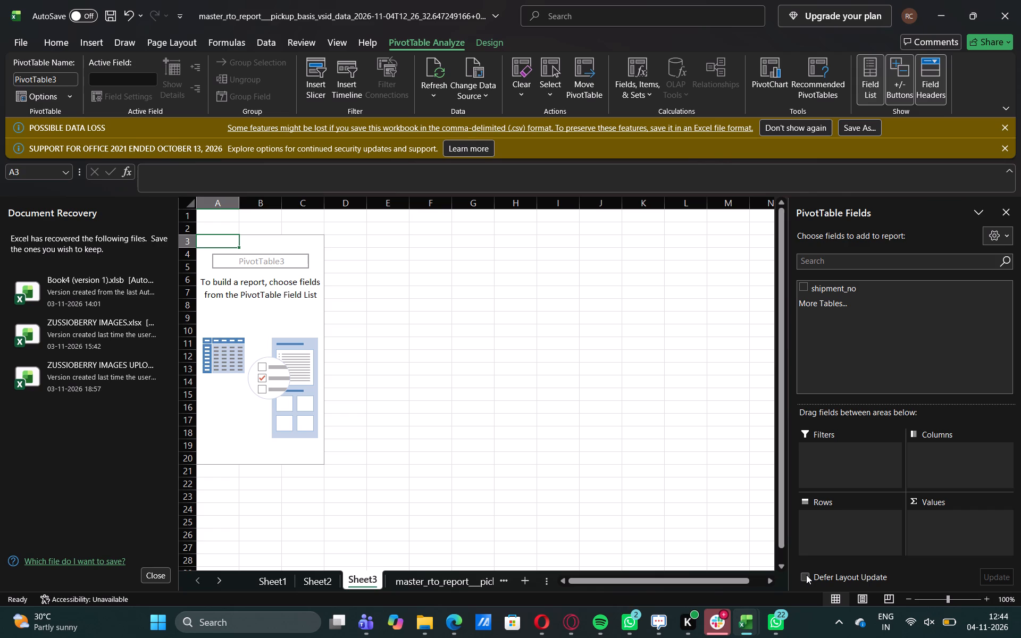
Delete the emptied Sheet1 from the master RTO report workbook.
left_click(811, 289)
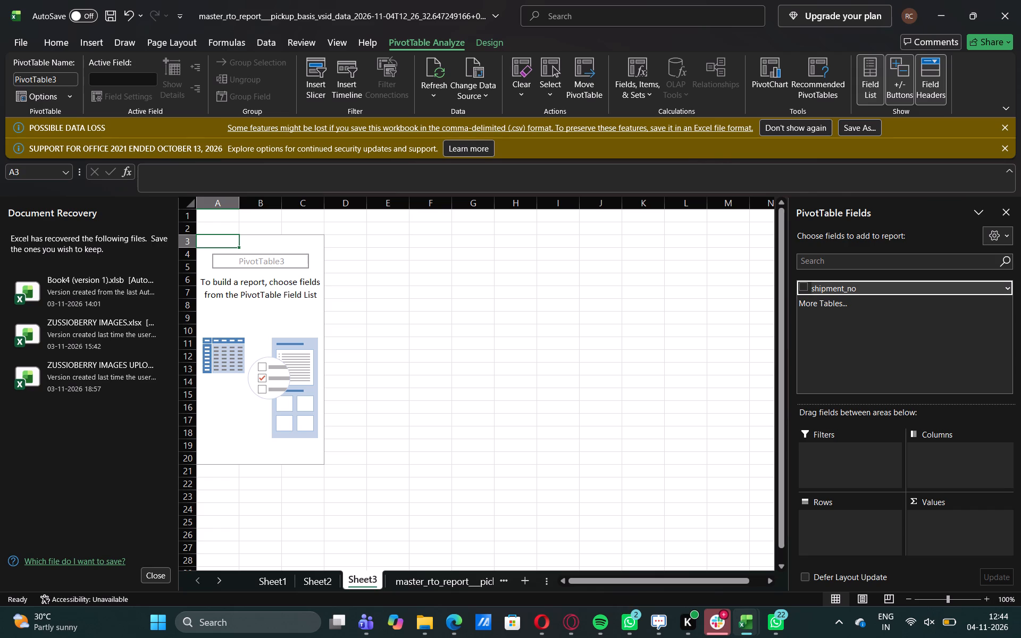
left_click(266, 583)
right_click(266, 583)
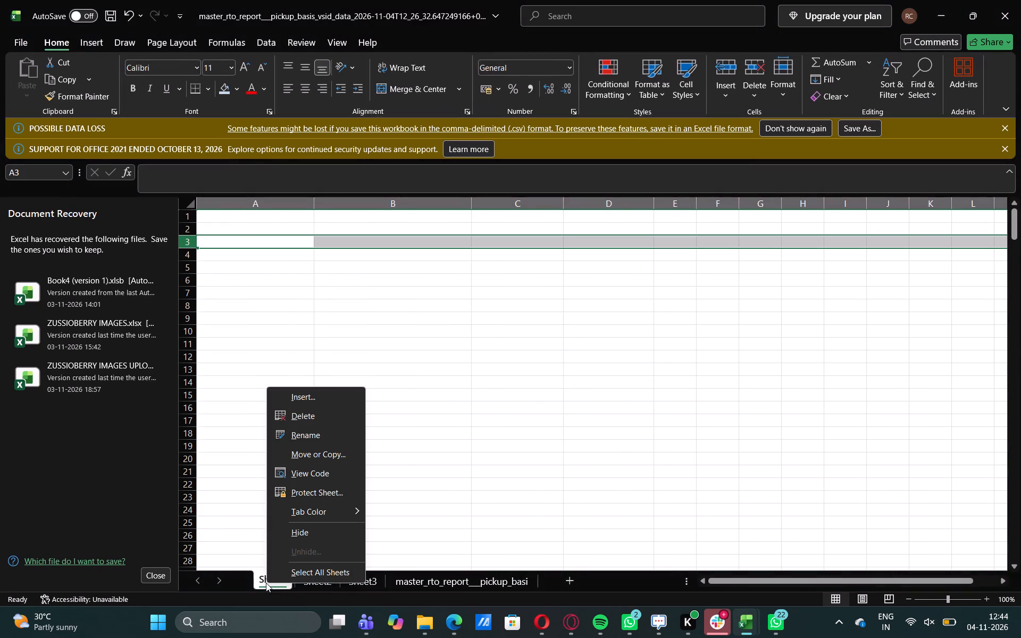
left_click(307, 415)
left_click(546, 339)
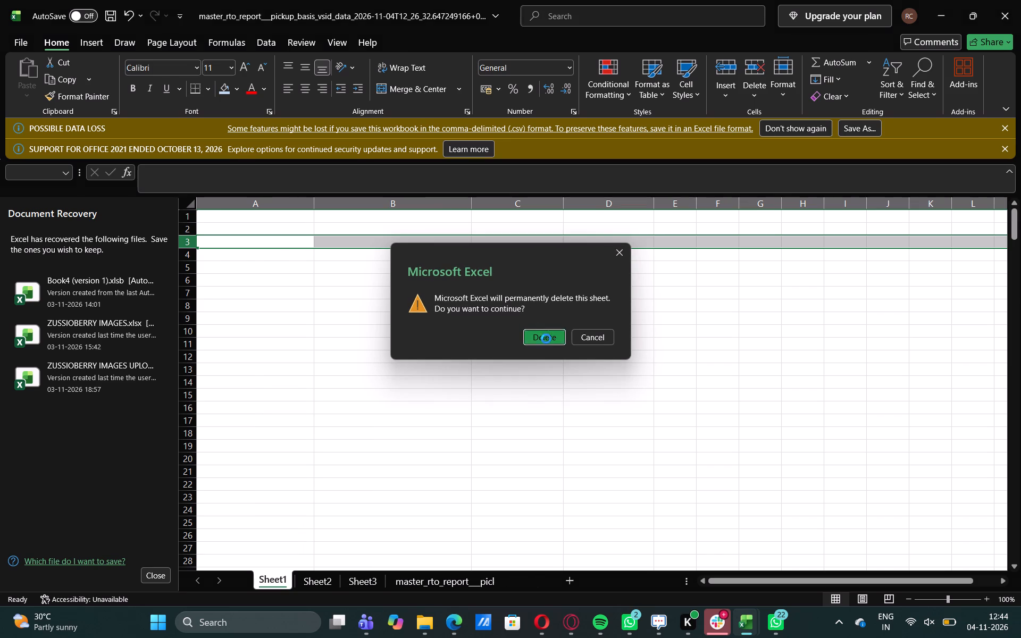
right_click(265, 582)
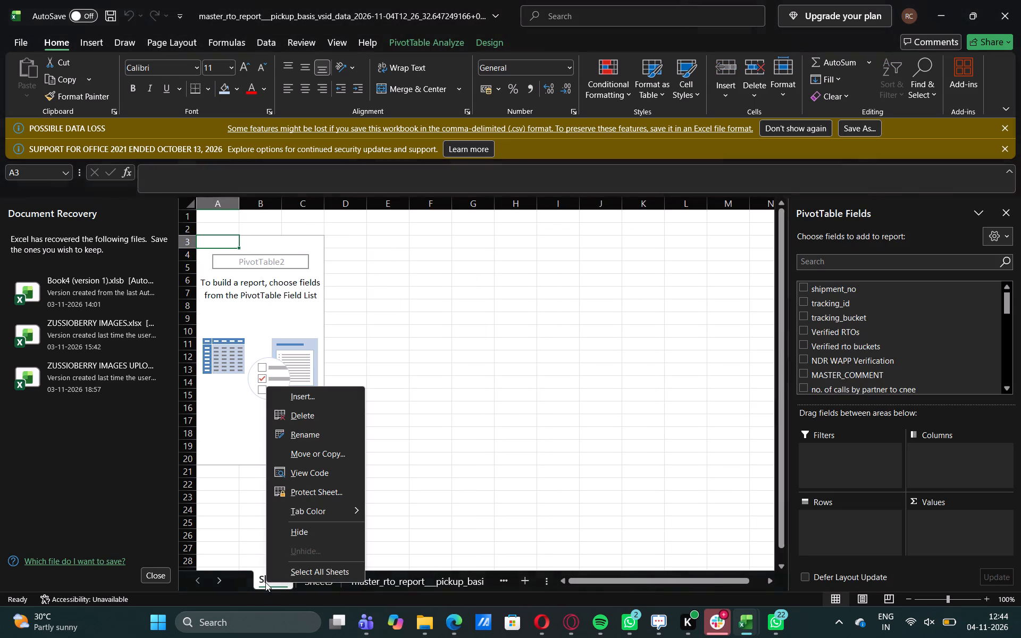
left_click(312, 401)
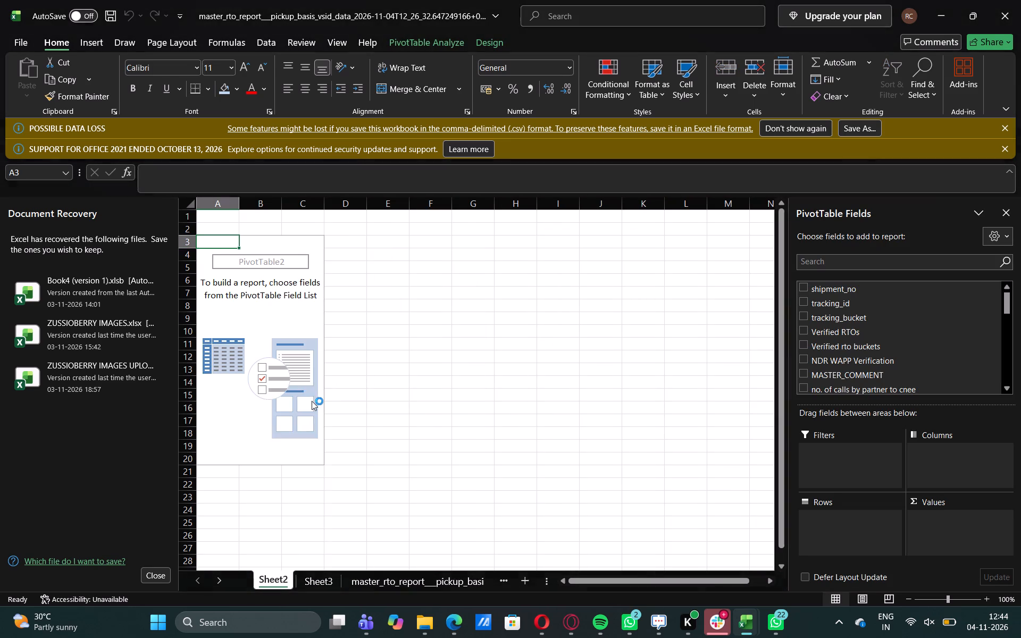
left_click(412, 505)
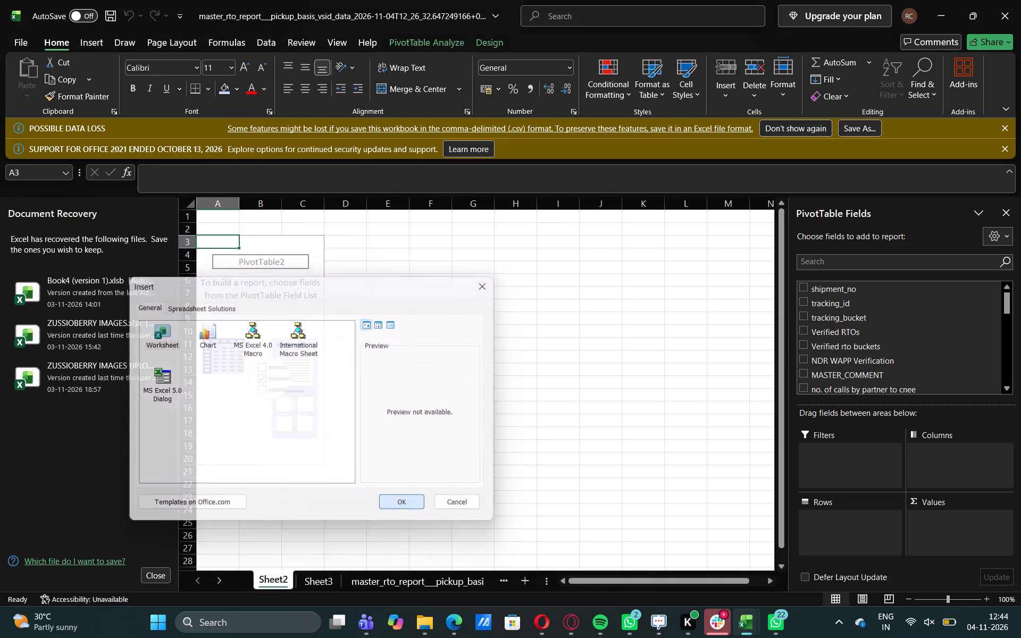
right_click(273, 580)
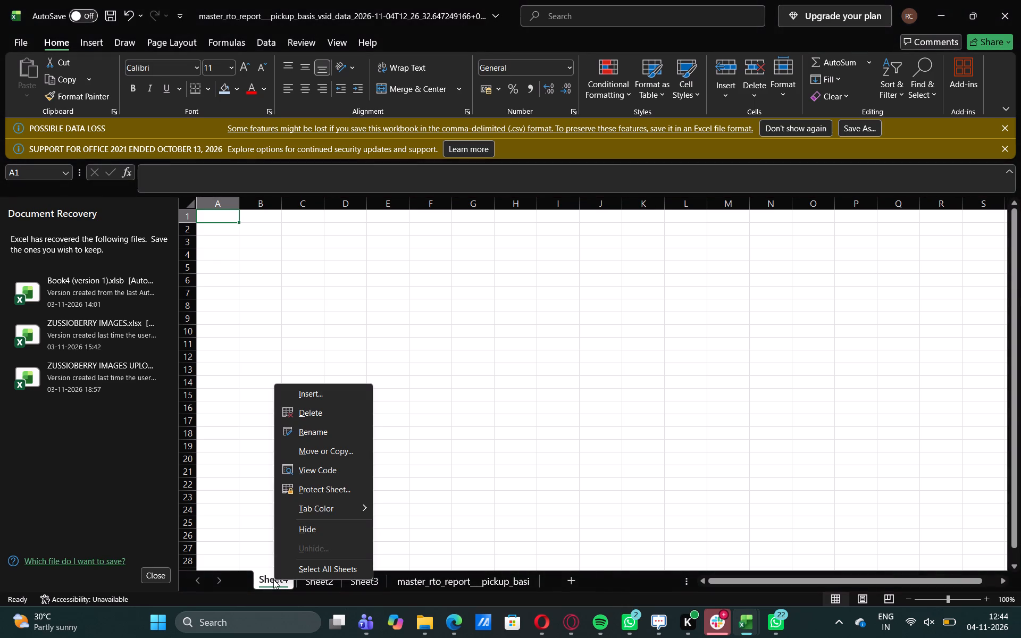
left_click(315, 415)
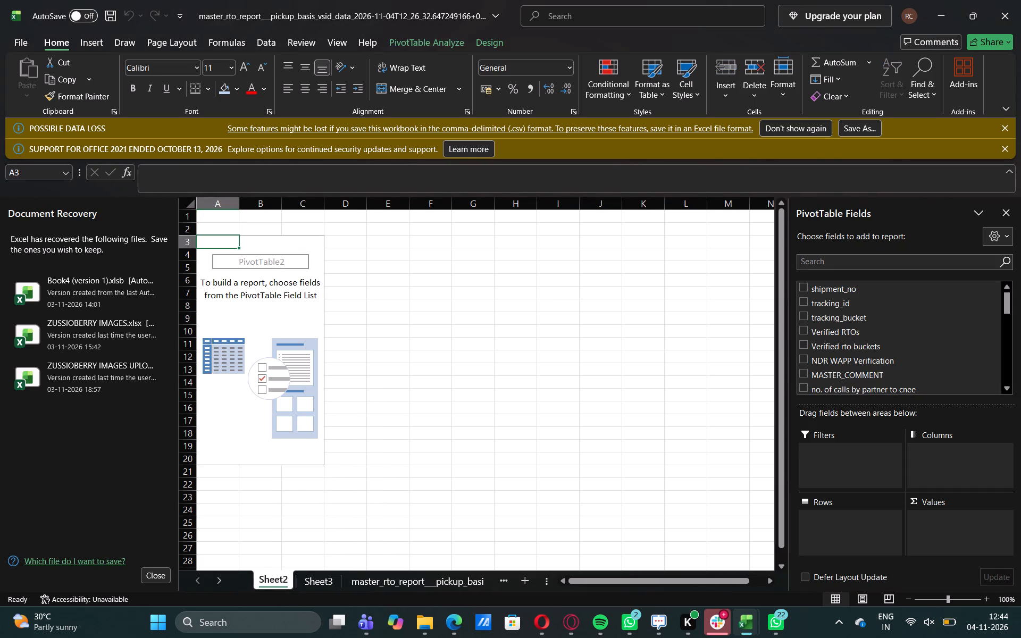
Build Sheet2's PivotTable with shipment_no as the value field and tracking_bucket as the row field.
left_click(808, 293)
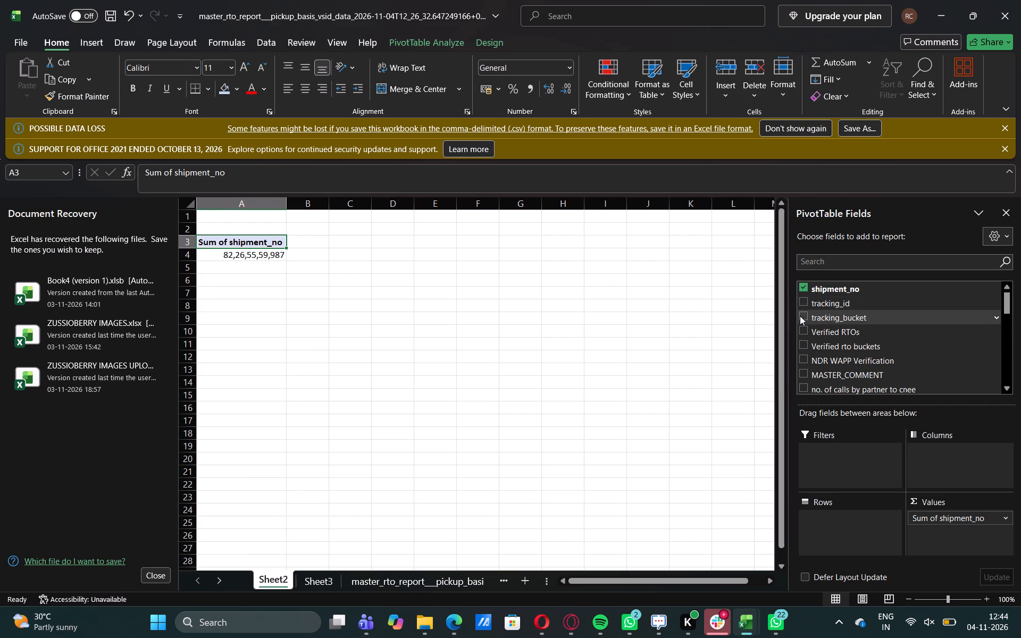
left_click(800, 317)
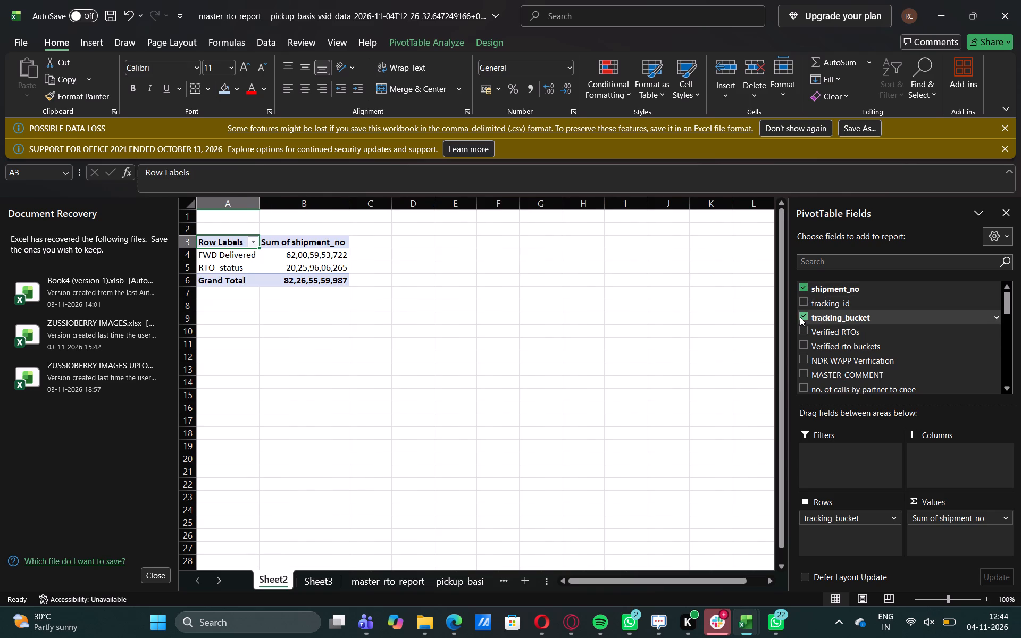
left_click(822, 432)
left_click(849, 412)
left_click_drag(1009, 303, 1009, 323)
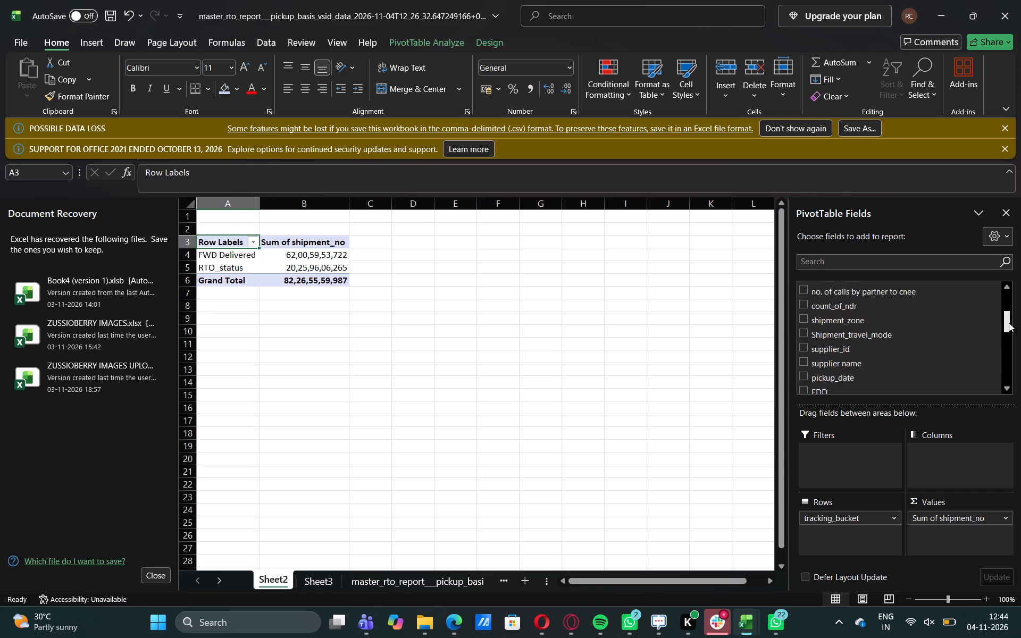
left_click_drag(1009, 323, 1018, 291)
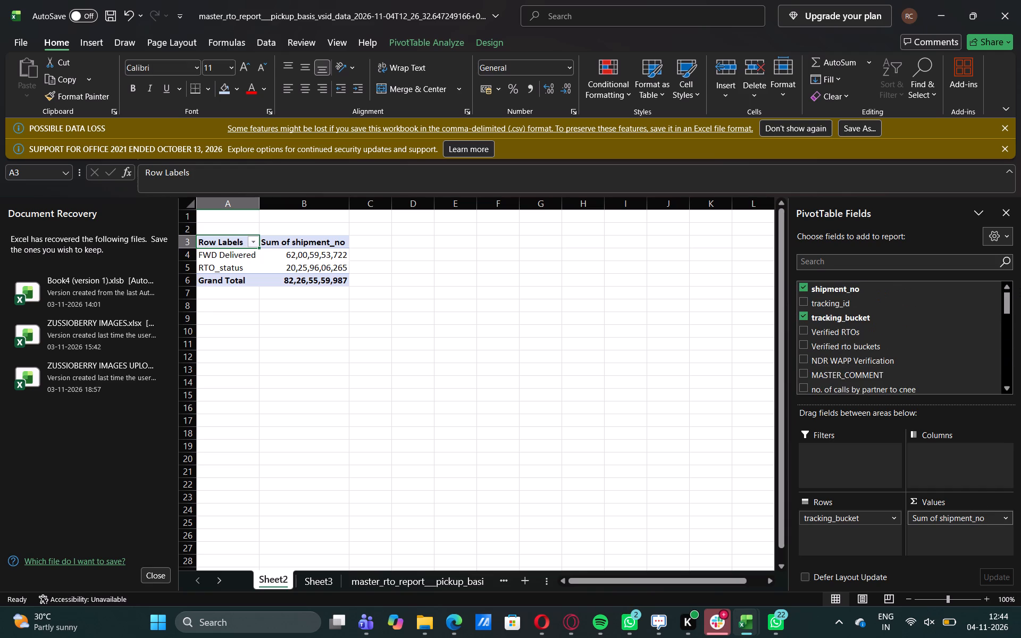
Summarize the shipment_no value field by Count.
left_click(1010, 517)
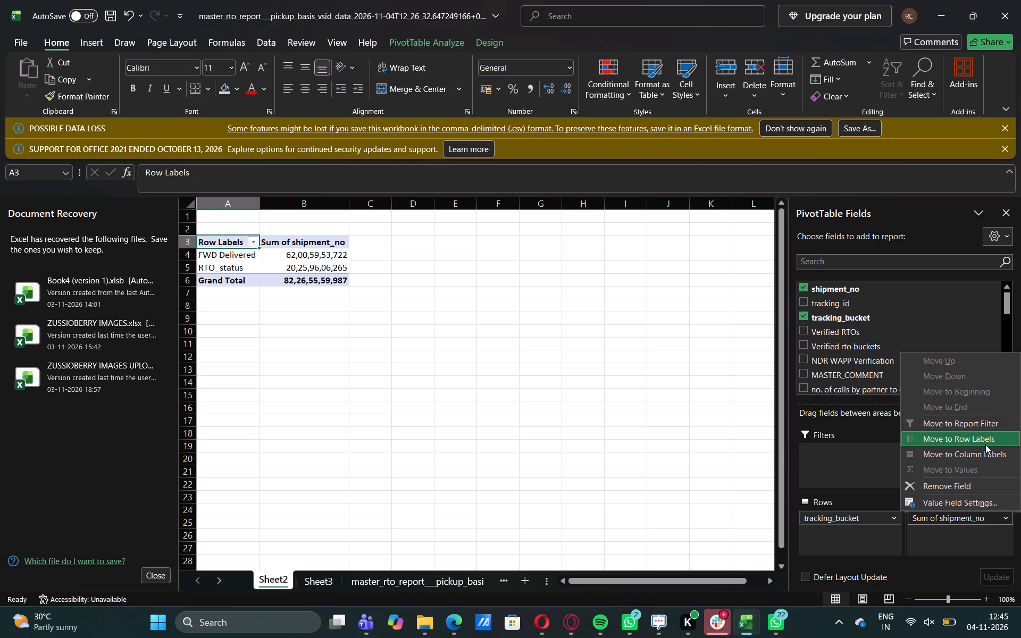
left_click(972, 502)
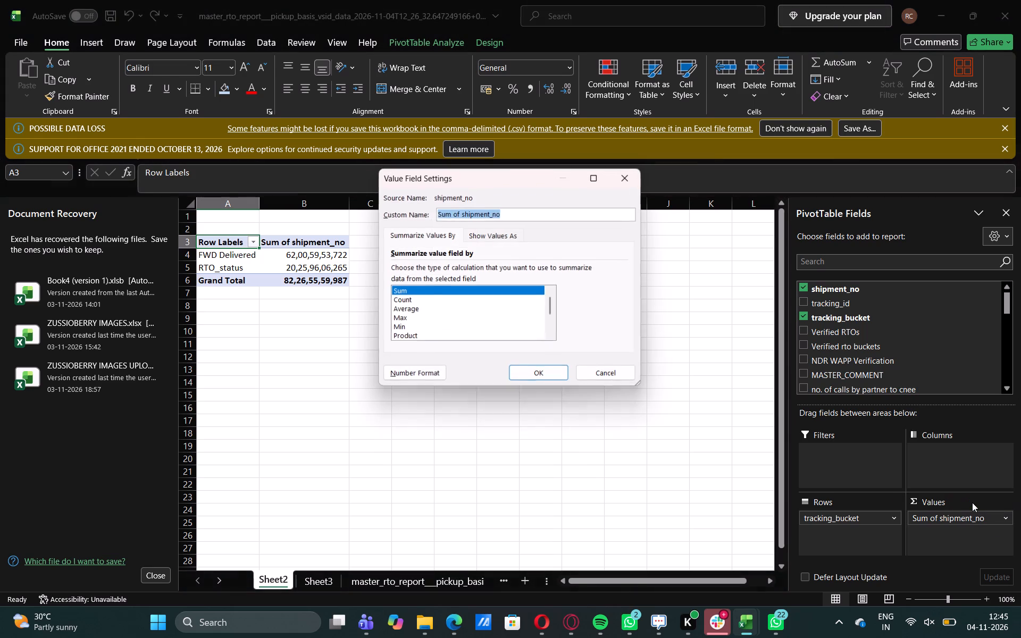
left_click(406, 299)
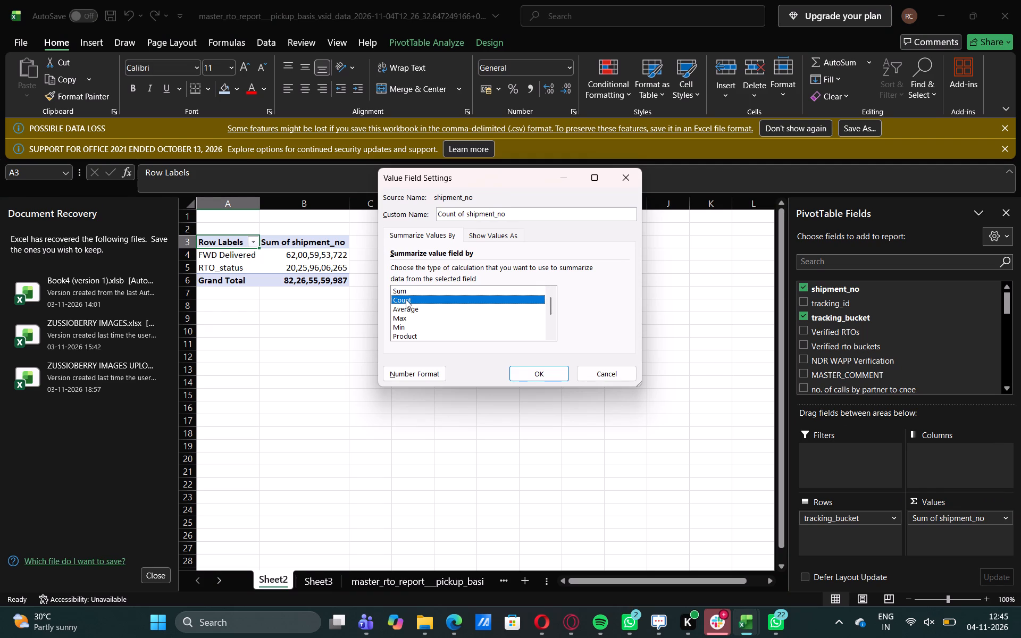
left_click(547, 370)
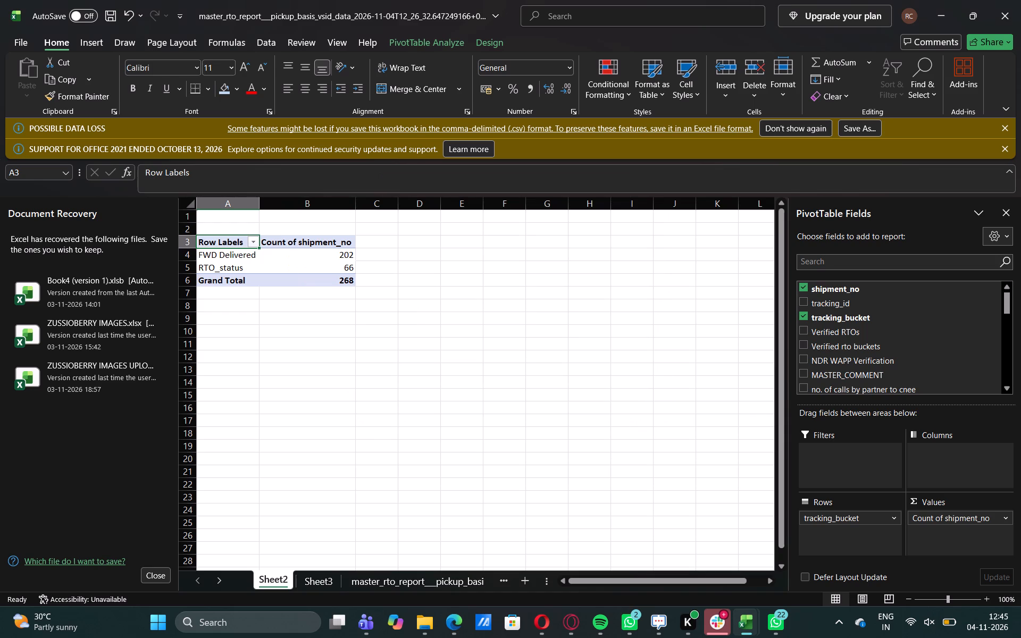
Rename the Sheet2 PivotTable's row header in A3 as Tracking status, matching the header in the RTO DATA 33221 workbook.
left_click(237, 244)
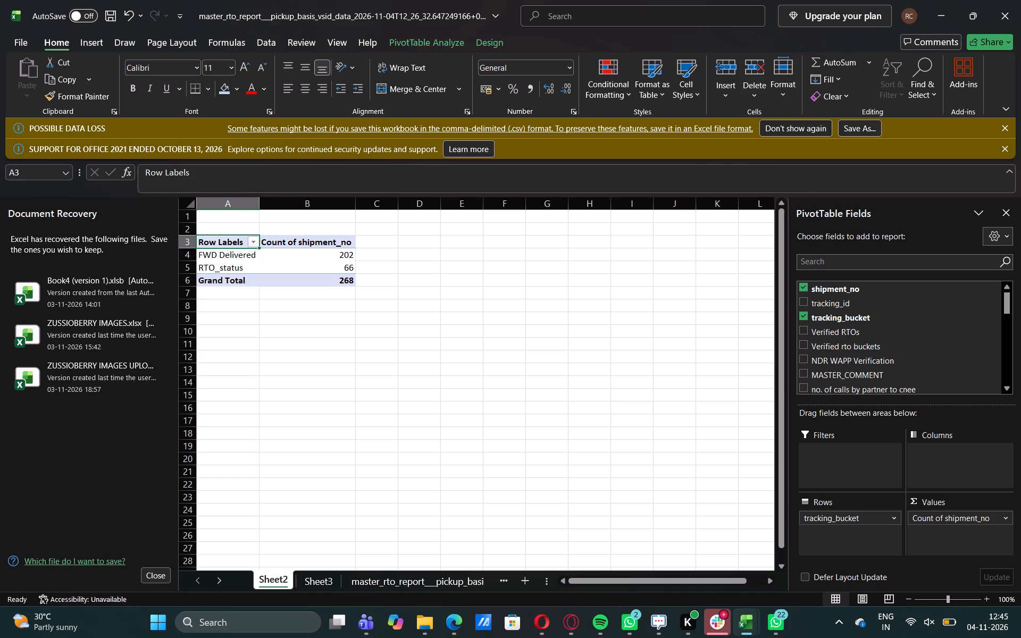
left_click(237, 244)
key("BackSpace")
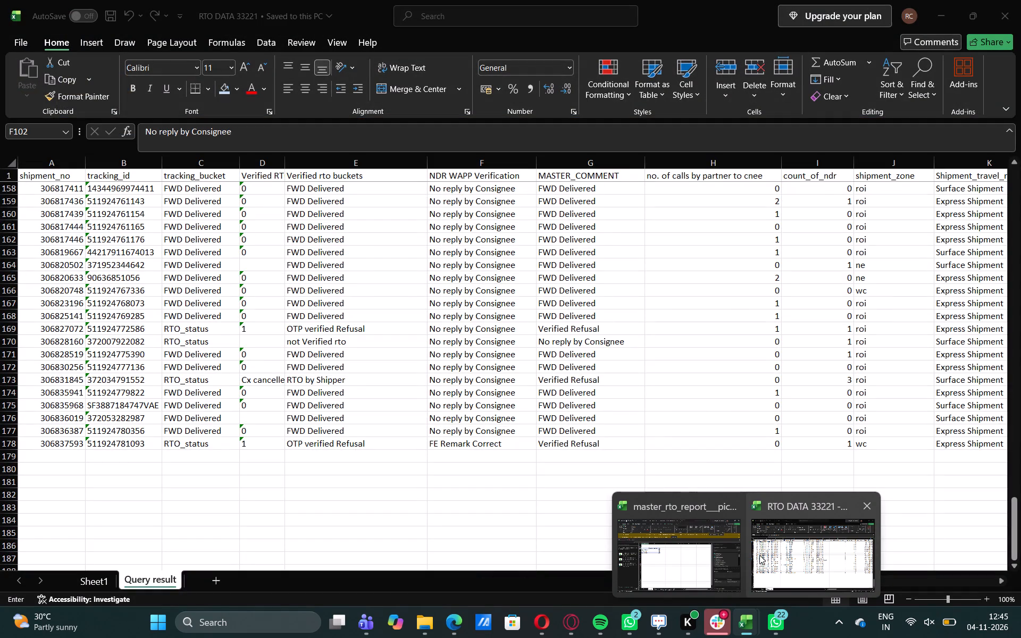
left_click(759, 555)
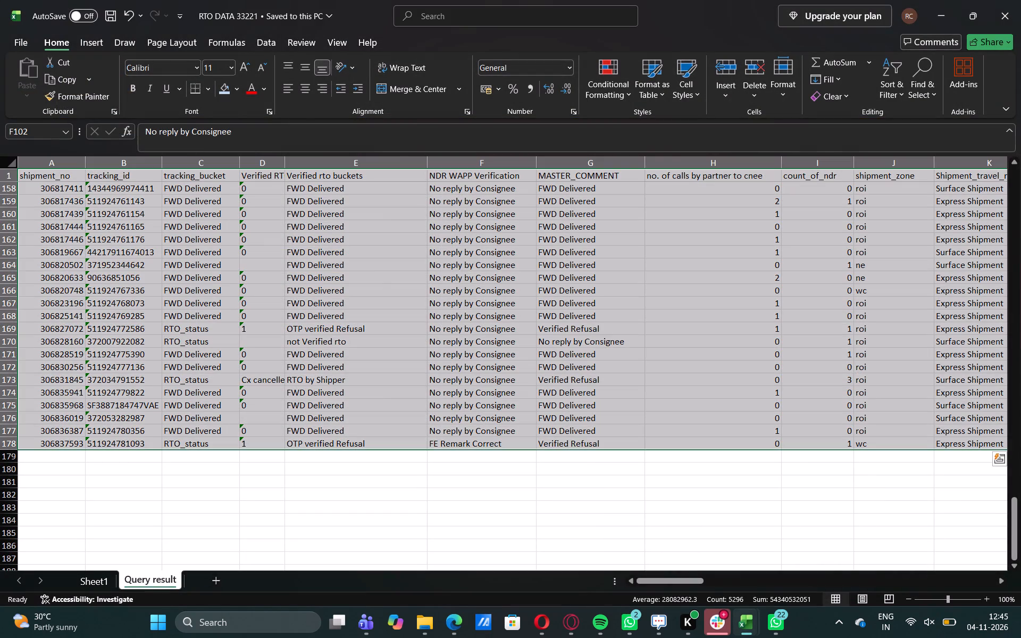
left_click(86, 581)
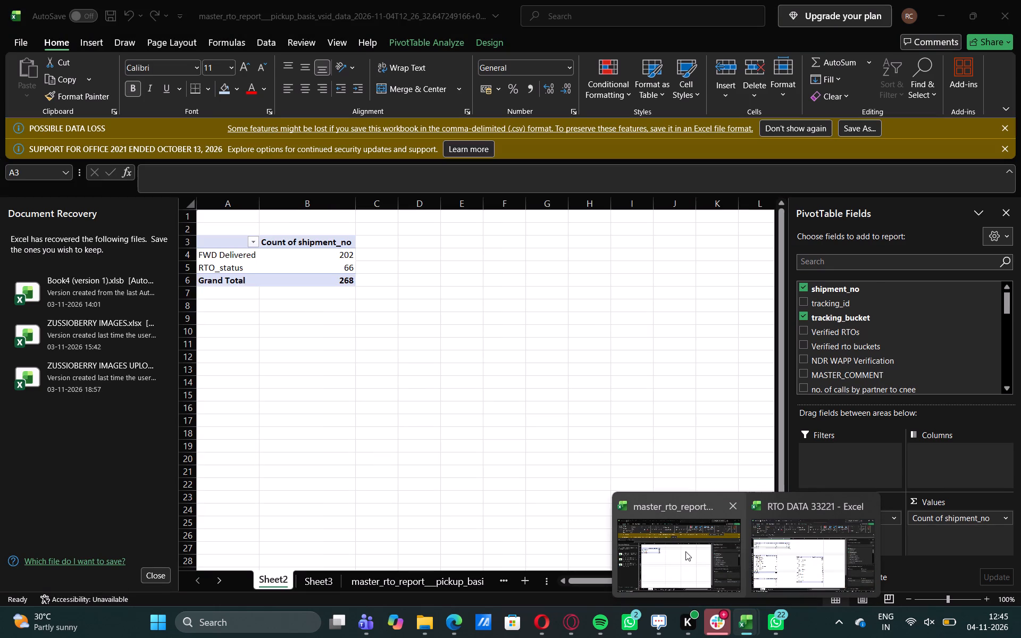
left_click(685, 551)
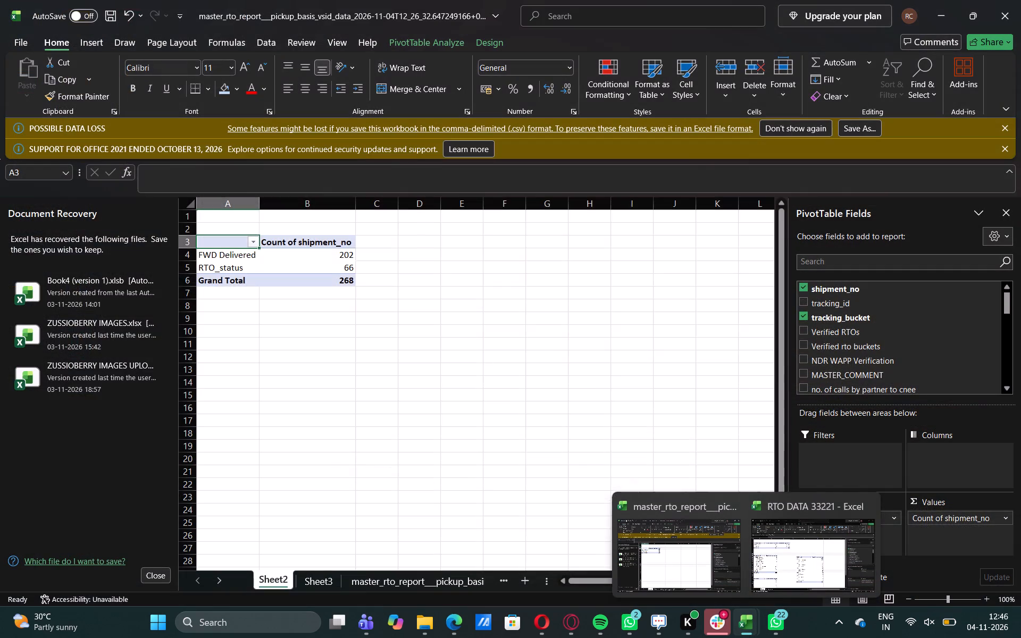
key("t")
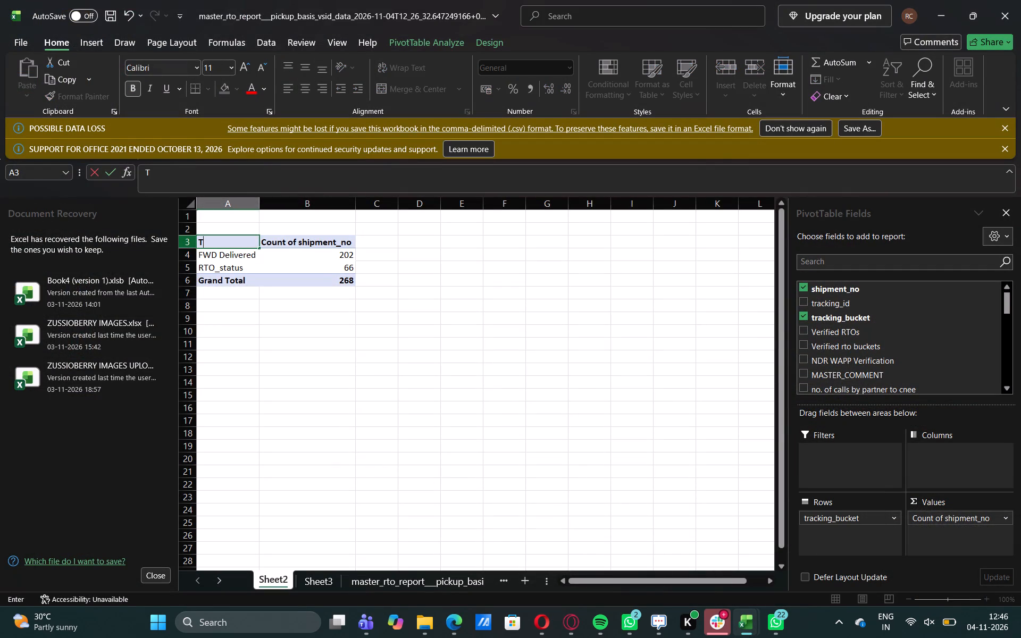
type("racking status")
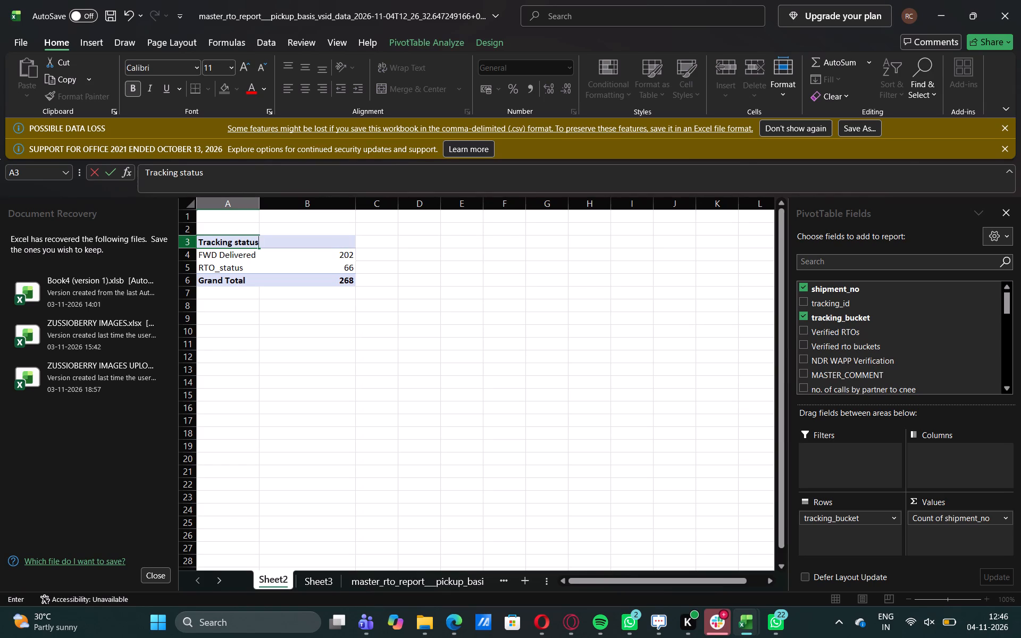
left_click(280, 242)
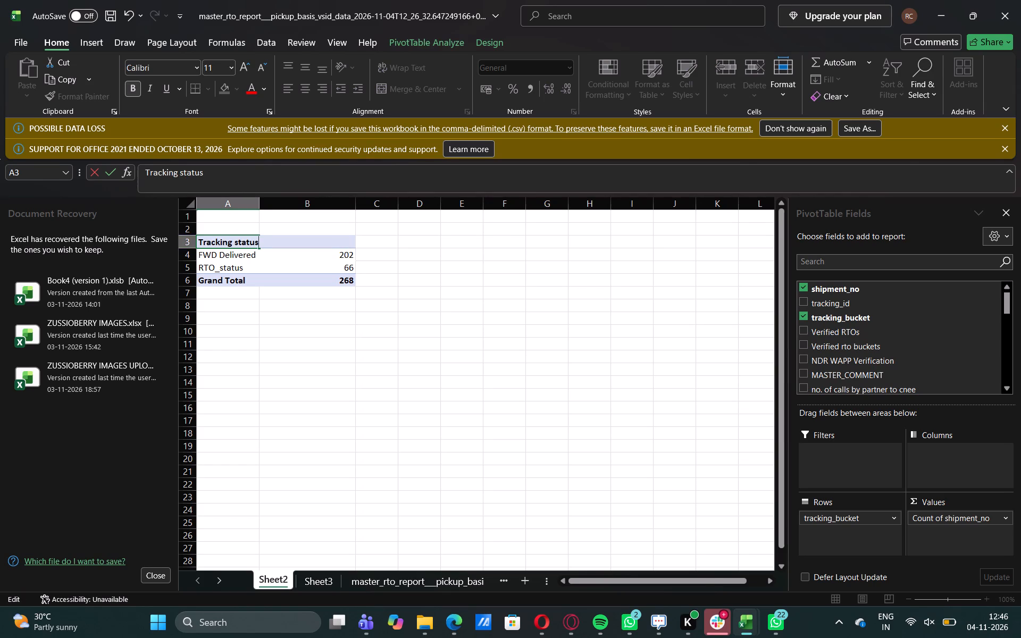
left_click(289, 349)
left_click(373, 241)
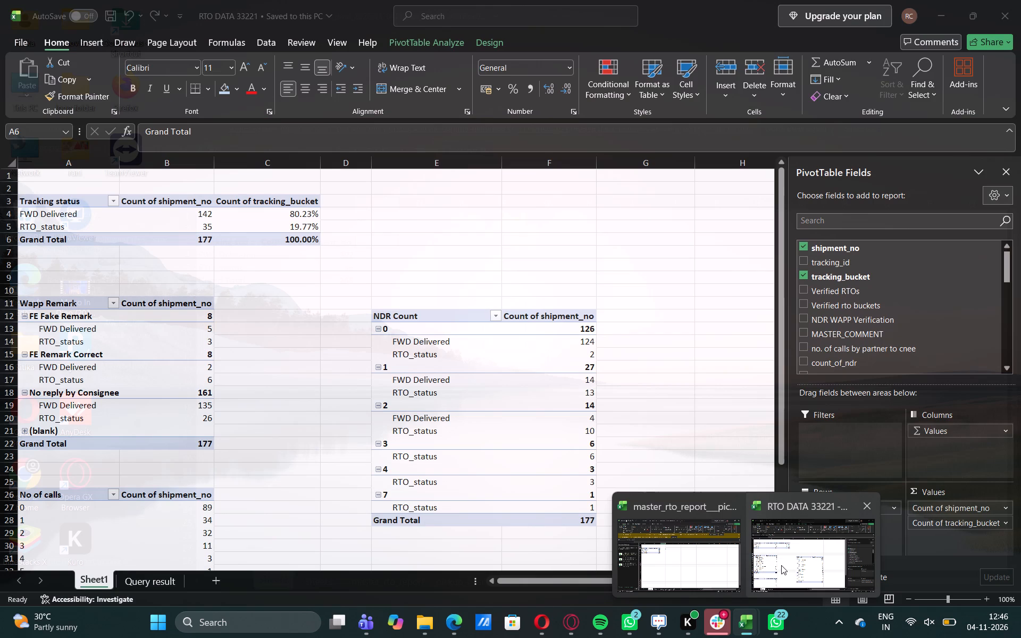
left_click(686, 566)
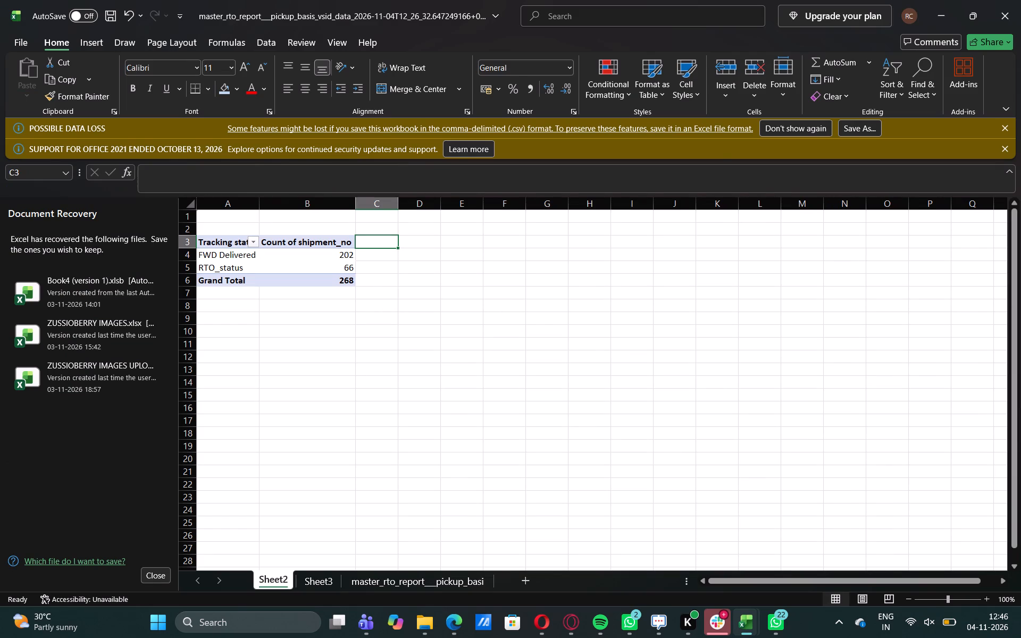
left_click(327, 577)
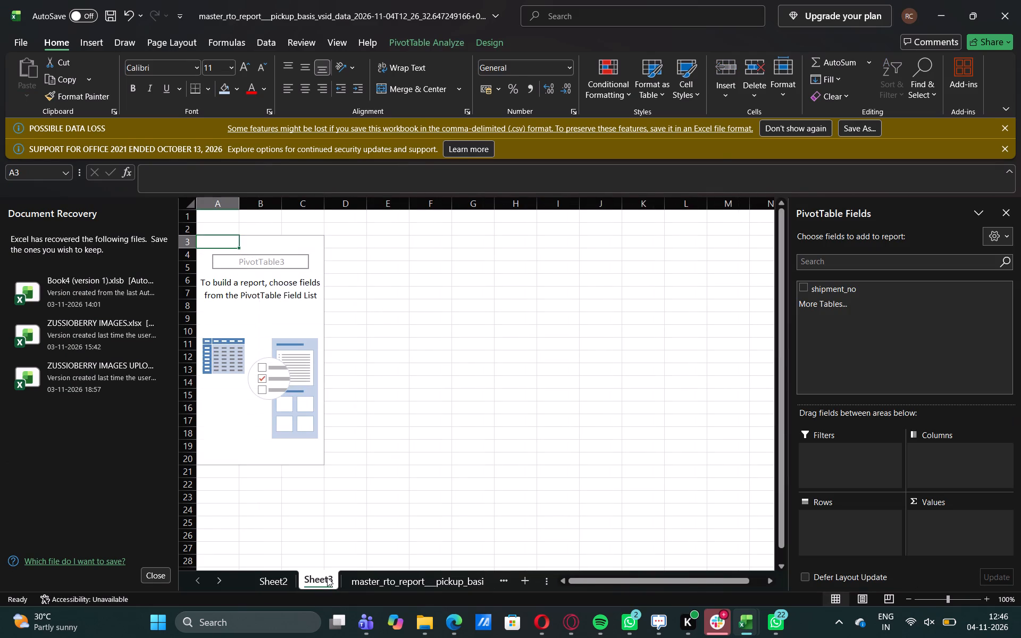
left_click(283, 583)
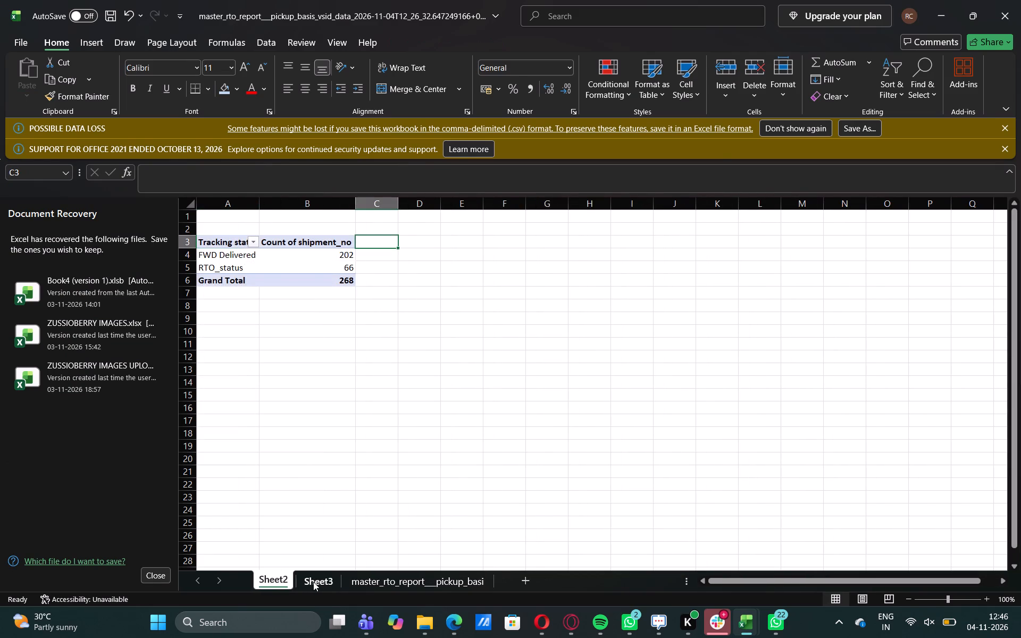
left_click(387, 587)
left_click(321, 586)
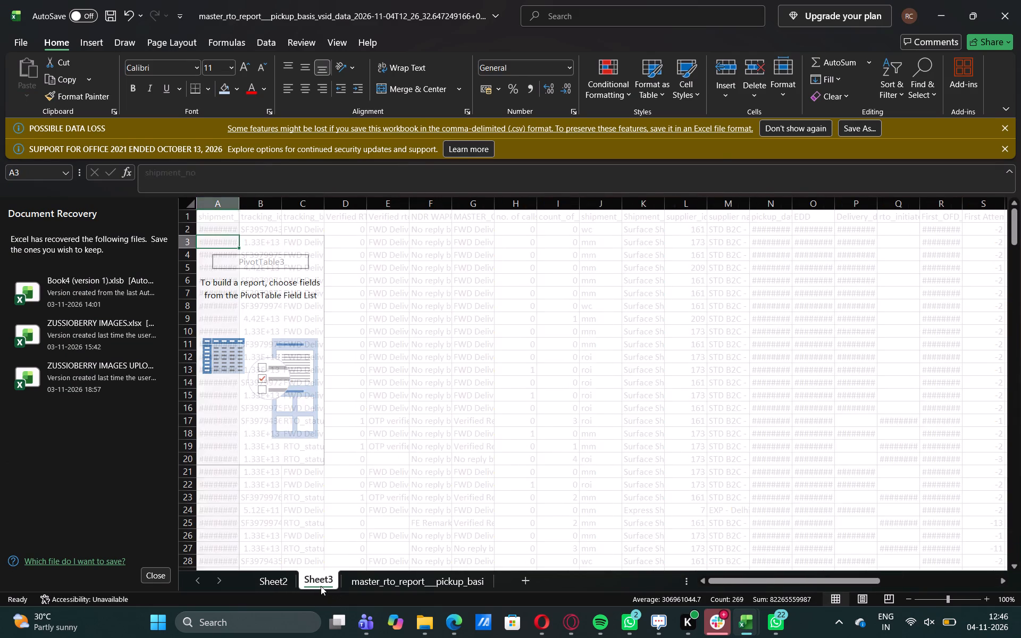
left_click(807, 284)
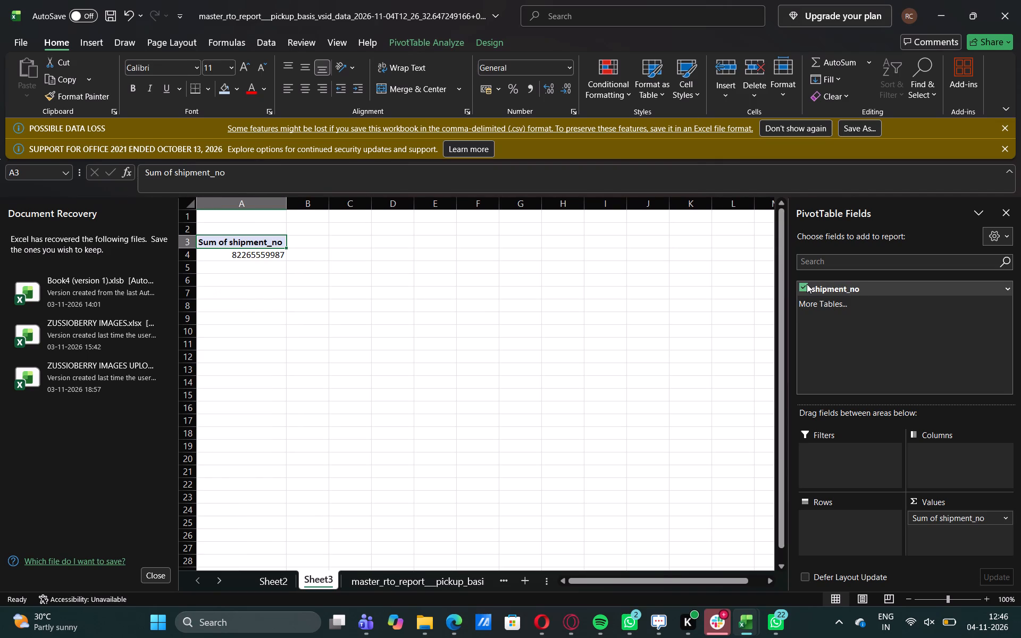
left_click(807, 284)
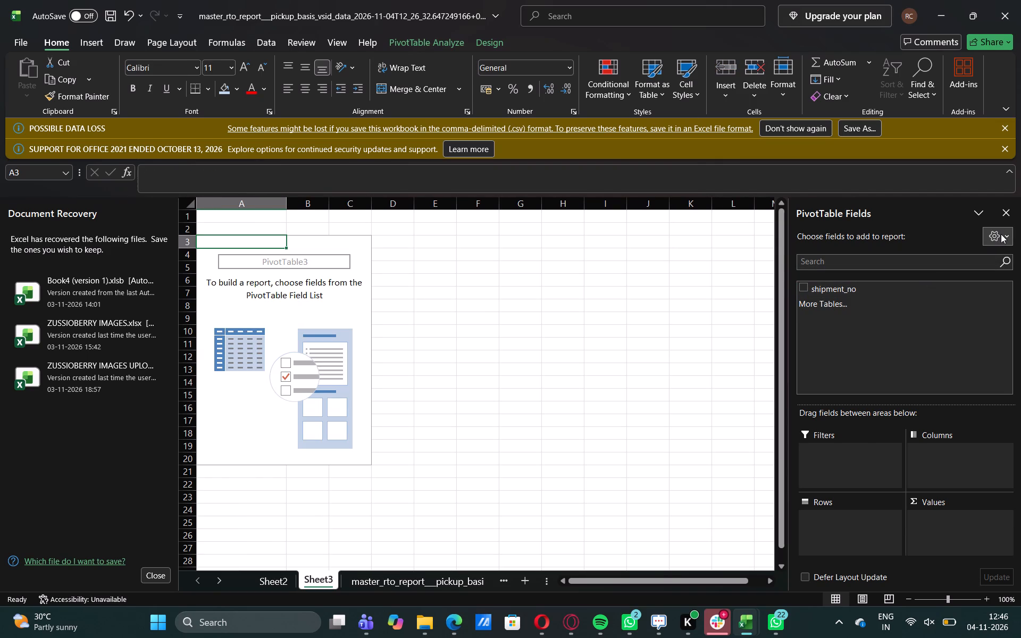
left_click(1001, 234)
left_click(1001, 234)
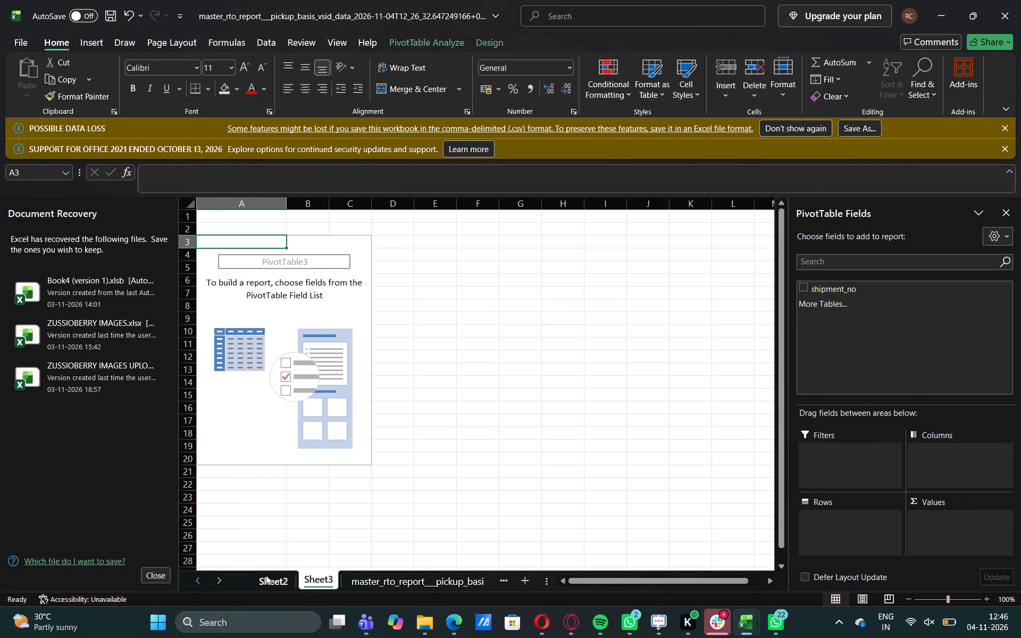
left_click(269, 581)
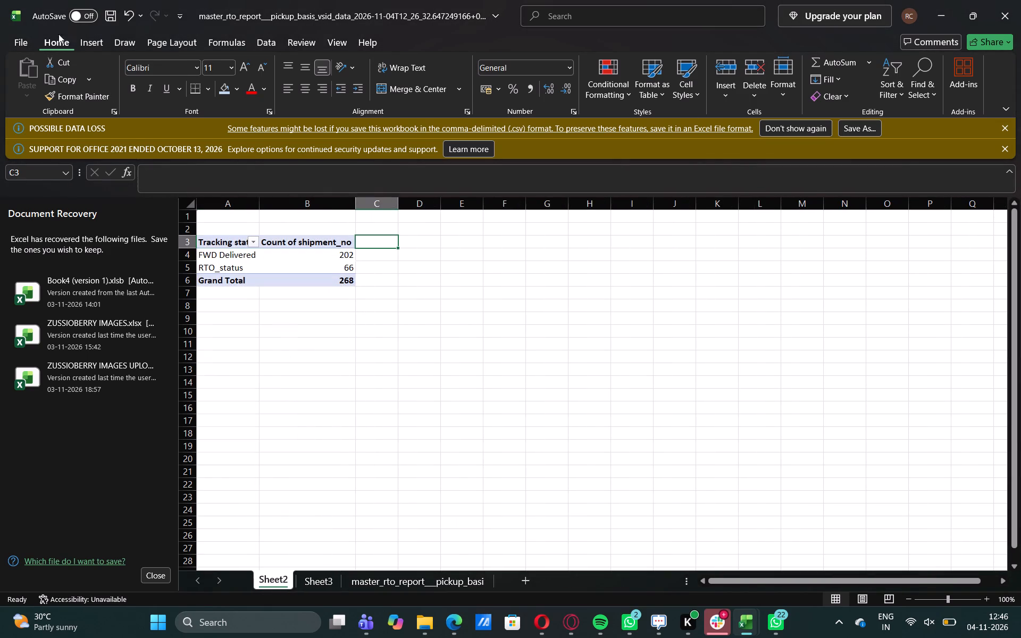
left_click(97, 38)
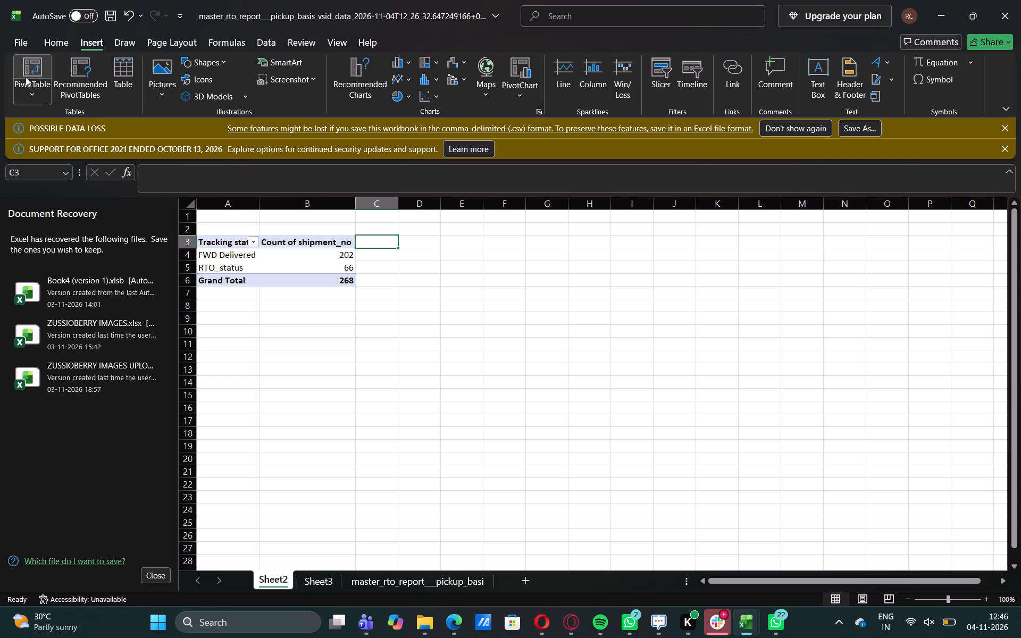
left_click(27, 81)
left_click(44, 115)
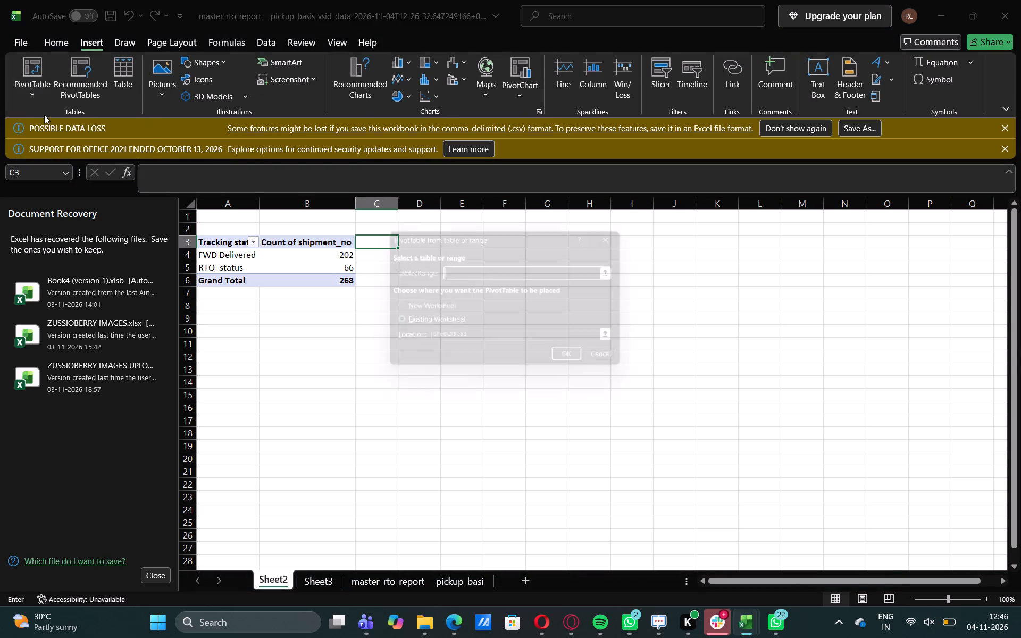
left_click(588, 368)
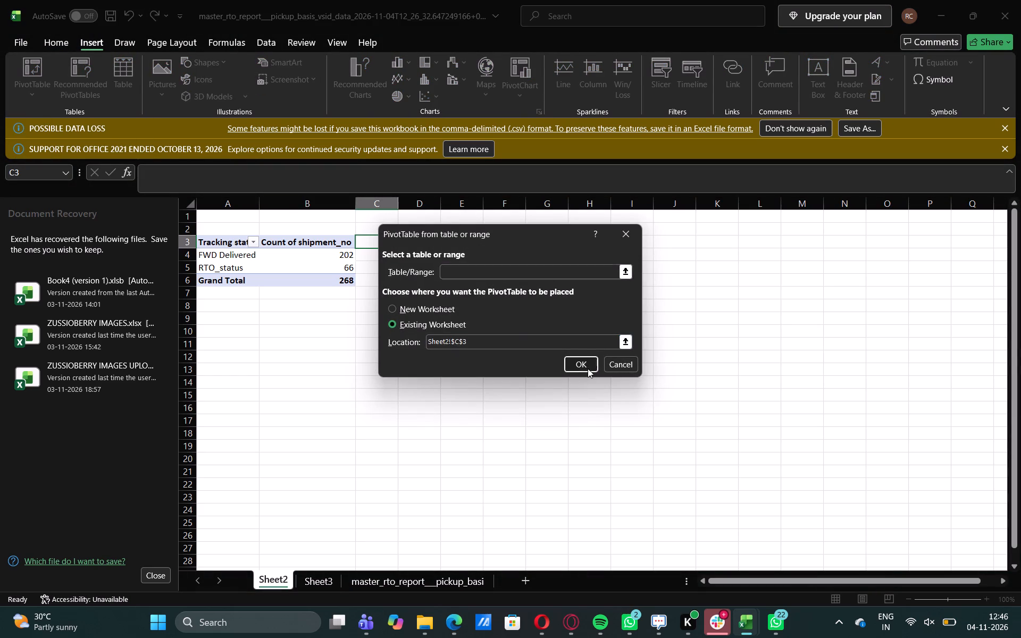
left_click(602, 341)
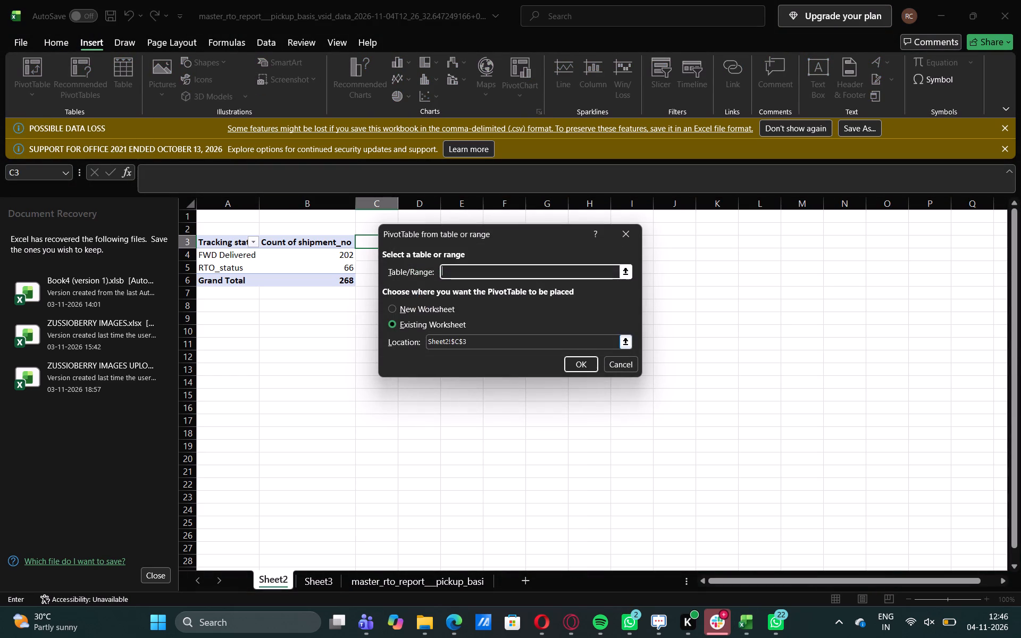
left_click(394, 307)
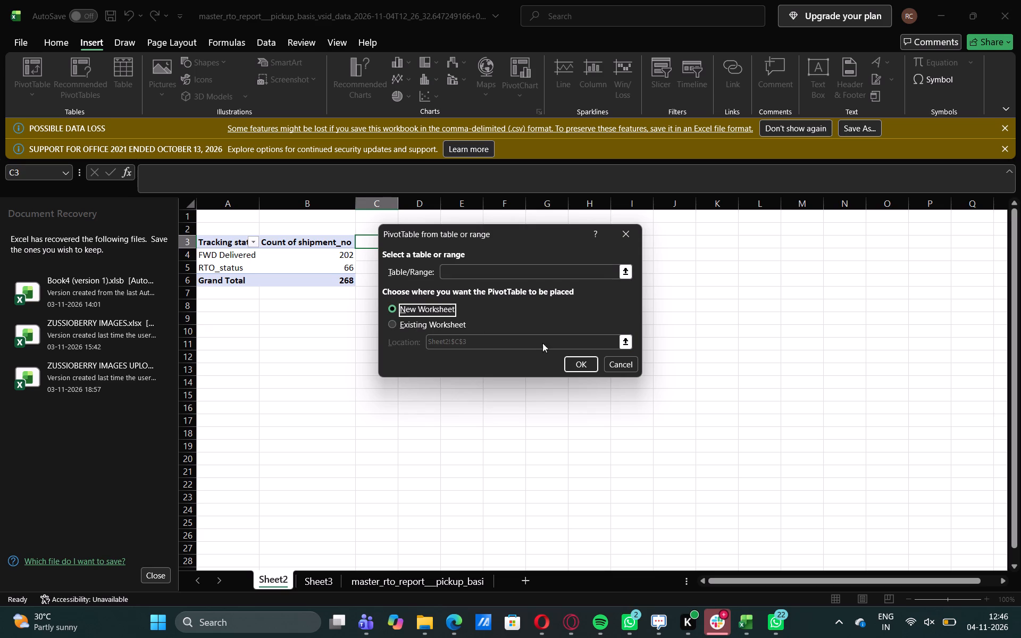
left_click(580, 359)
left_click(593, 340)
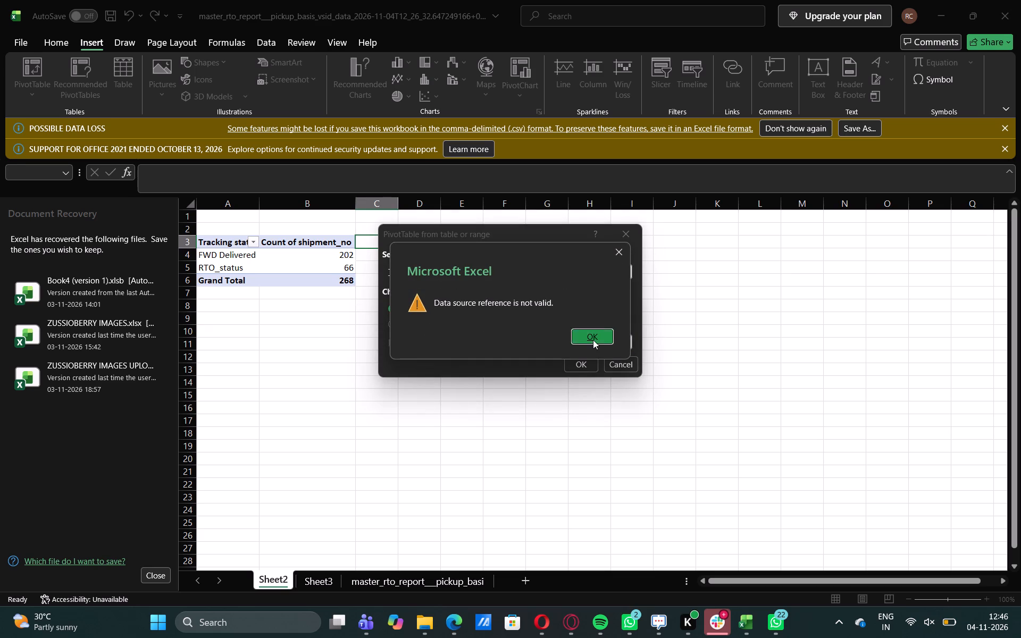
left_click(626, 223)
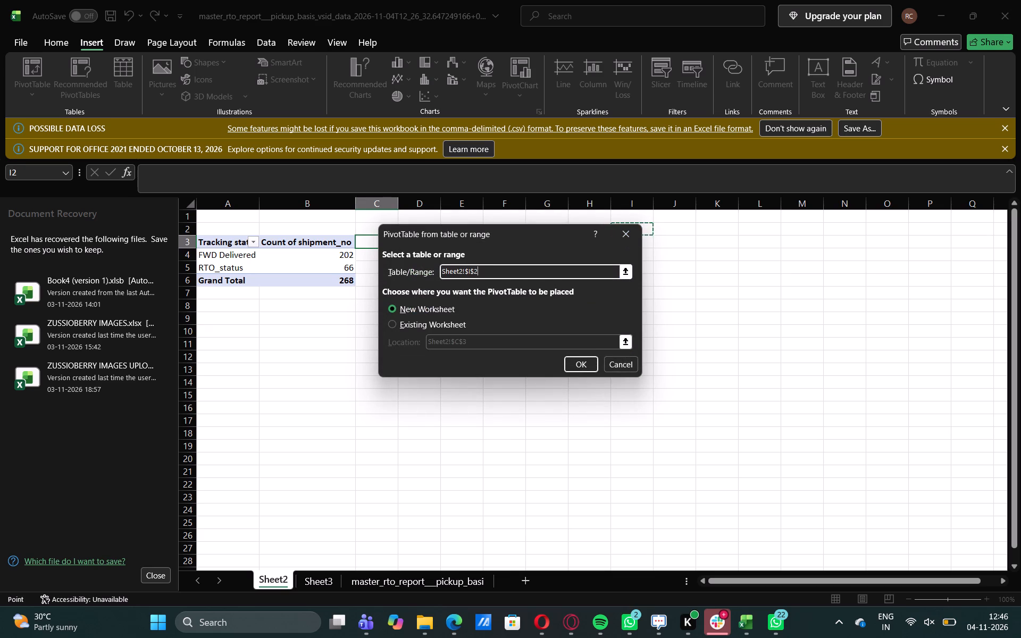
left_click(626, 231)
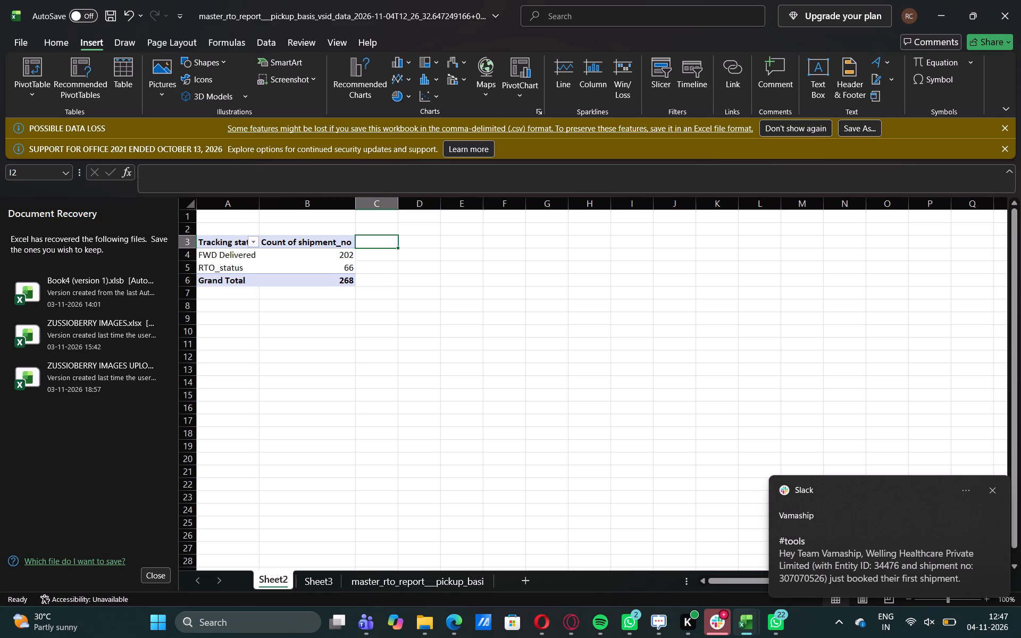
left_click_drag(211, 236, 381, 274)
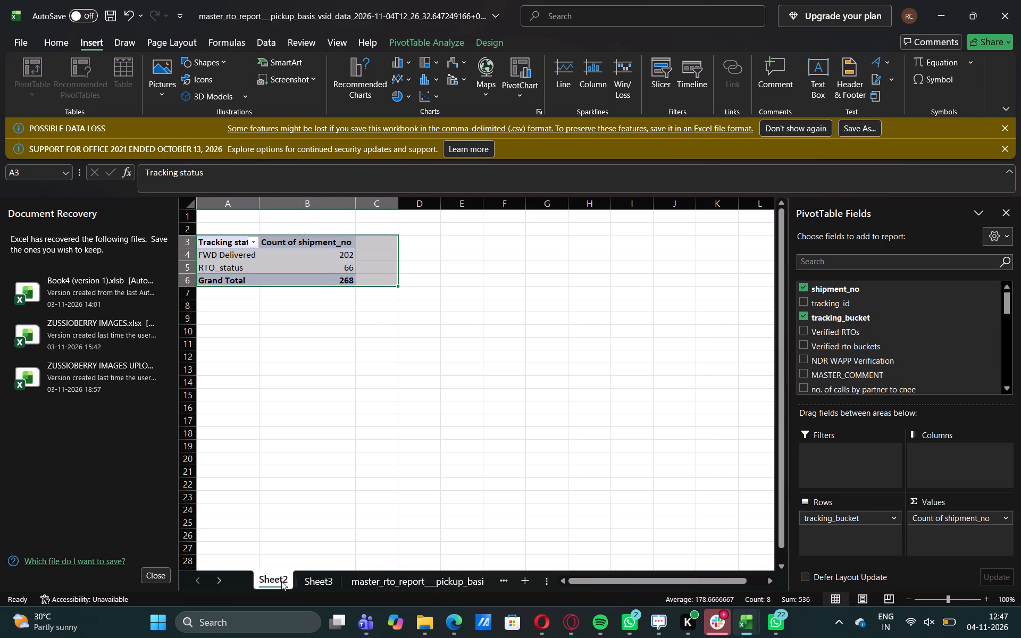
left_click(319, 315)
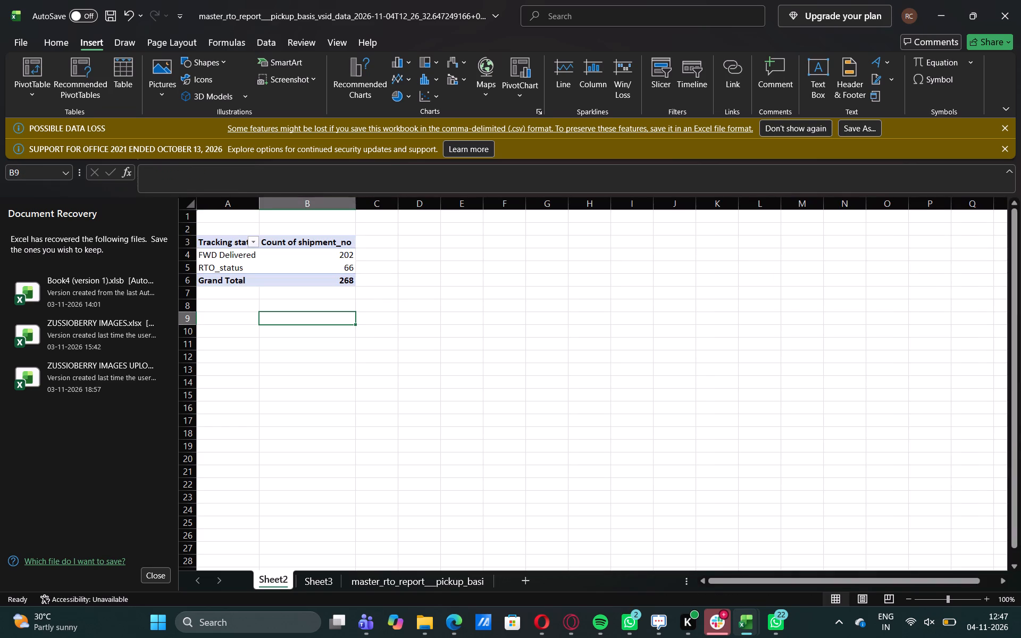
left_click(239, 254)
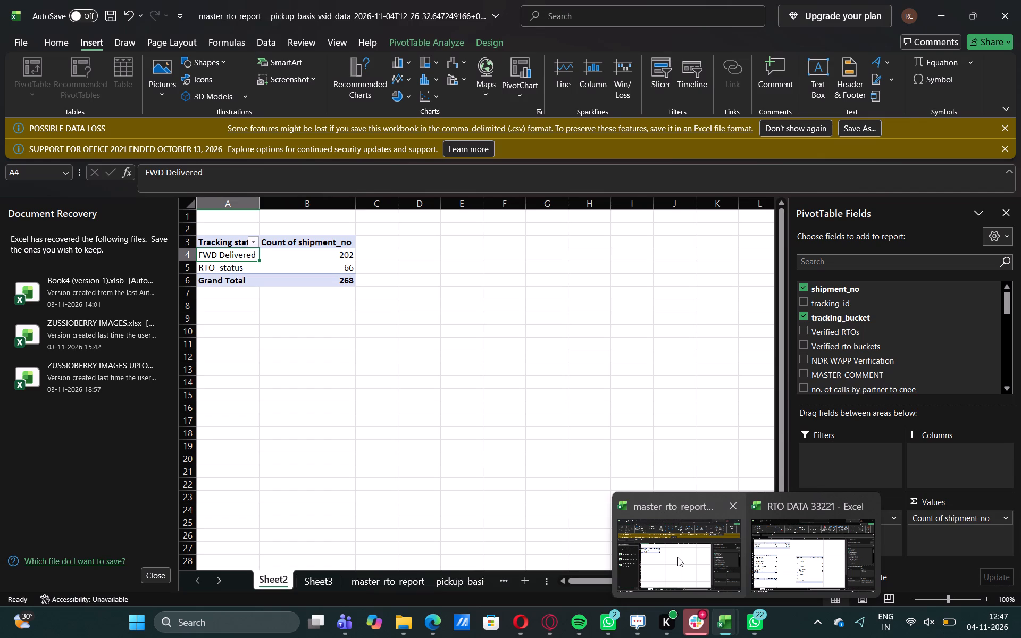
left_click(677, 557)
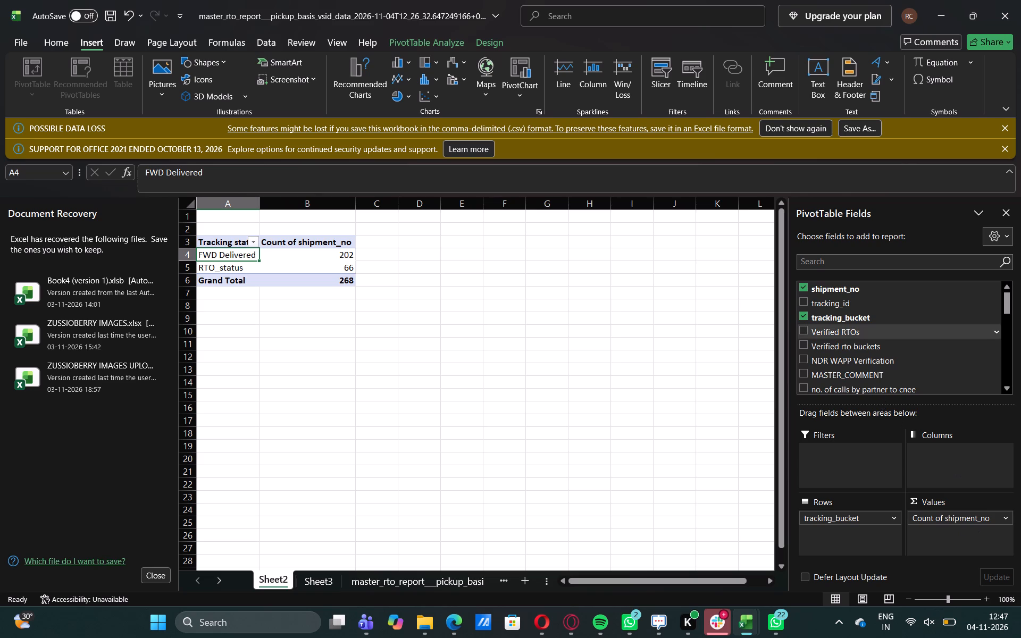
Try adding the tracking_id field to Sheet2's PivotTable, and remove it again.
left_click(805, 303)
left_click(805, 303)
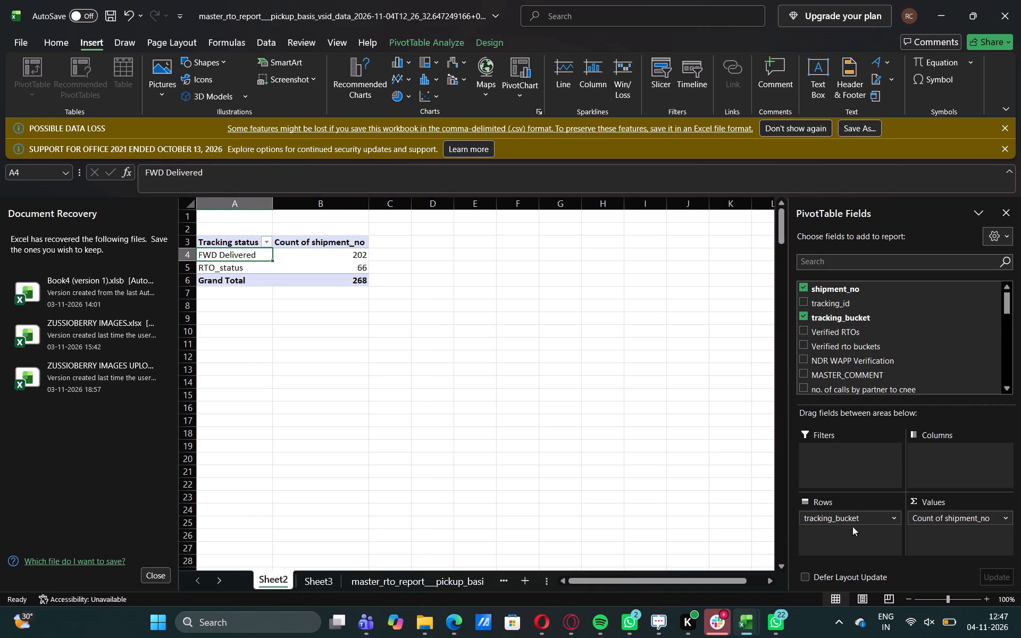
Switch to the RTO DATA 33221 workbook and examine how its tracking status PivotTable's Count of tracking_bucket percentage column is set up.
left_click(791, 569)
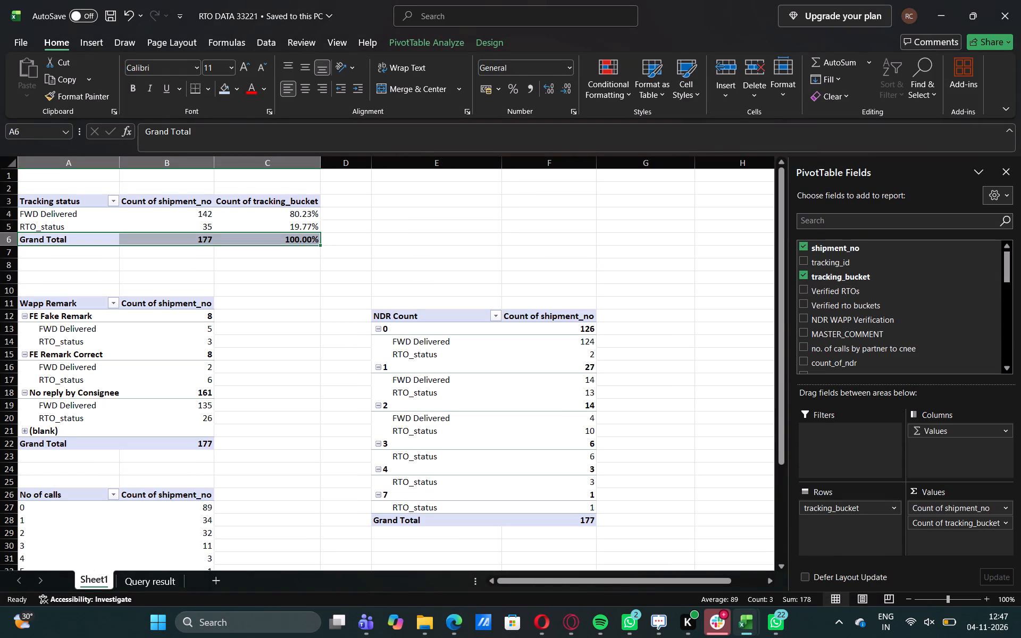
left_click(251, 204)
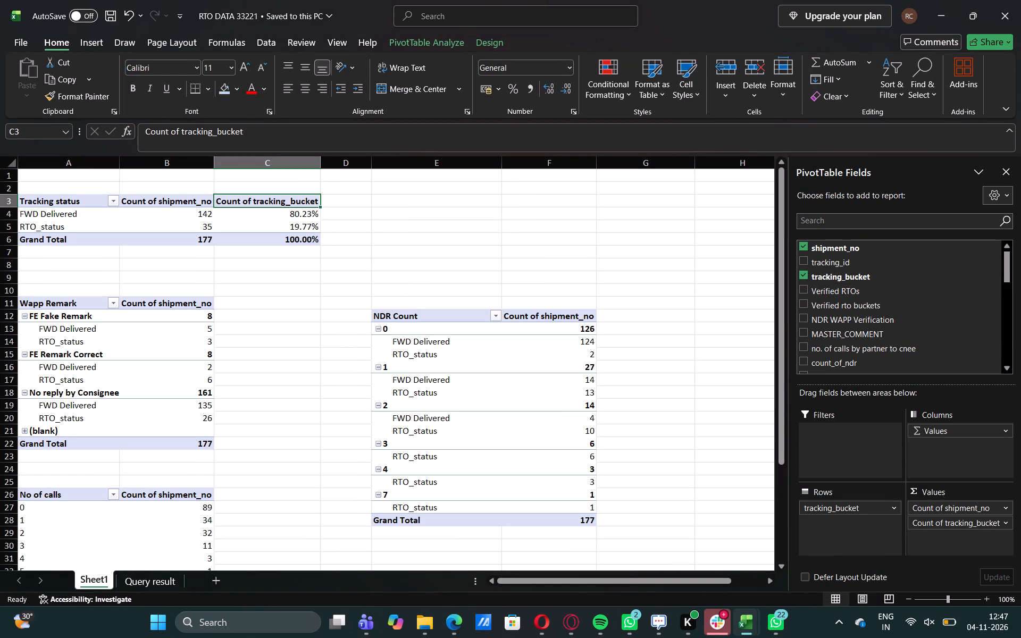
left_click(268, 214)
left_click(268, 214)
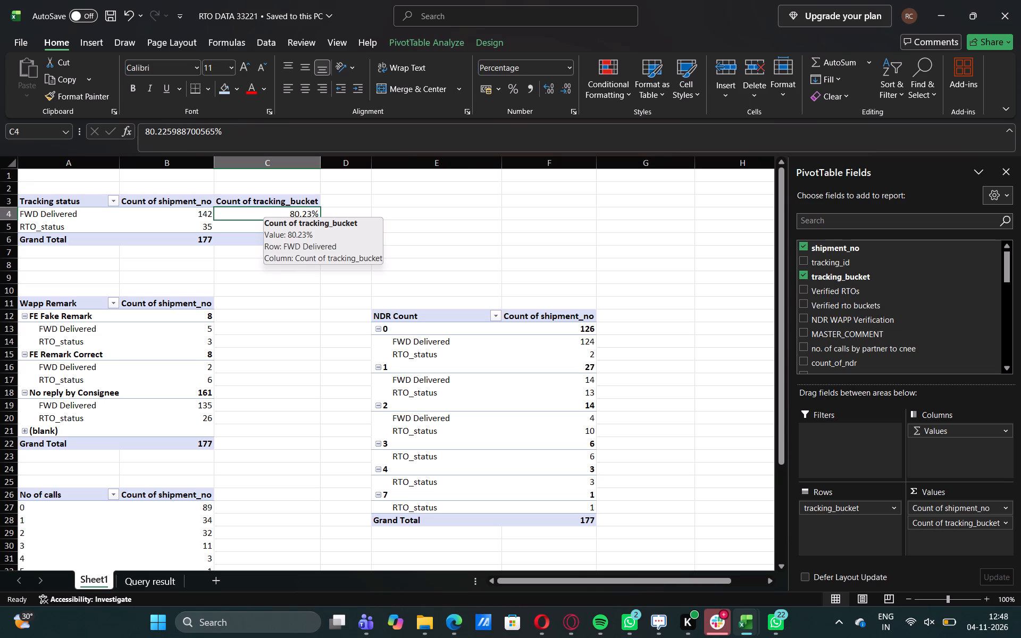
left_click(268, 214)
left_click(268, 214)
left_click(109, 214)
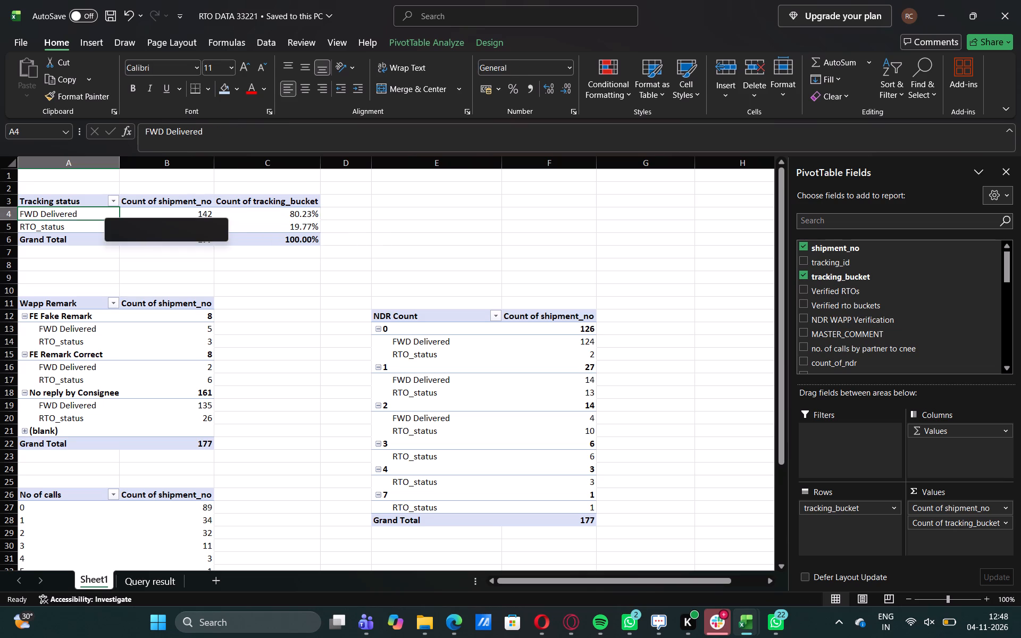
left_click(286, 216)
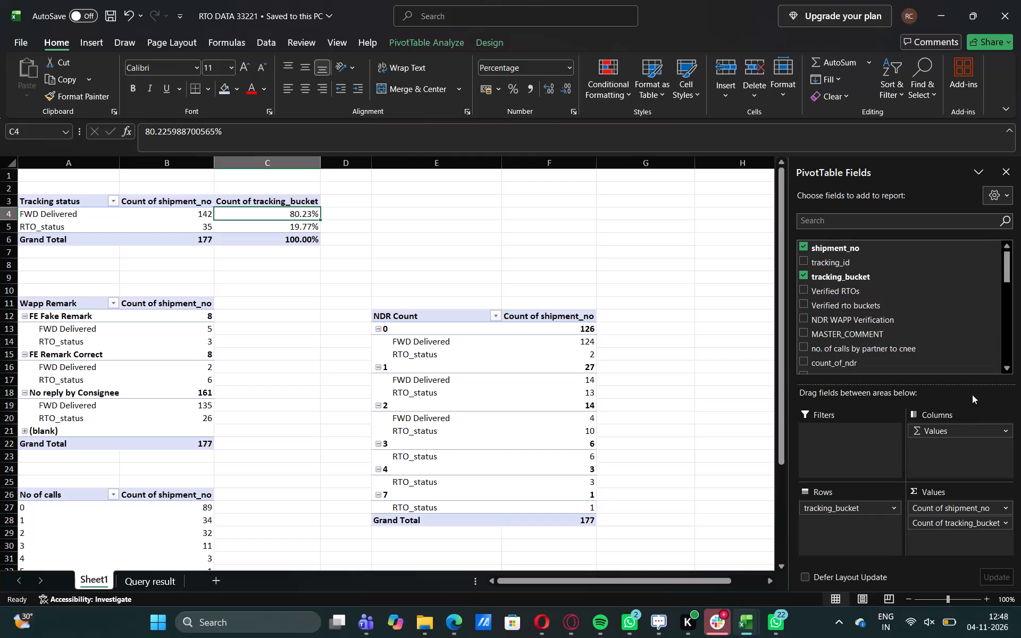
left_click_drag(1006, 273, 1006, 303)
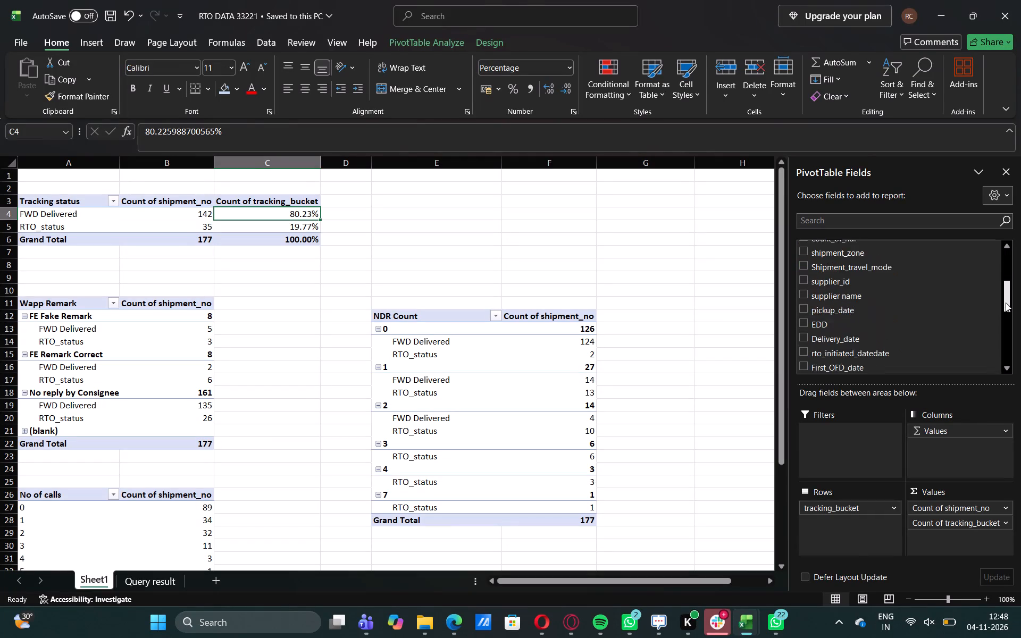
left_click_drag(1006, 303, 1015, 219)
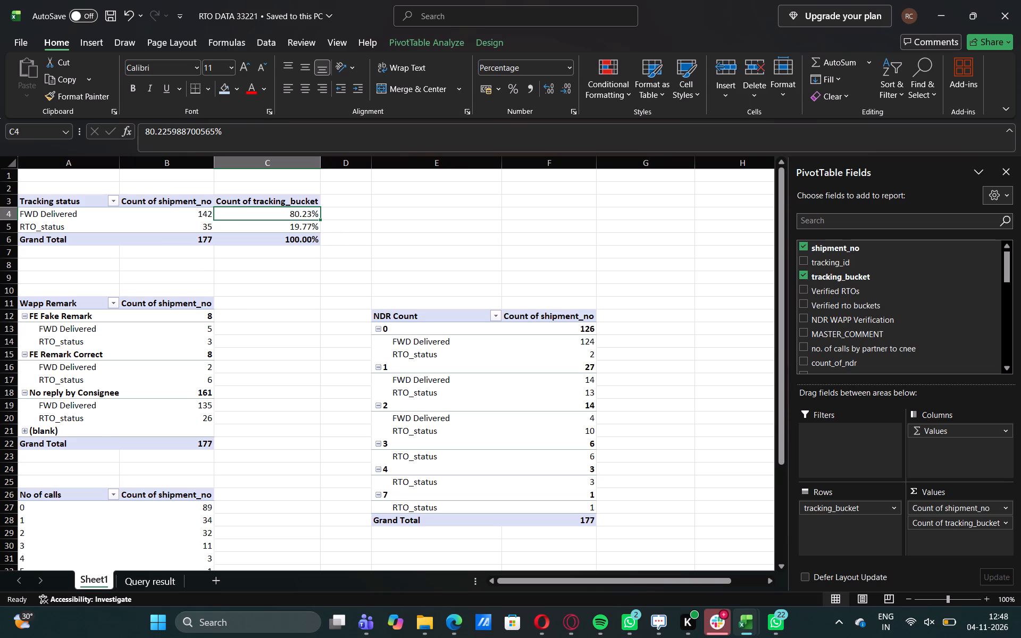
left_click(234, 216)
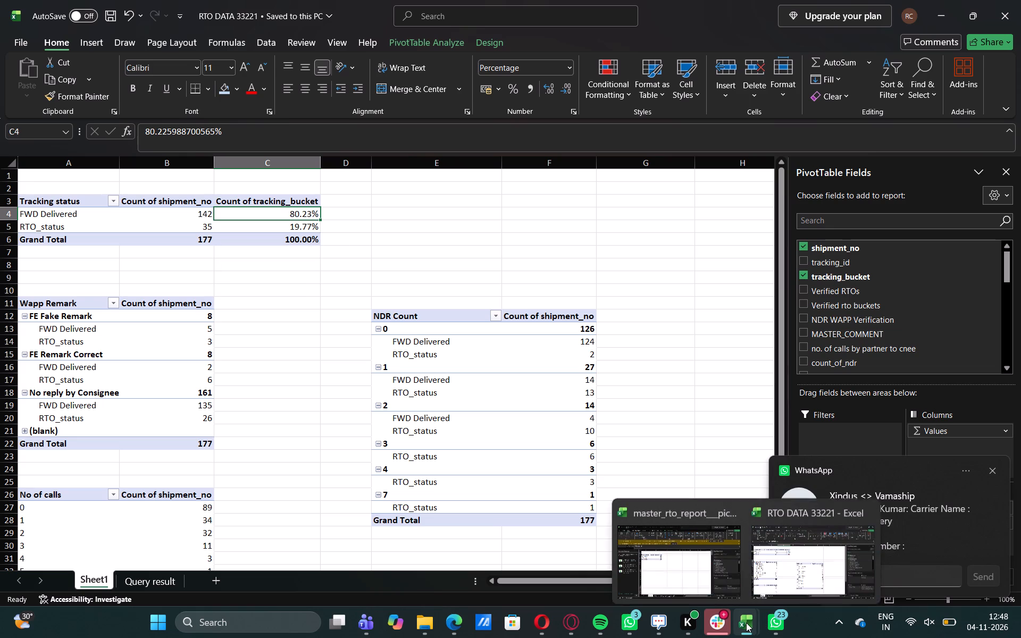
Switch back to the master_rto_report workbook with the tracking status PivotTable on Sheet2.
left_click(674, 562)
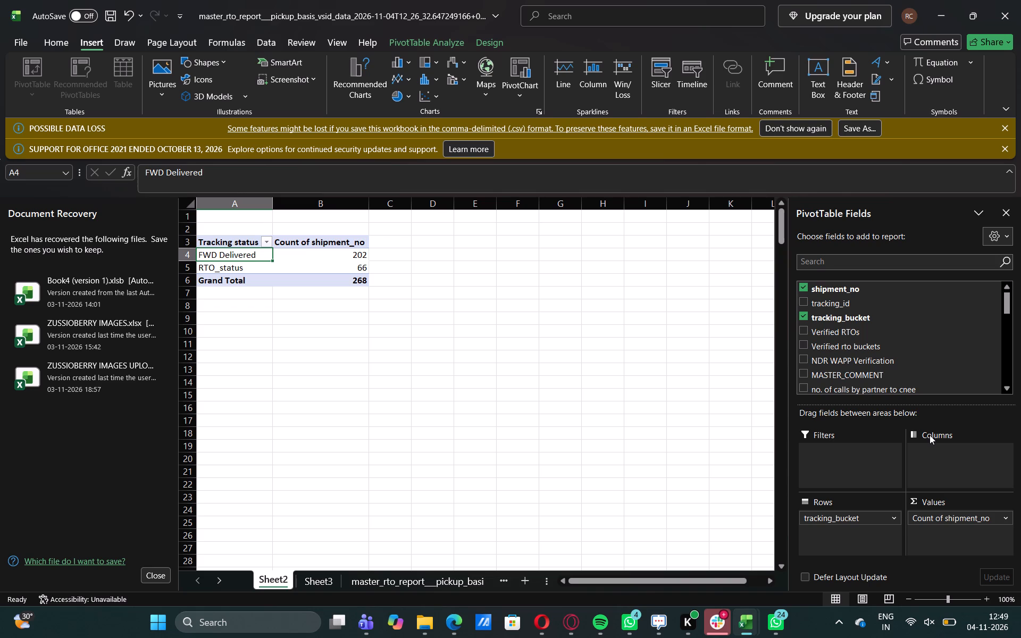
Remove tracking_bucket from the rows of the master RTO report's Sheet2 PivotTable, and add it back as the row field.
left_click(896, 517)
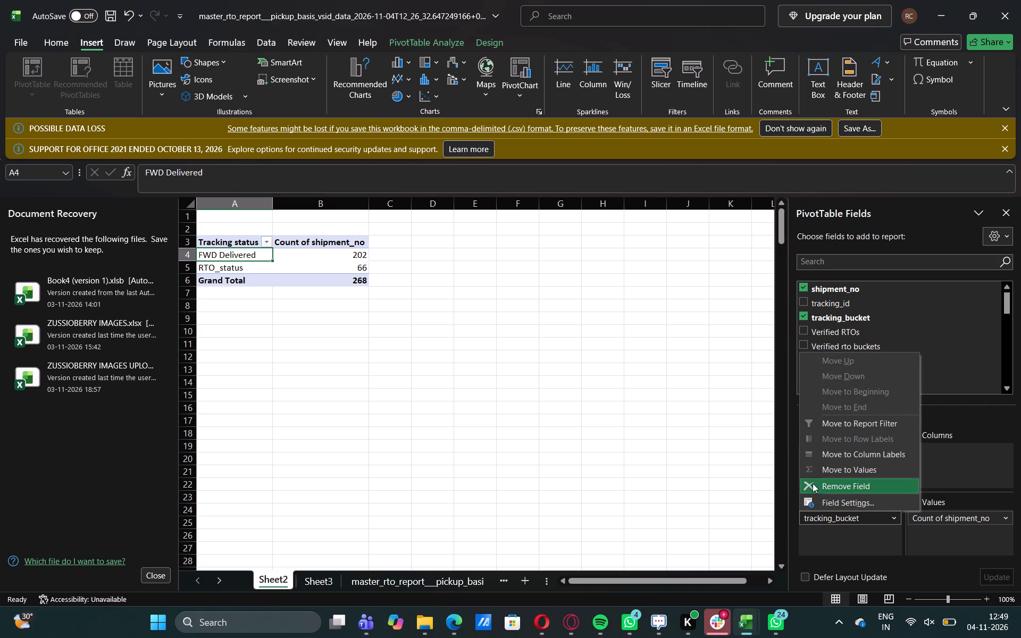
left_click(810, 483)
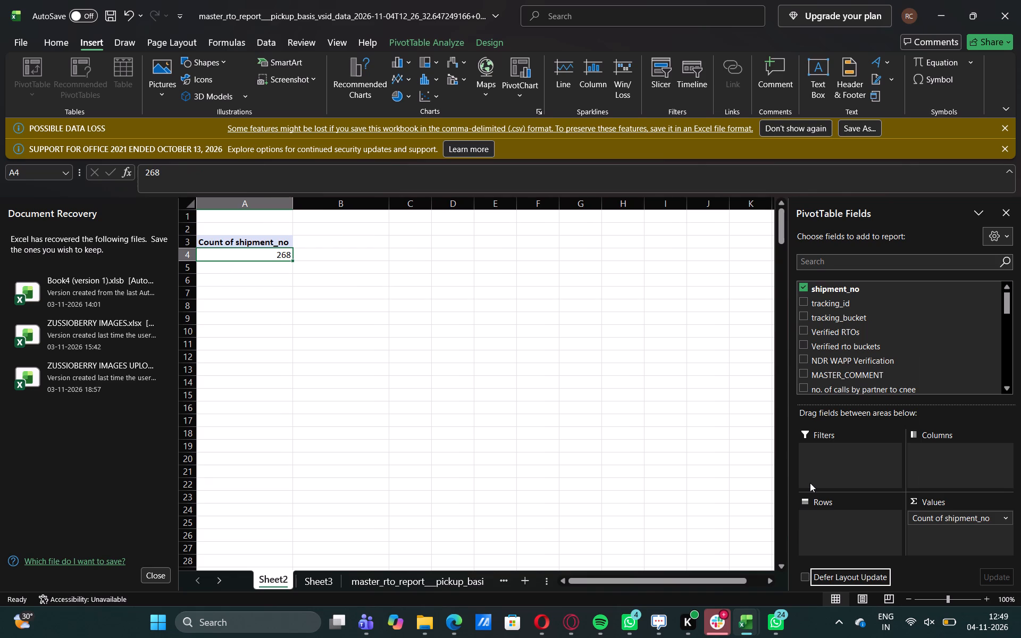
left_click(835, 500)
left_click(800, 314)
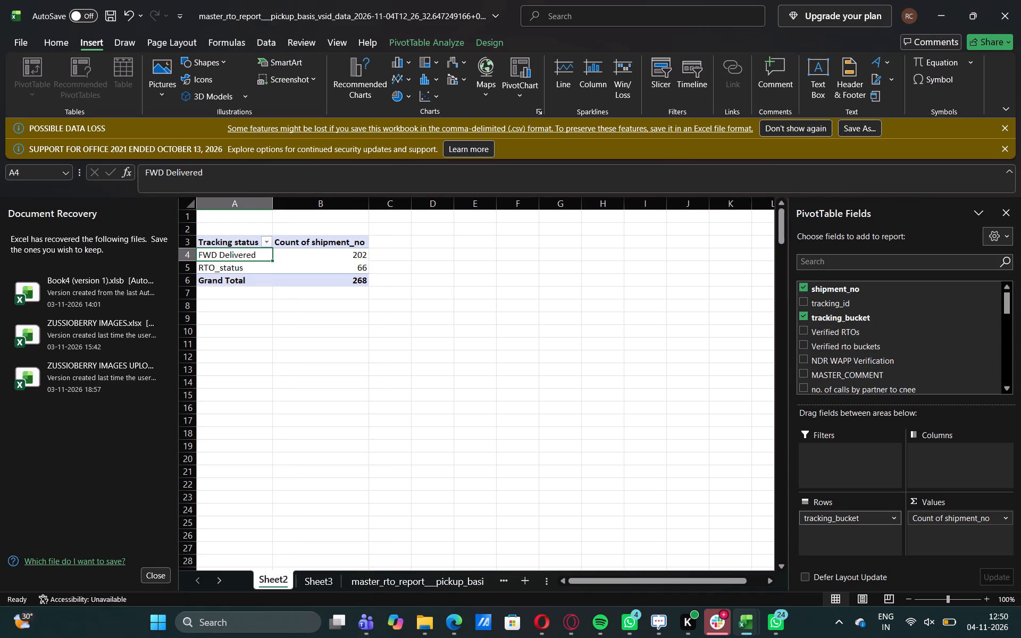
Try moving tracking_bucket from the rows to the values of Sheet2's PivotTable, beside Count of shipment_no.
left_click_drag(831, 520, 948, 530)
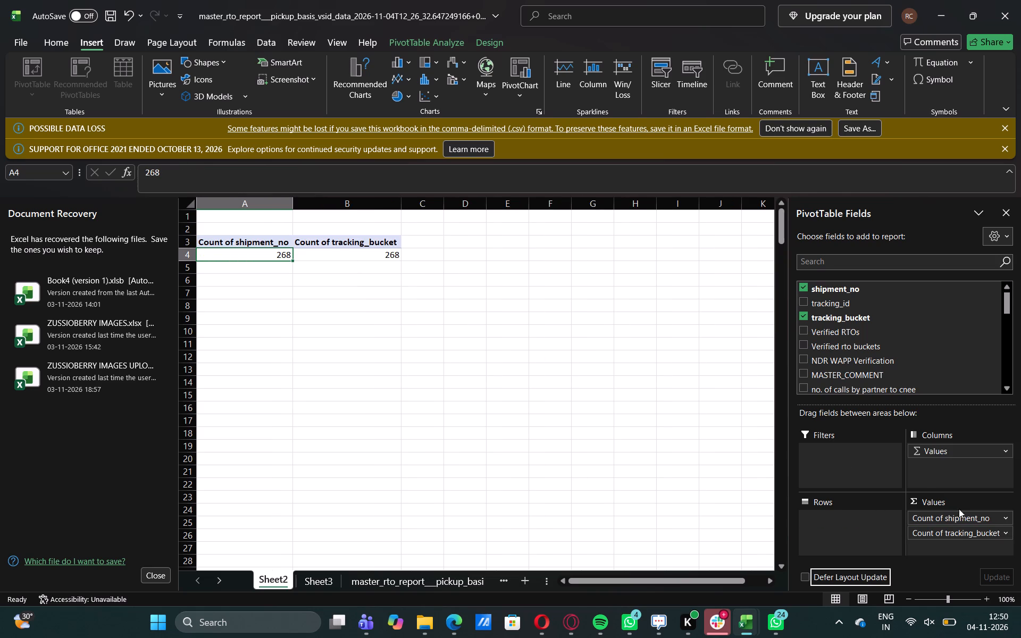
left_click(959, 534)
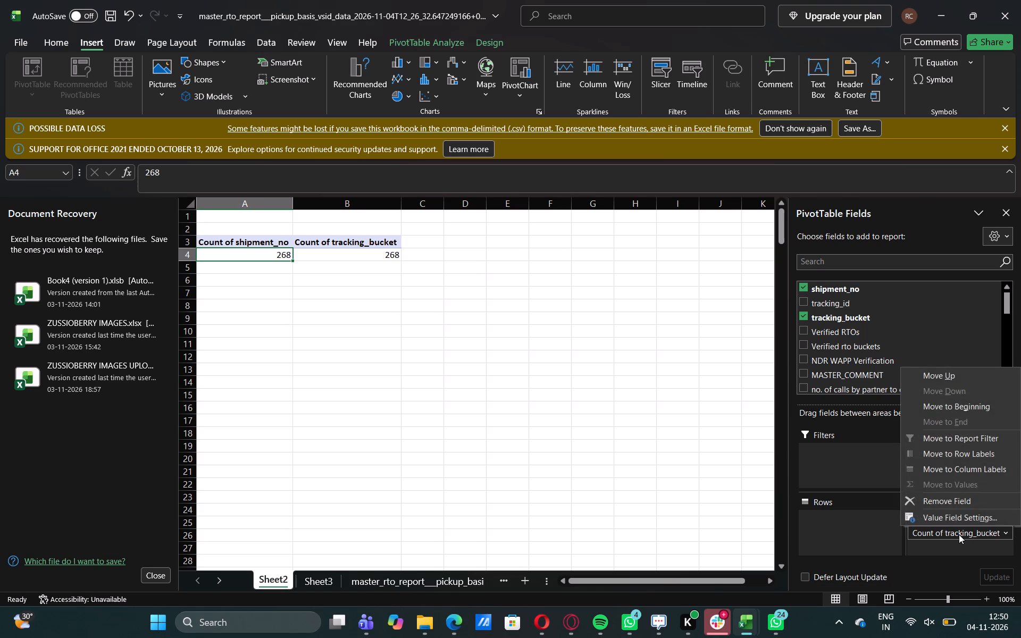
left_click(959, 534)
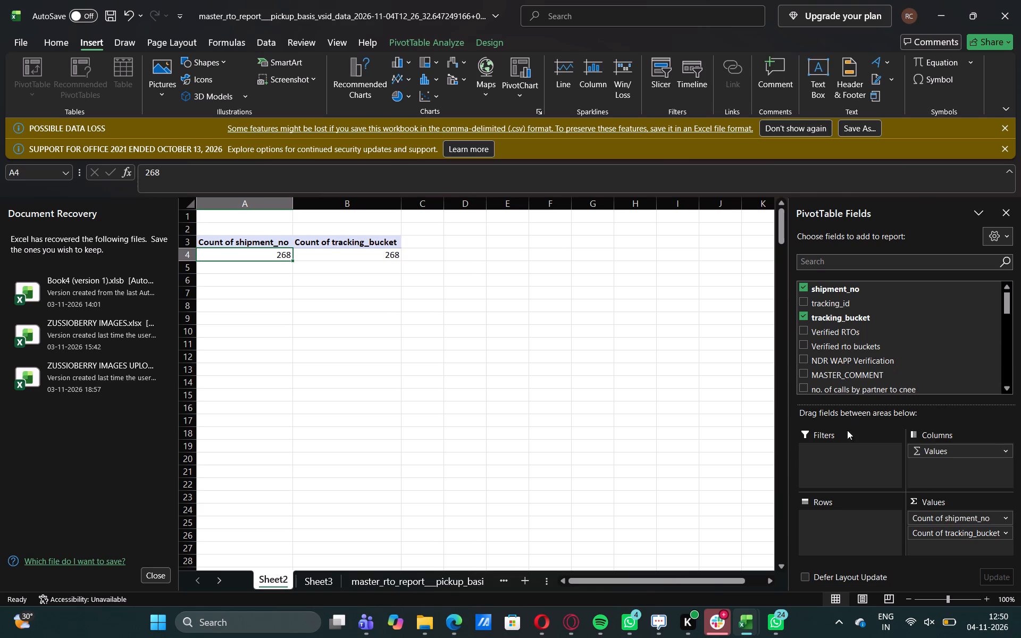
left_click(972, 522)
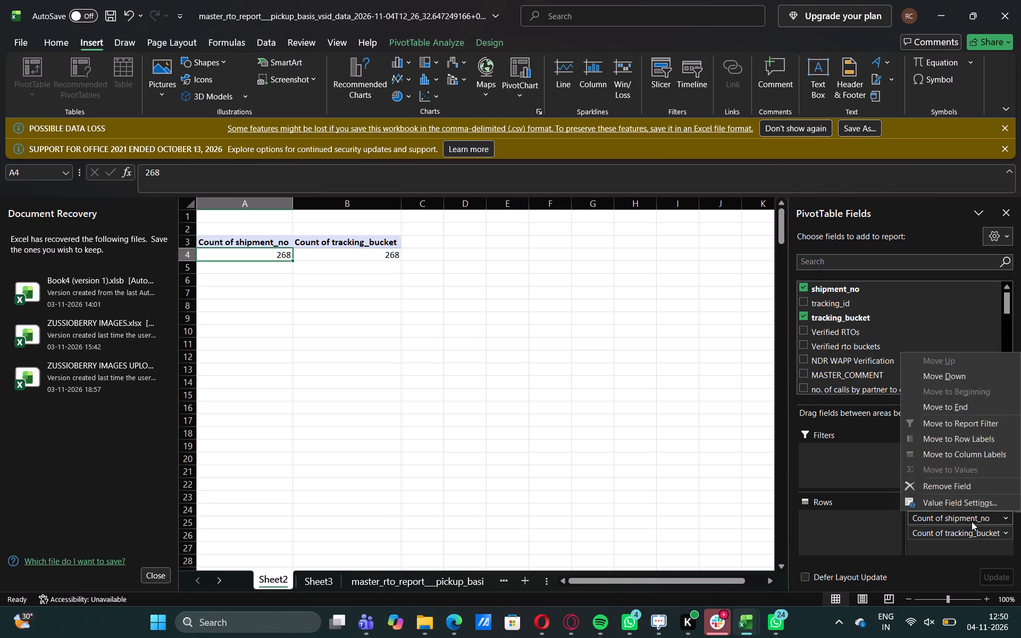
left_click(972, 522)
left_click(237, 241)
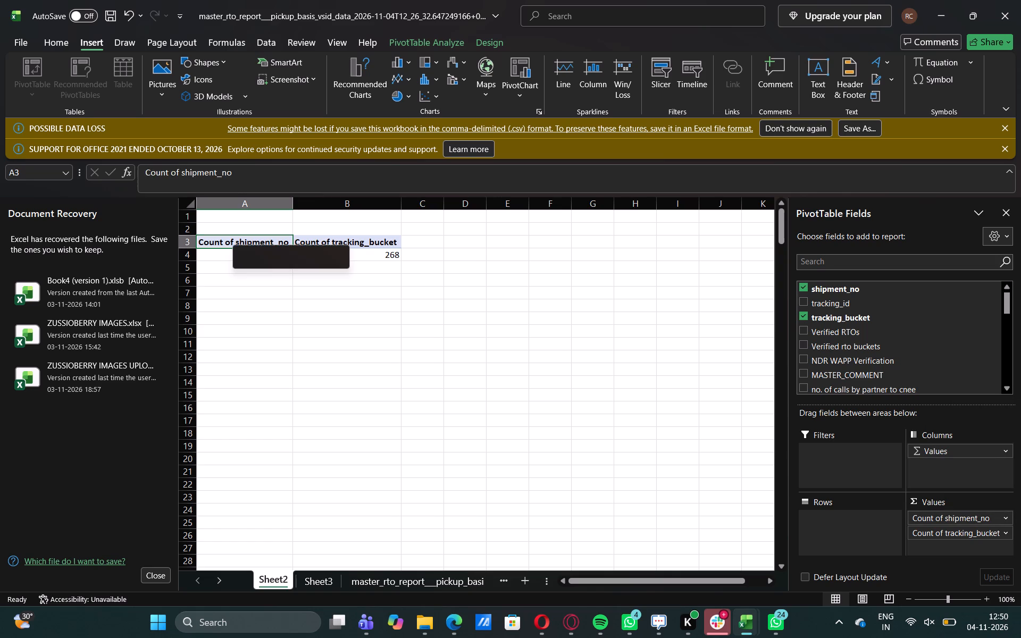
Move tracking_bucket from the values back to the rows of Sheet2's PivotTable, and remove shipment_no so tracking_bucket is the only field.
left_click(260, 334)
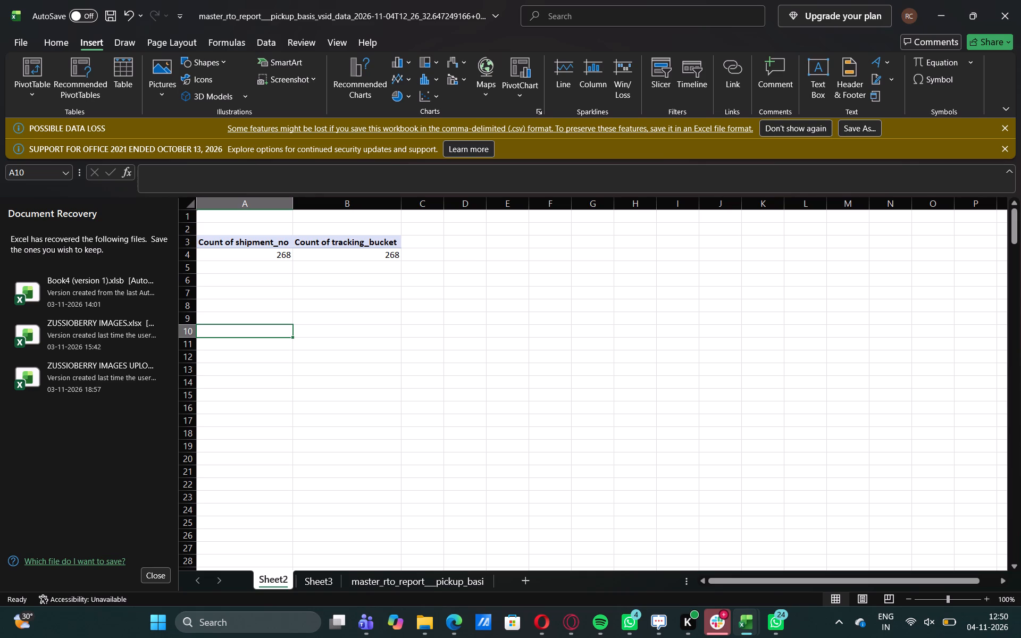
left_click(251, 256)
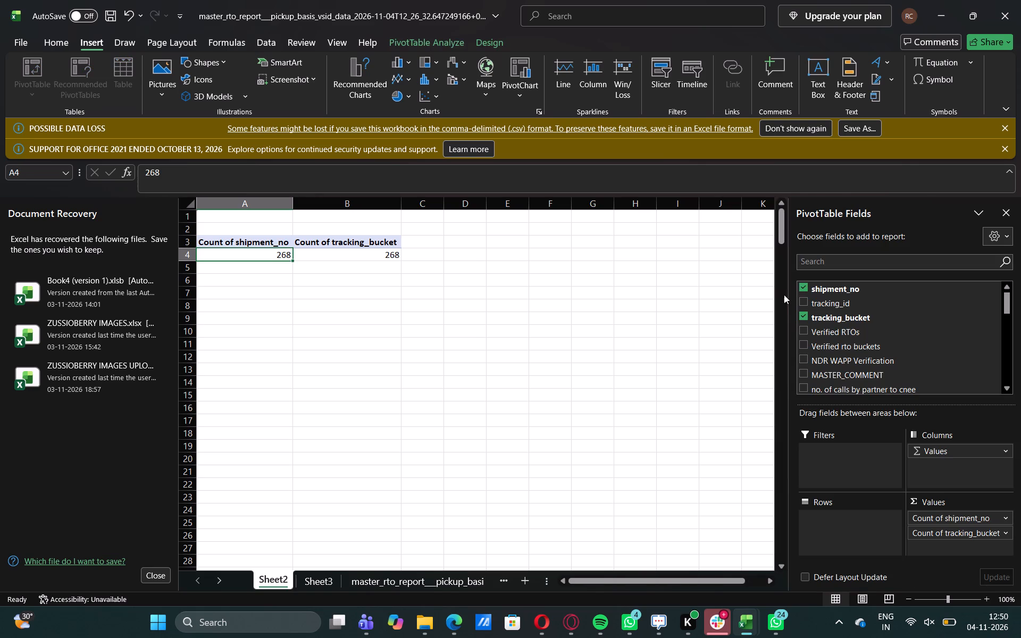
left_click(801, 288)
left_click(801, 288)
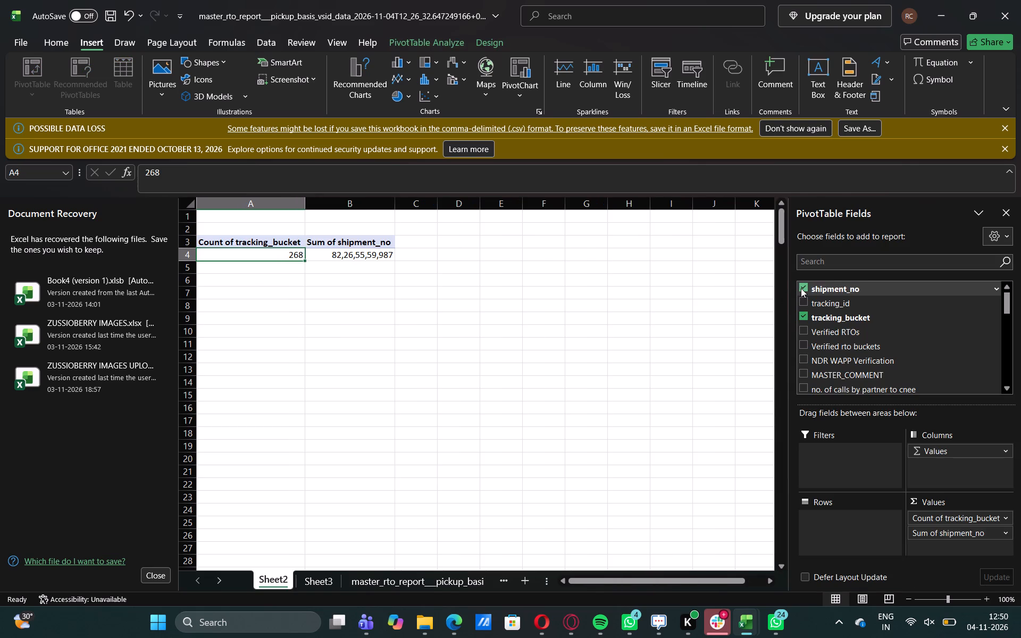
left_click(800, 315)
left_click(800, 315)
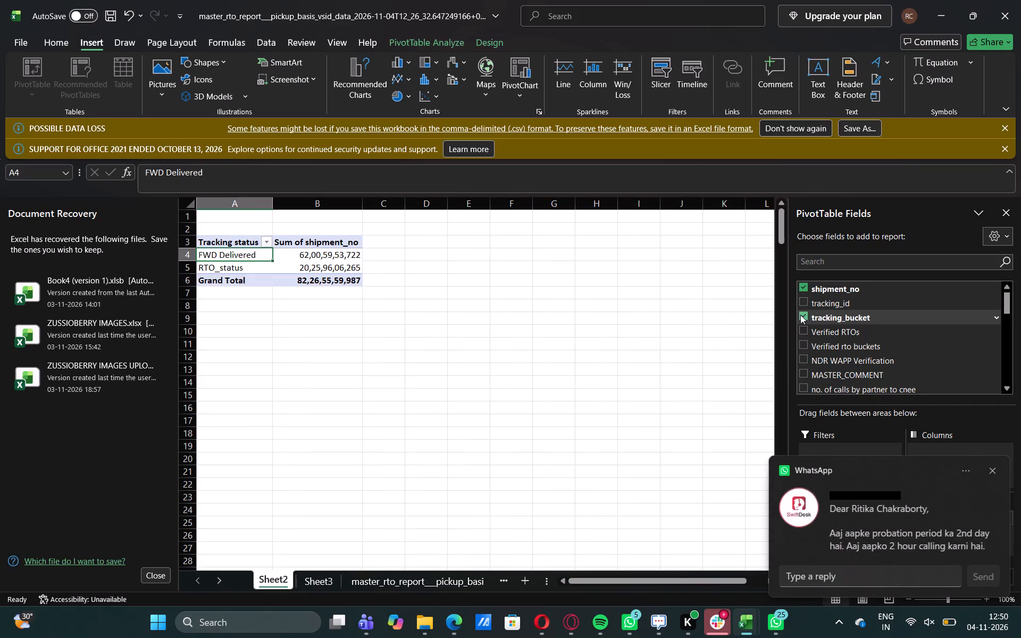
left_click(993, 467)
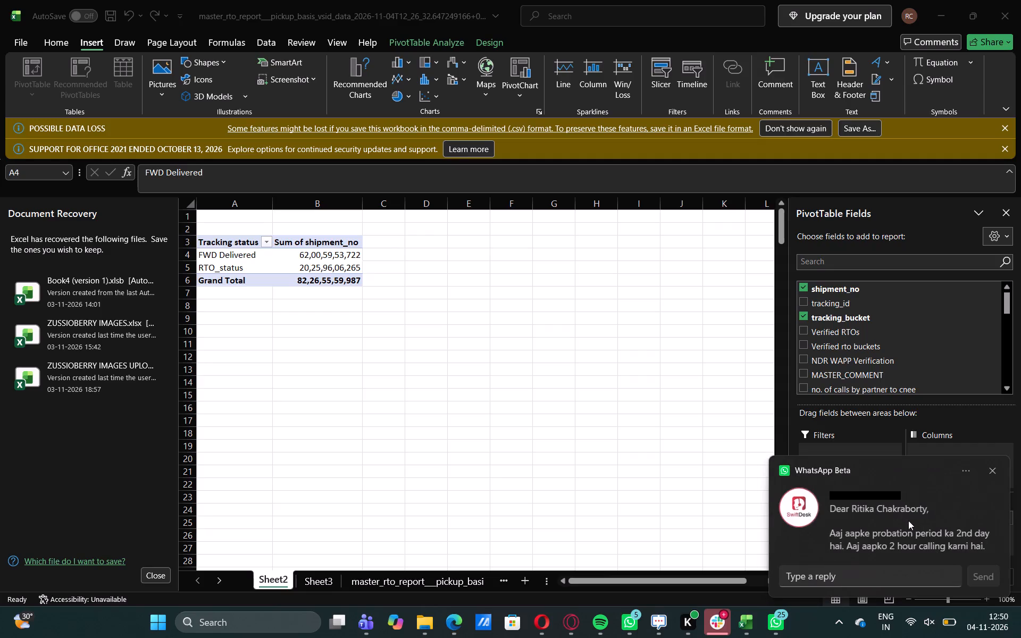
left_click(992, 468)
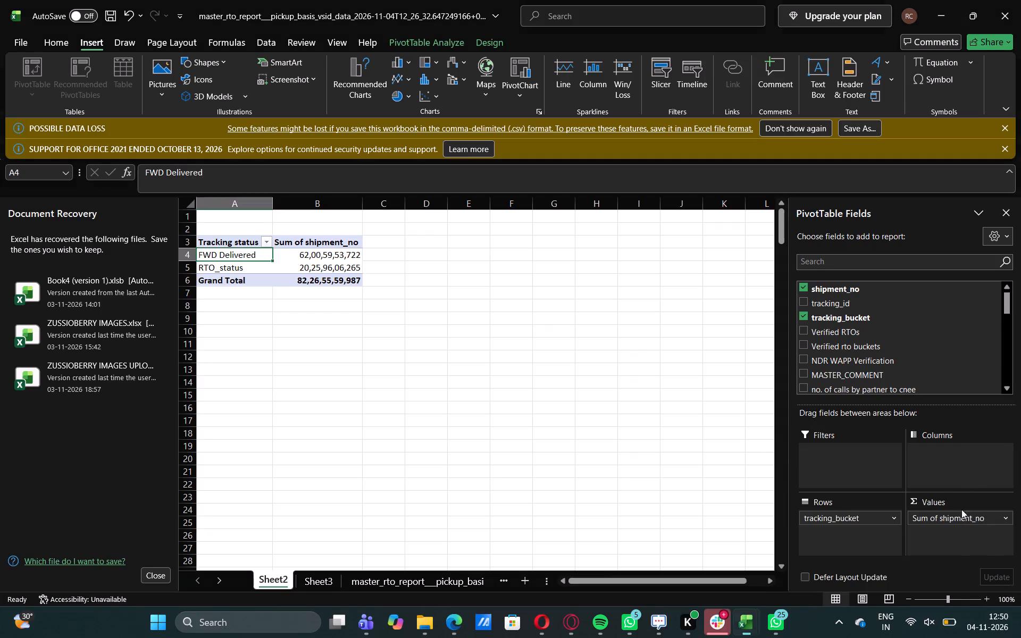
left_click(801, 286)
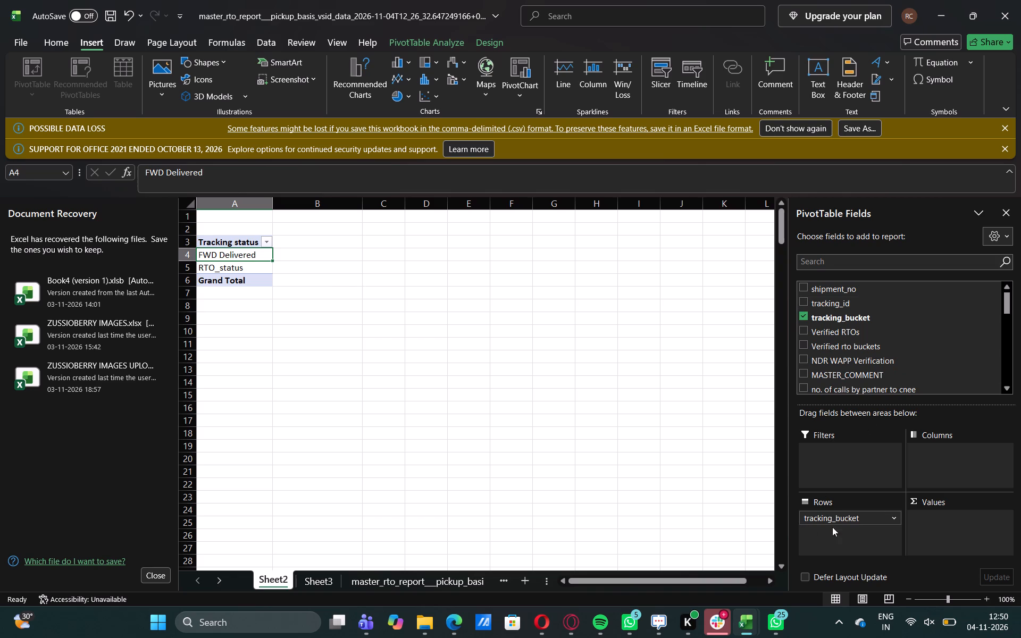
Add shipment_no to the values of Sheet2's PivotTable and summarize it by Count.
left_click(805, 285)
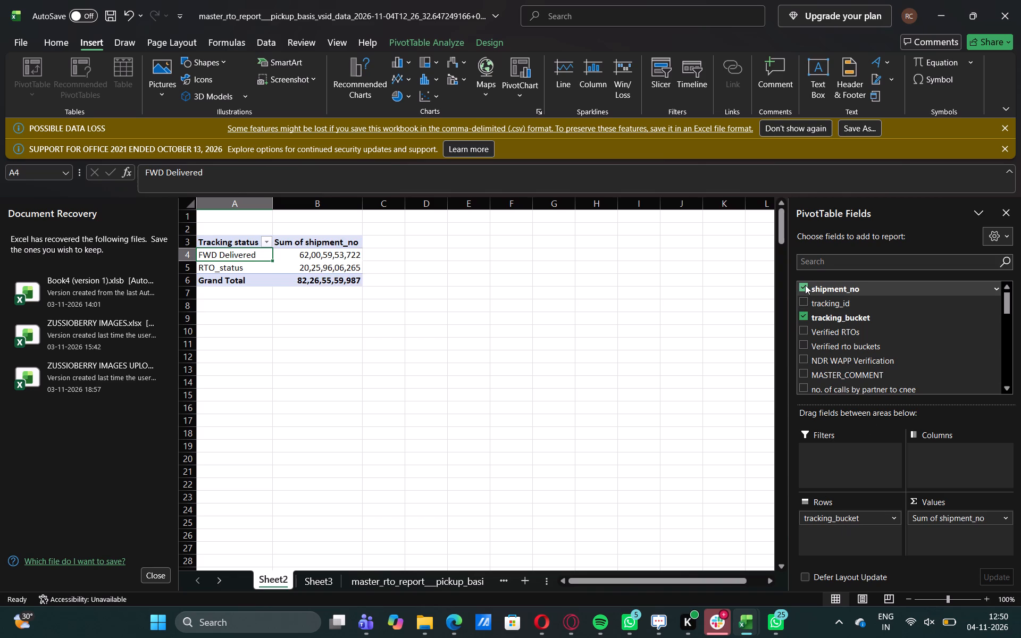
left_click(298, 257)
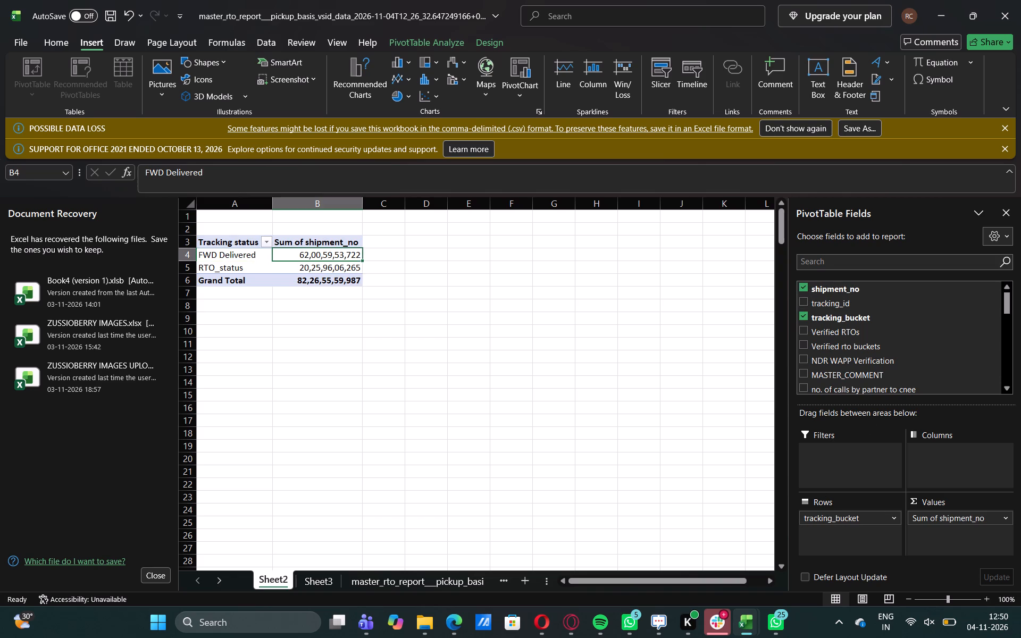
left_click(974, 515)
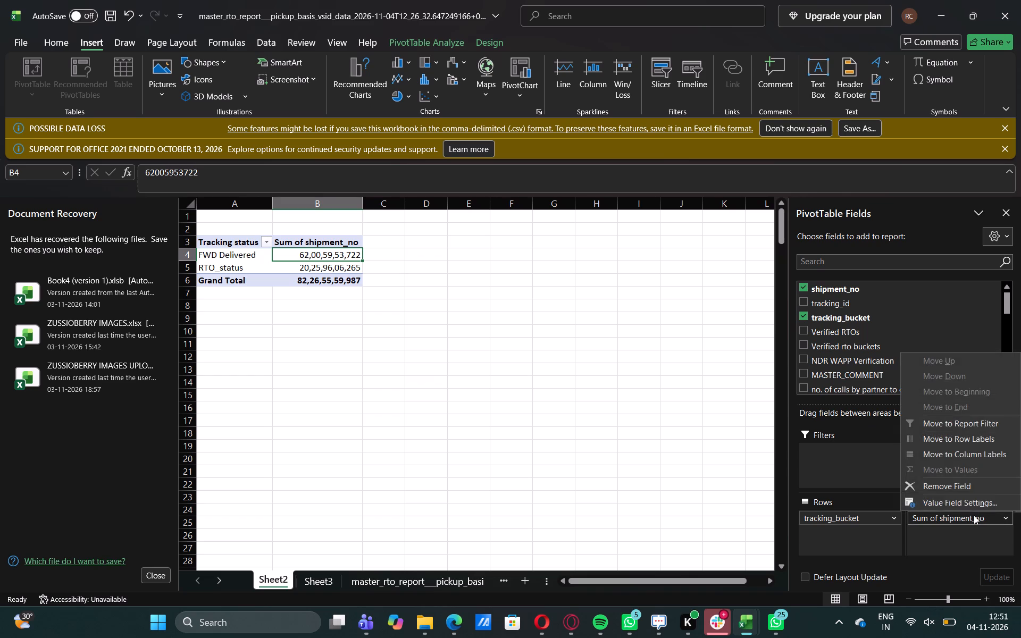
left_click(974, 515)
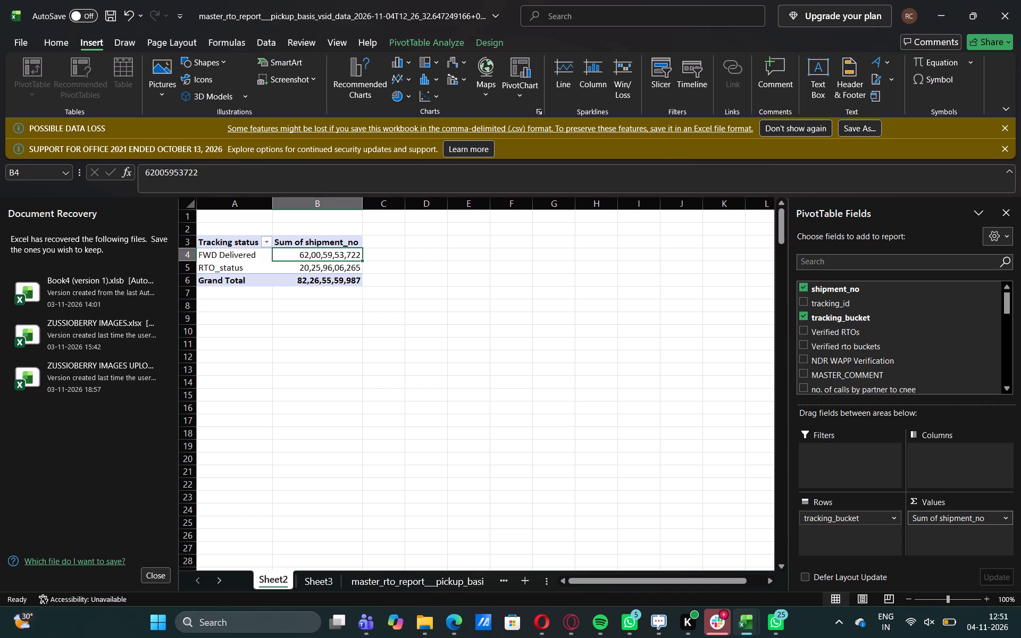
left_click(1006, 521)
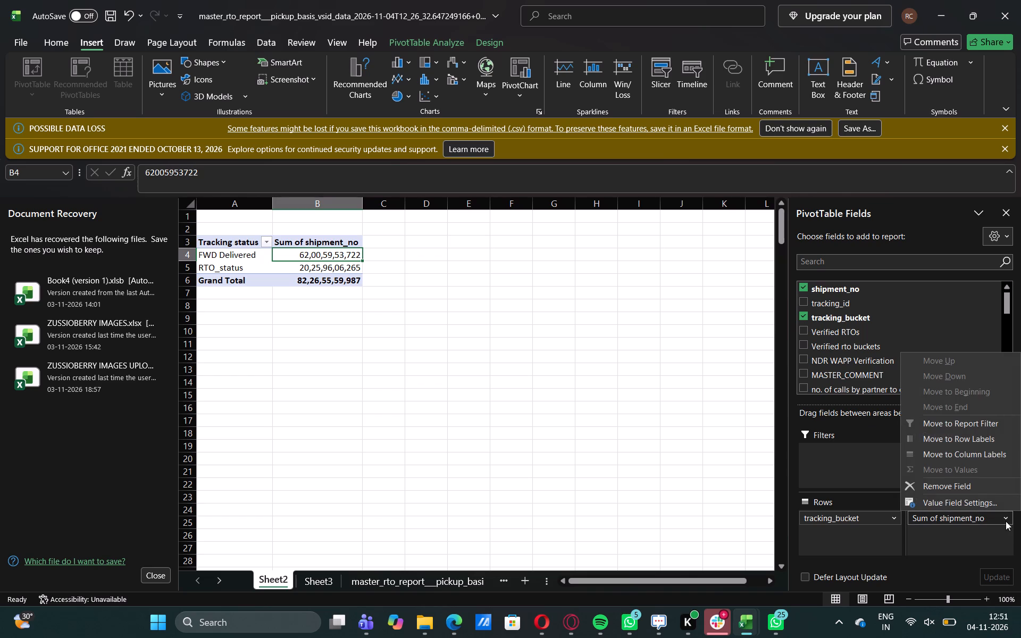
left_click(932, 500)
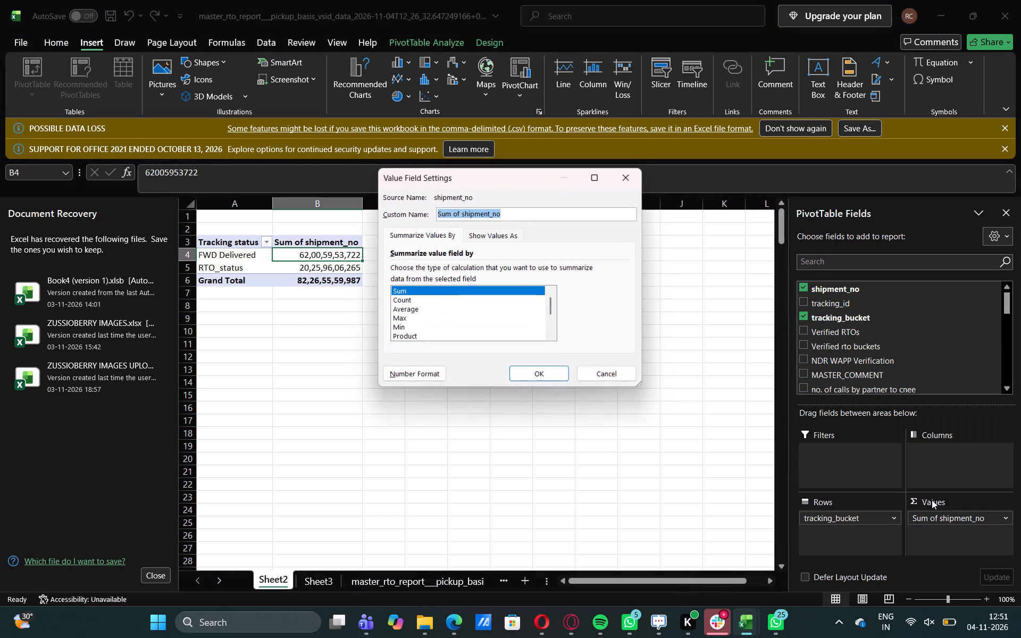
left_click(403, 298)
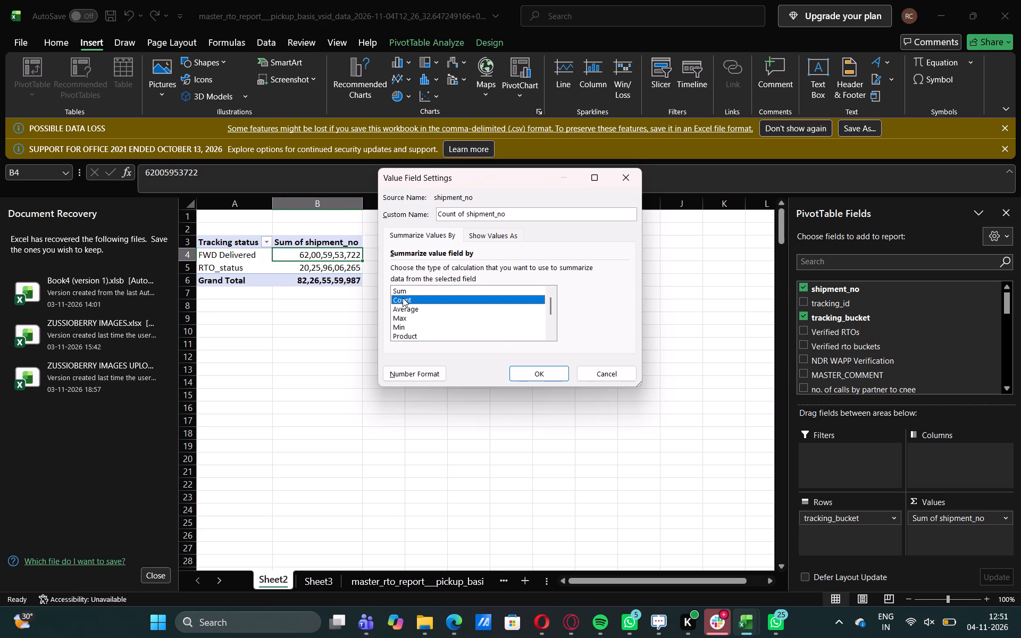
left_click(543, 370)
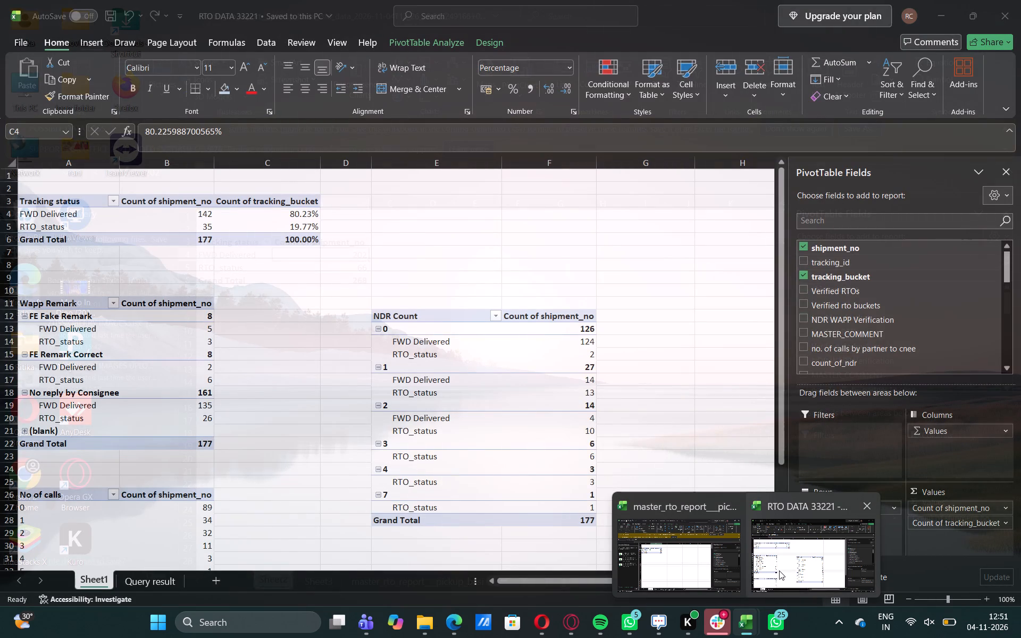
Return to the master RTO report workbook and add tracking_bucket to the PivotTable's values below Count of shipment_no, keeping it in the rows.
left_click(695, 553)
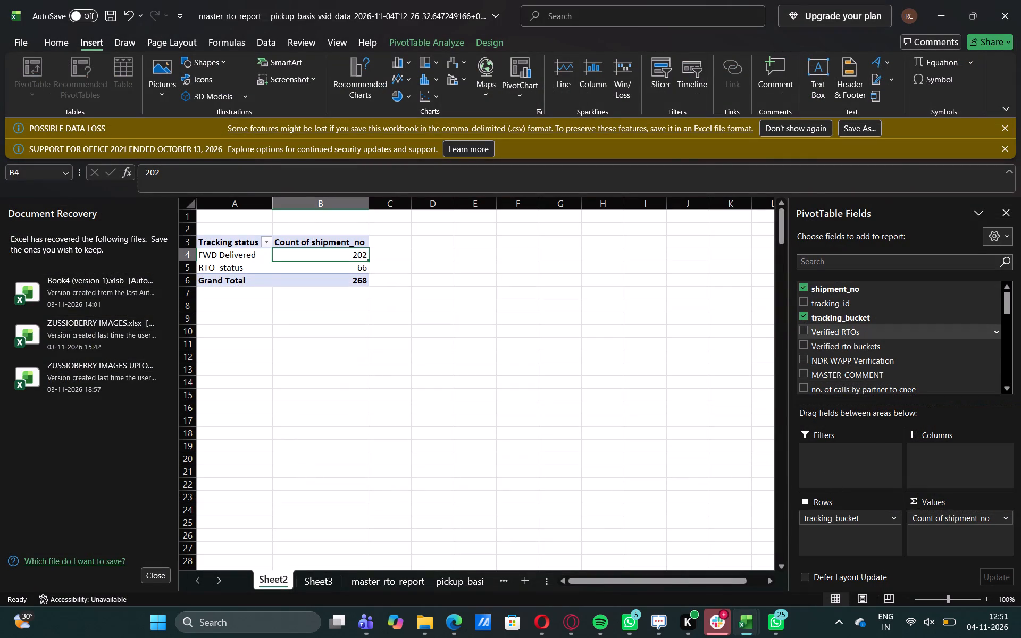
left_click_drag(820, 321, 915, 497)
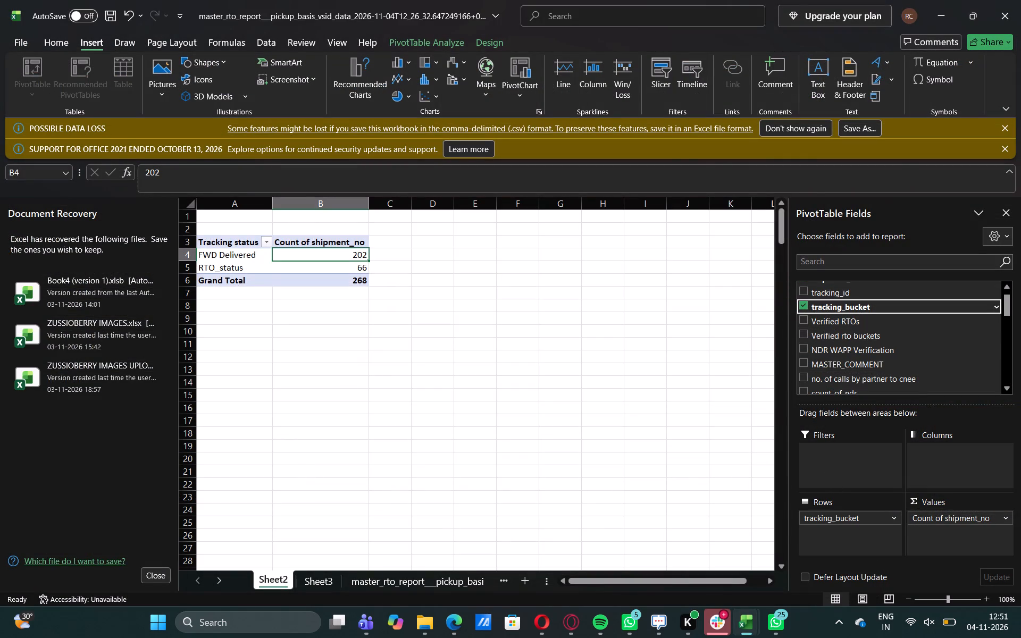
left_click_drag(915, 497, 956, 537)
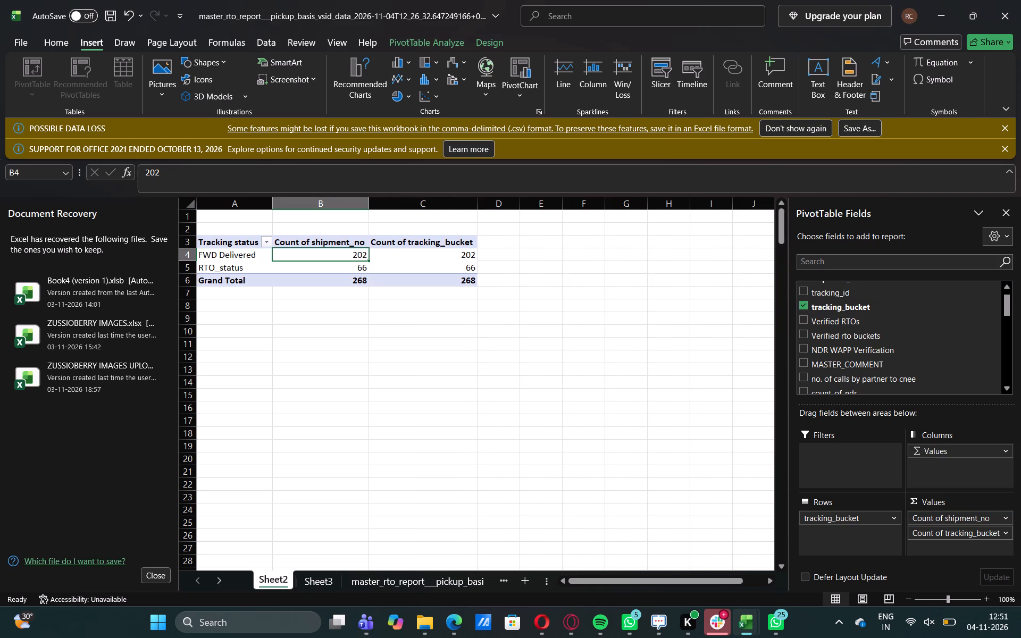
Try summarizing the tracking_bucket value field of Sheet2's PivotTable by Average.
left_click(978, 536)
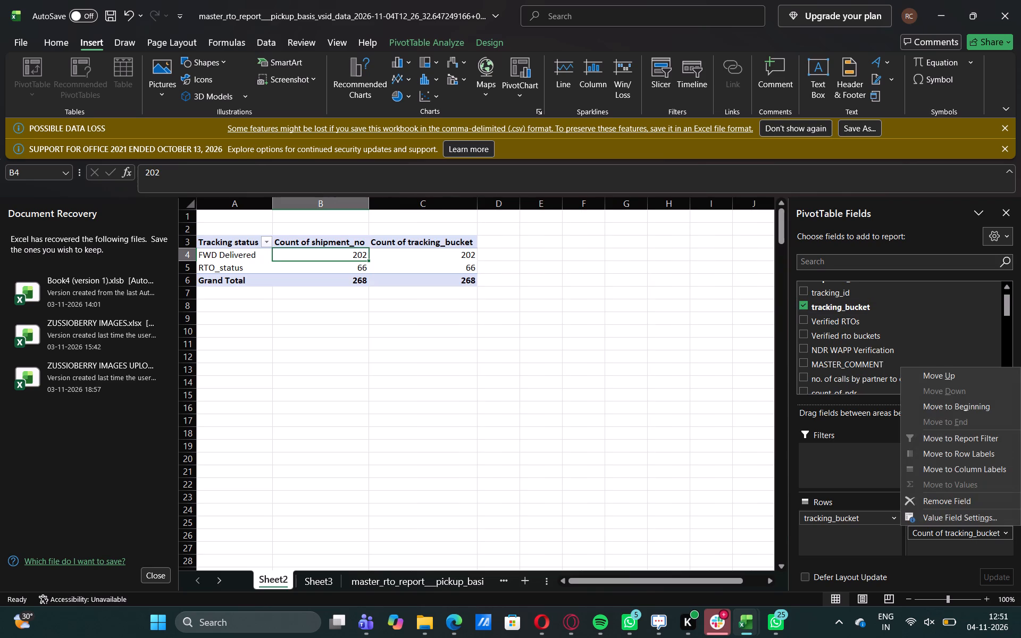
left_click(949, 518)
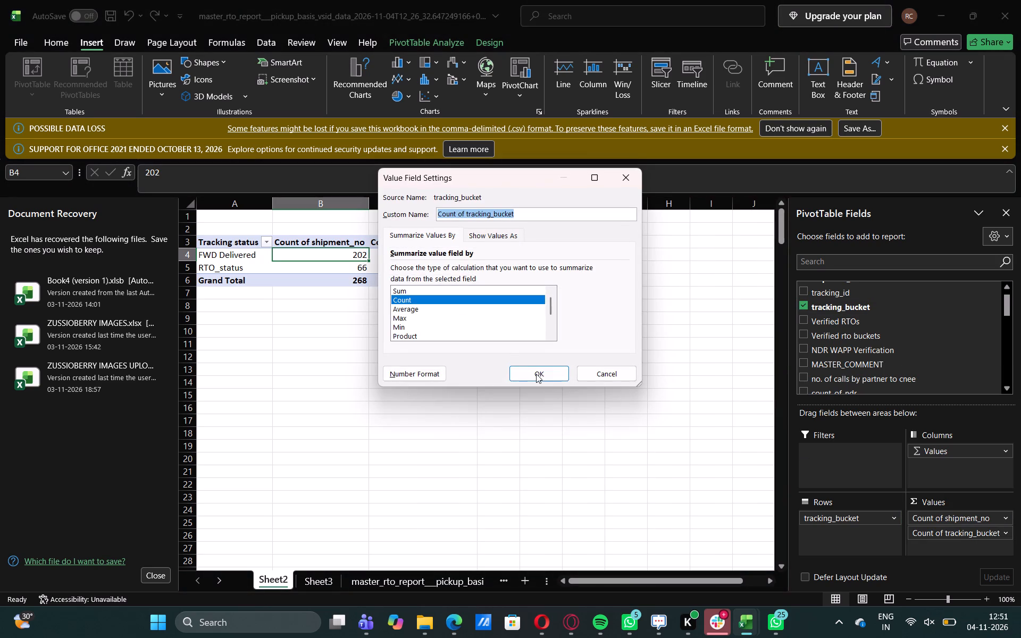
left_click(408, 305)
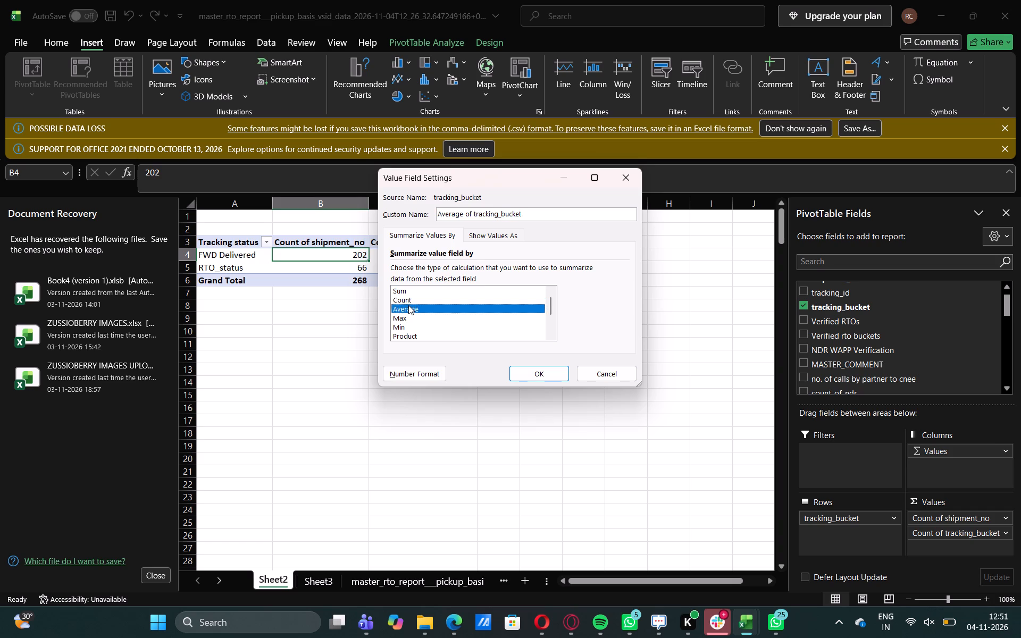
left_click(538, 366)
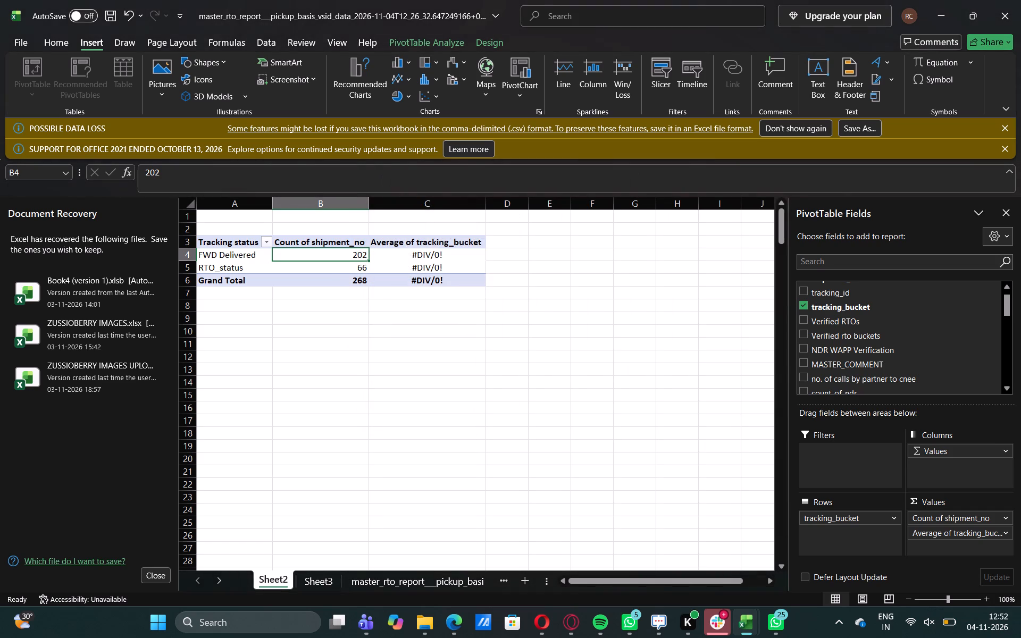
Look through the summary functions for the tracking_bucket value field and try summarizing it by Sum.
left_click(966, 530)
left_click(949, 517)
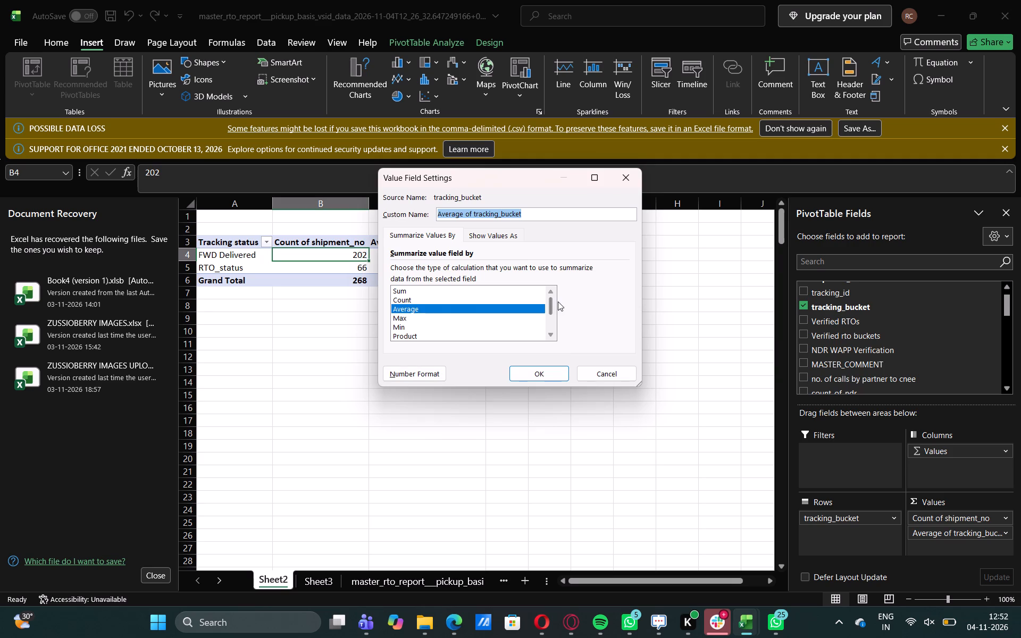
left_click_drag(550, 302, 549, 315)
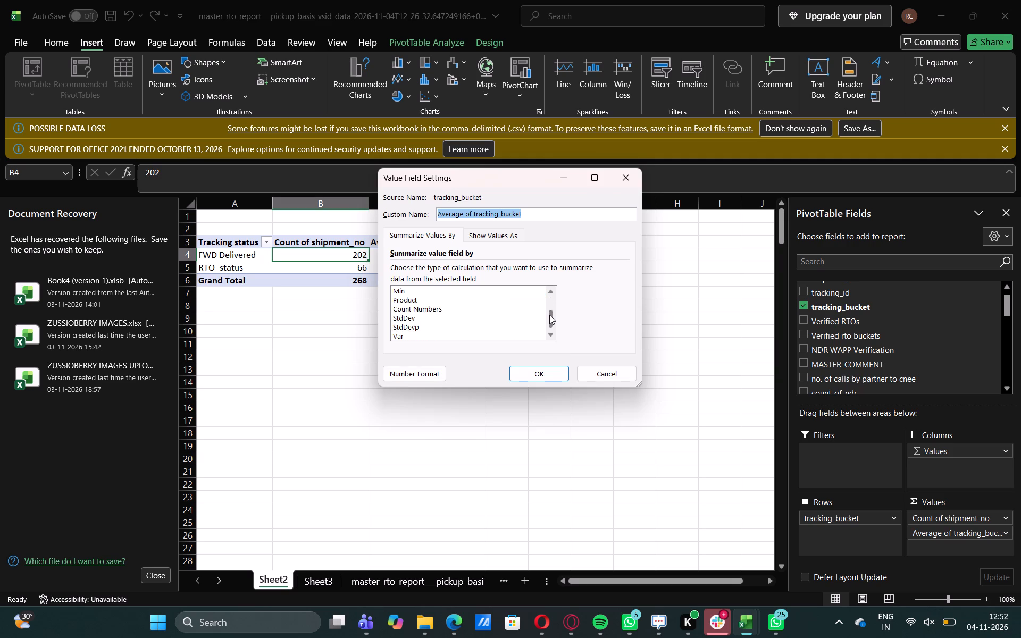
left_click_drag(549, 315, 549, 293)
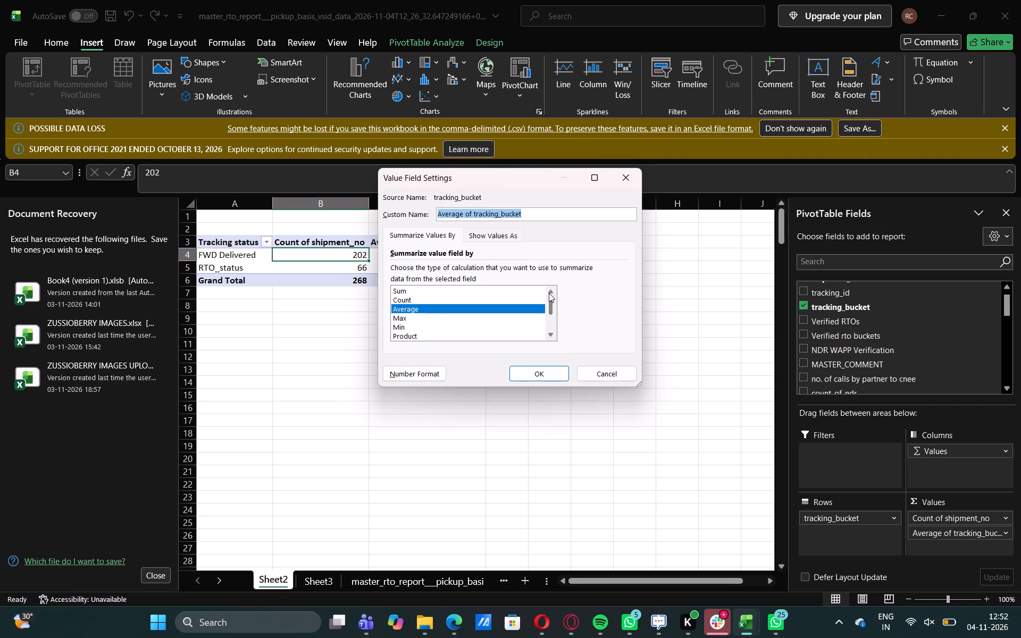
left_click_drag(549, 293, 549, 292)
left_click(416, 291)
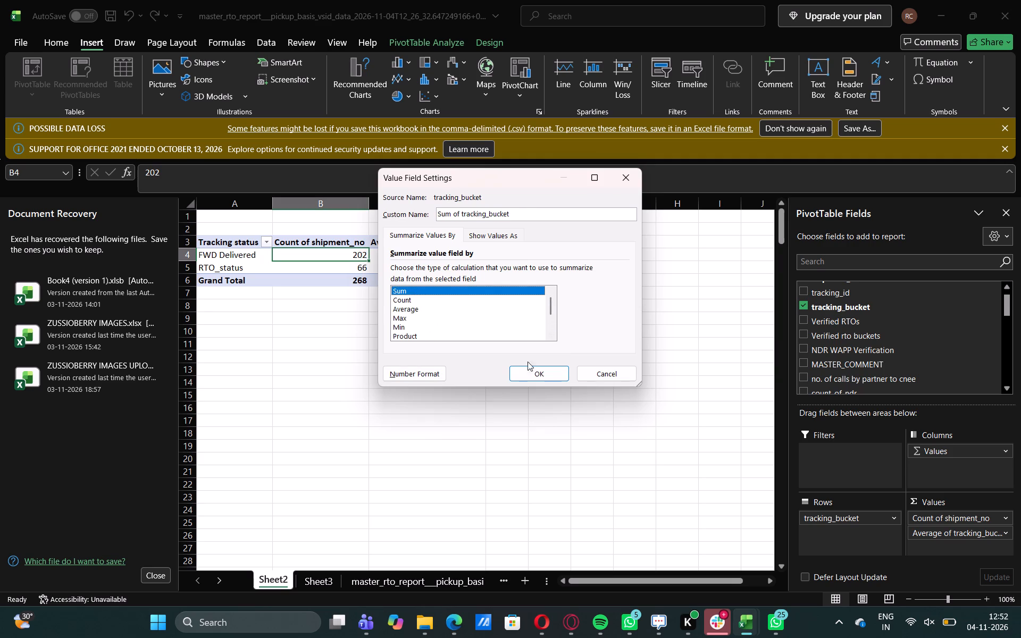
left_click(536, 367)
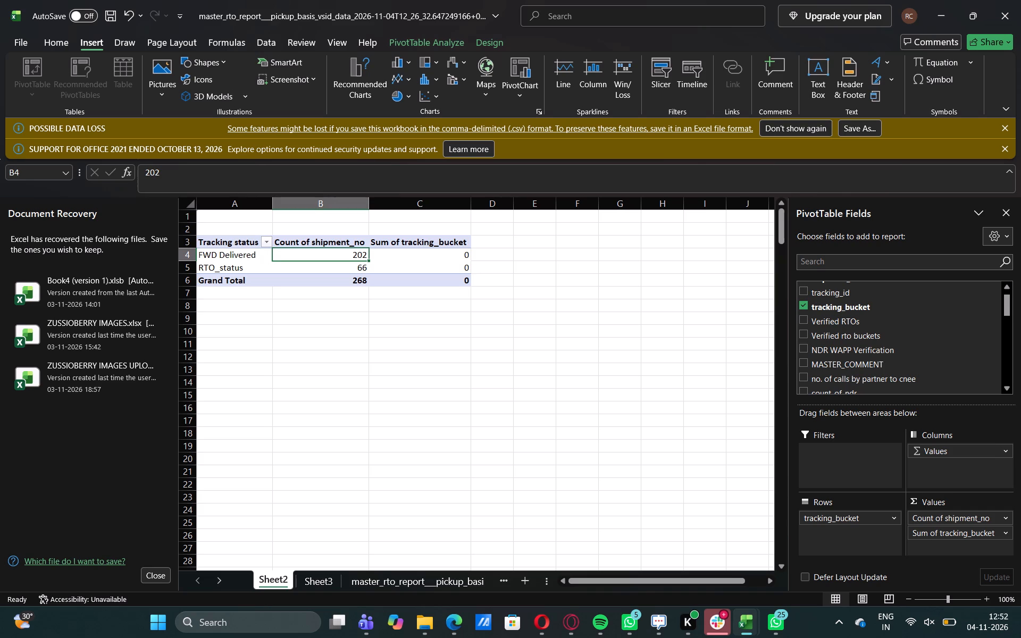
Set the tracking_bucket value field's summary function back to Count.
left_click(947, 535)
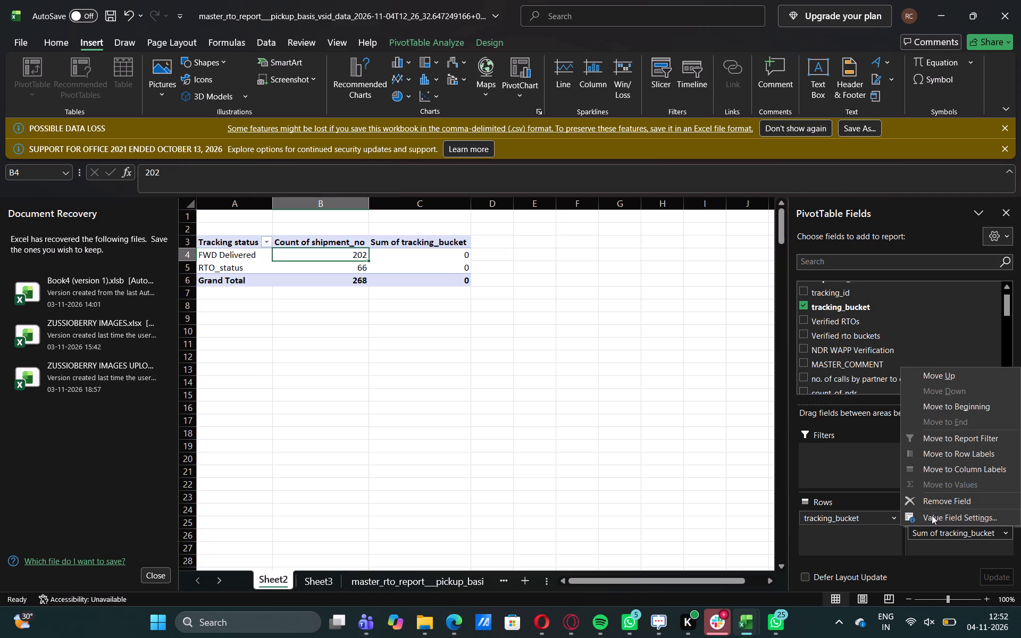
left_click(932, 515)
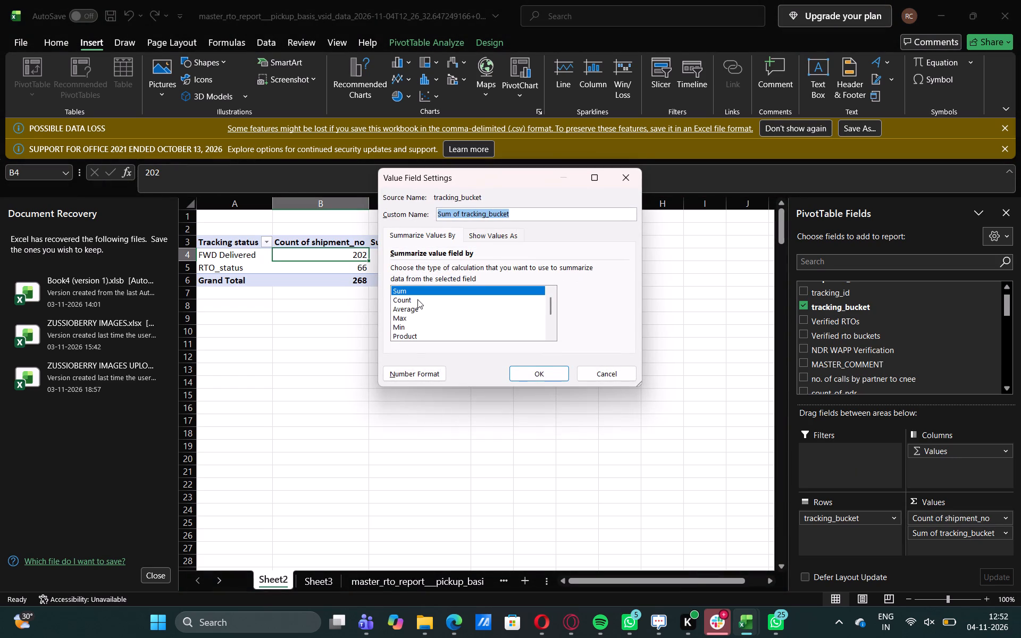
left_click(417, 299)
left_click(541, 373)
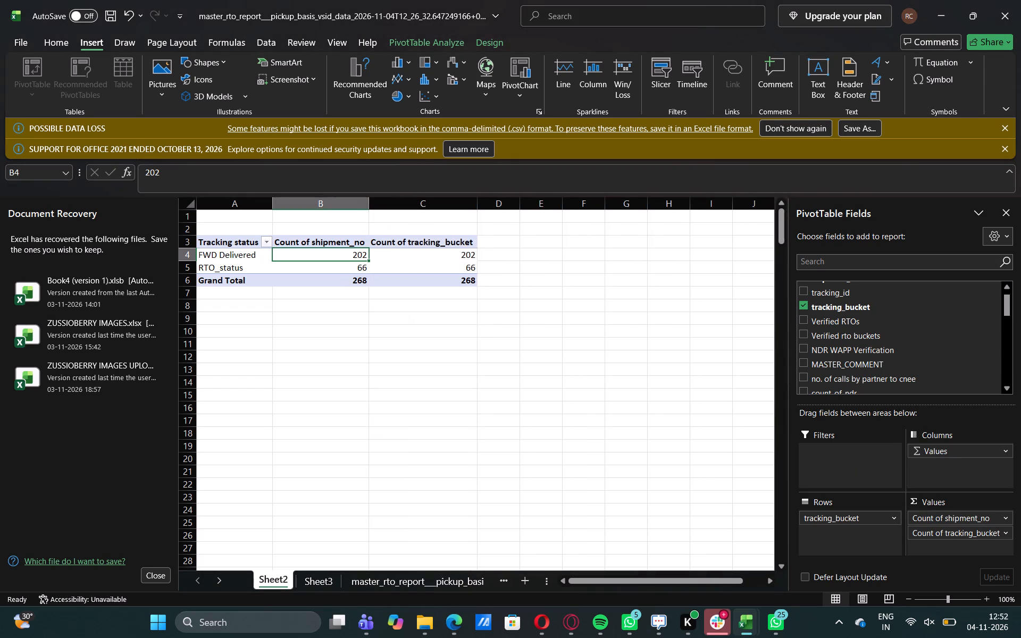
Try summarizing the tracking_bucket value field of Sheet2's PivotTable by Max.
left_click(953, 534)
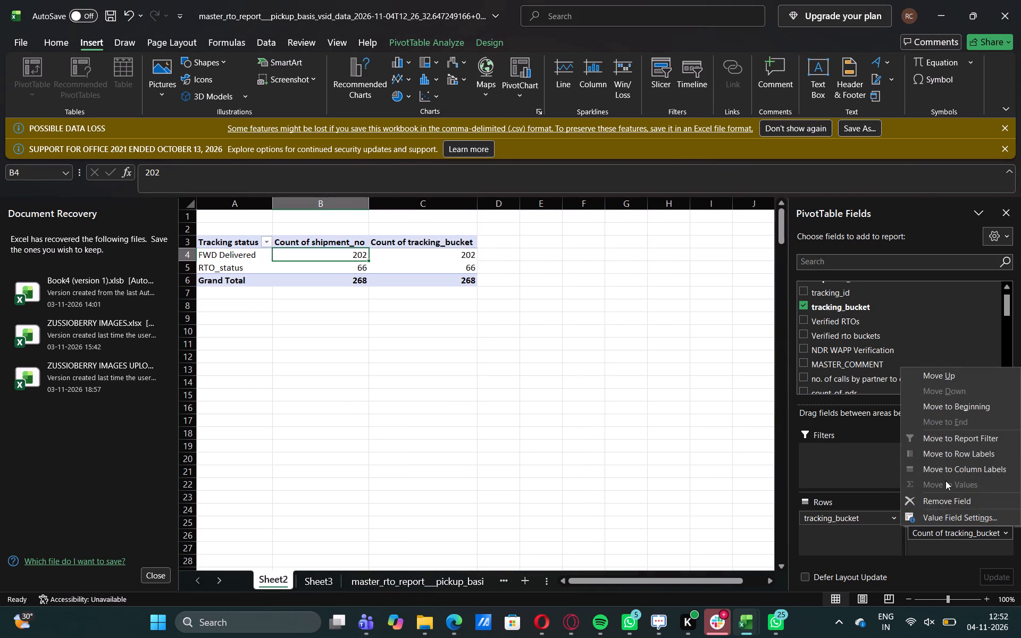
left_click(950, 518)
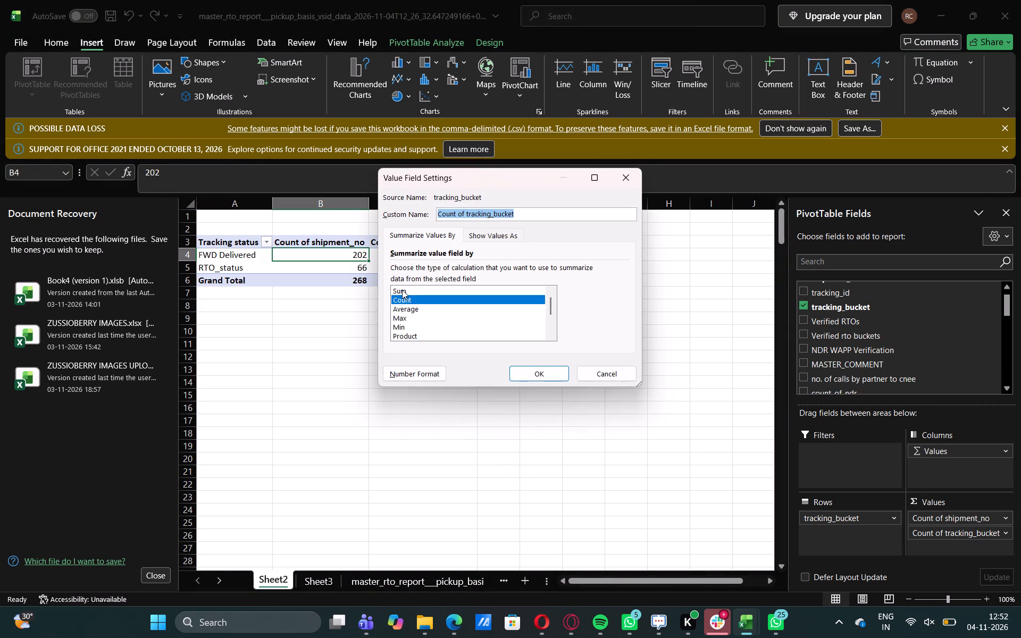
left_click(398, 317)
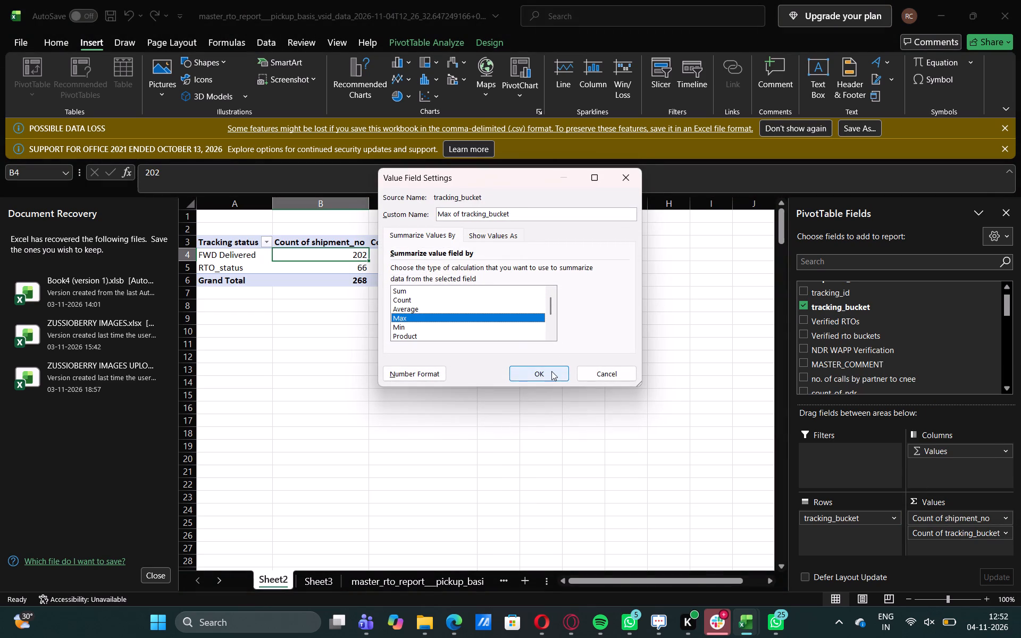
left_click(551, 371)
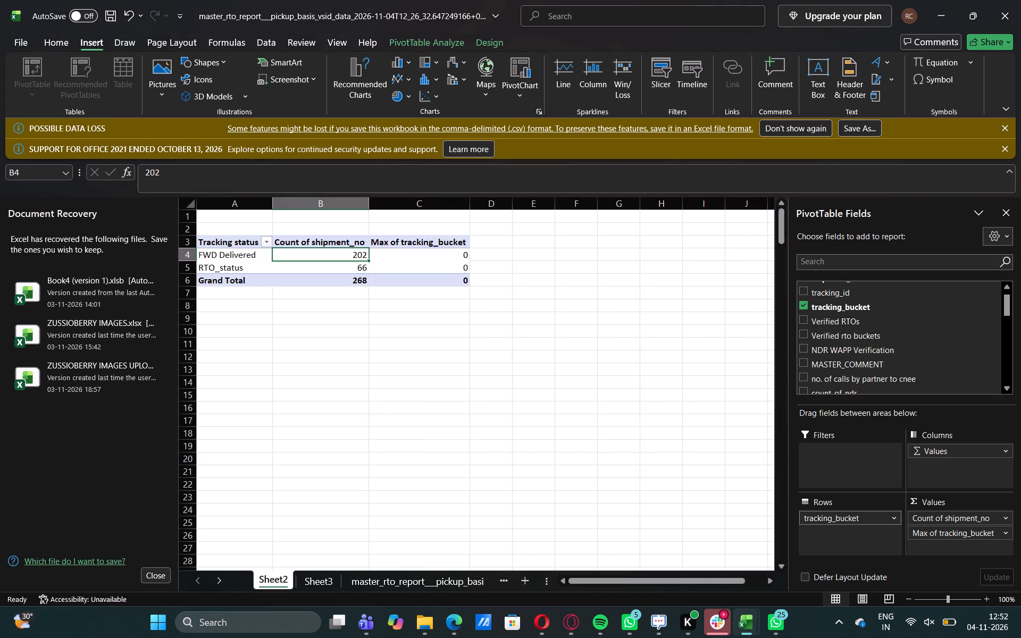
Review the summary functions for the tracking_bucket value field again and change it back to Count.
left_click(983, 536)
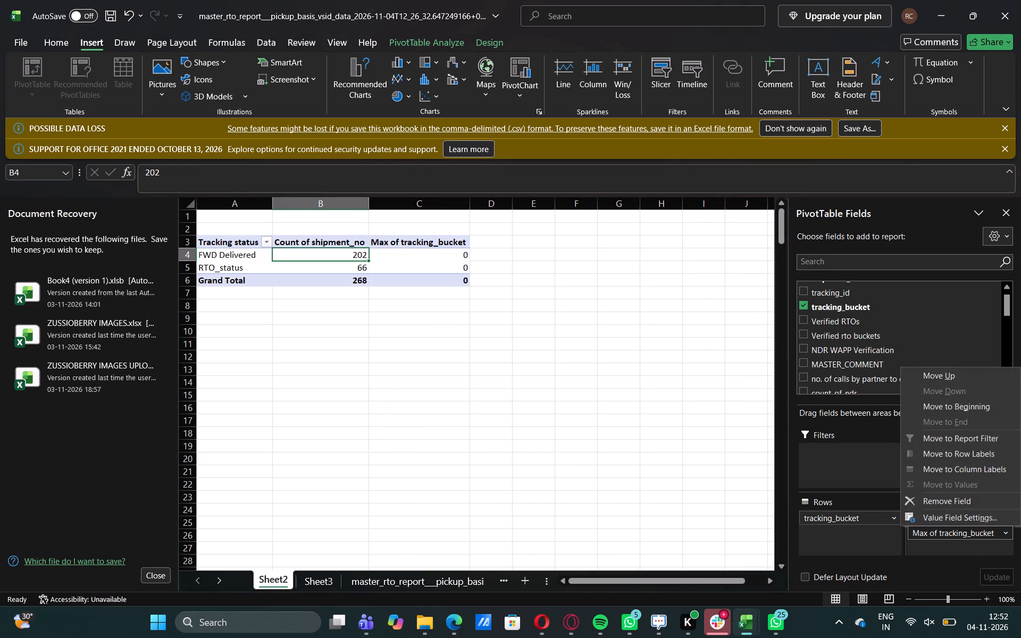
left_click(941, 516)
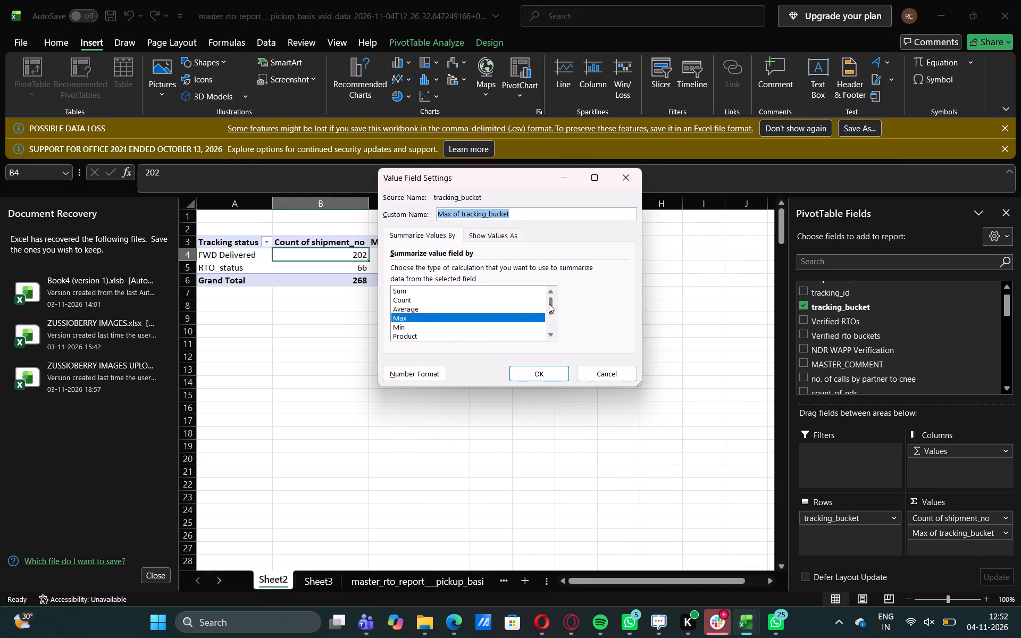
left_click_drag(549, 301, 549, 305)
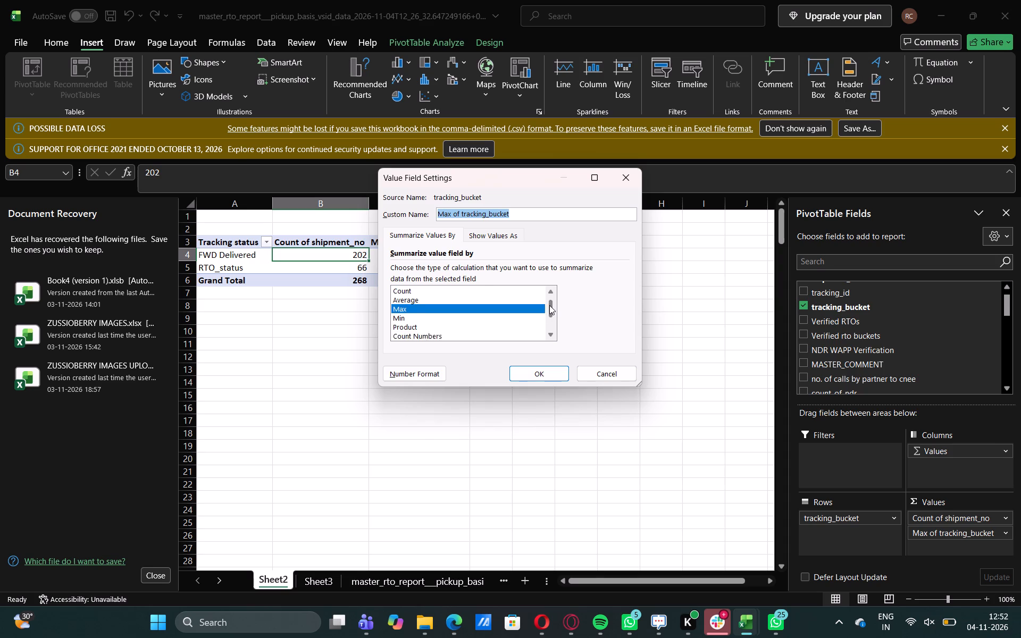
left_click_drag(549, 305, 547, 321)
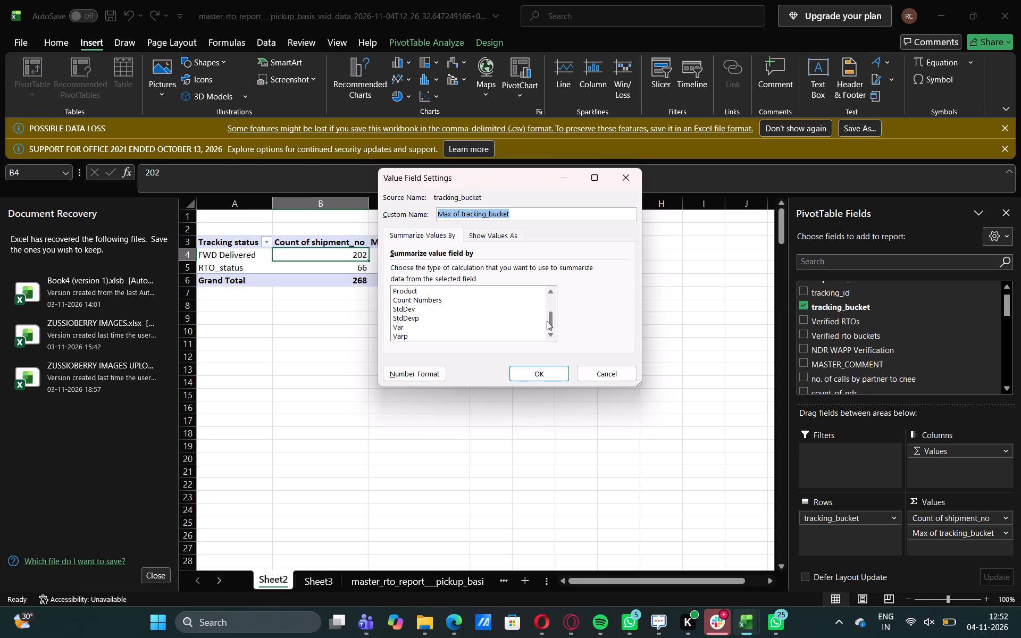
left_click_drag(547, 321, 542, 284)
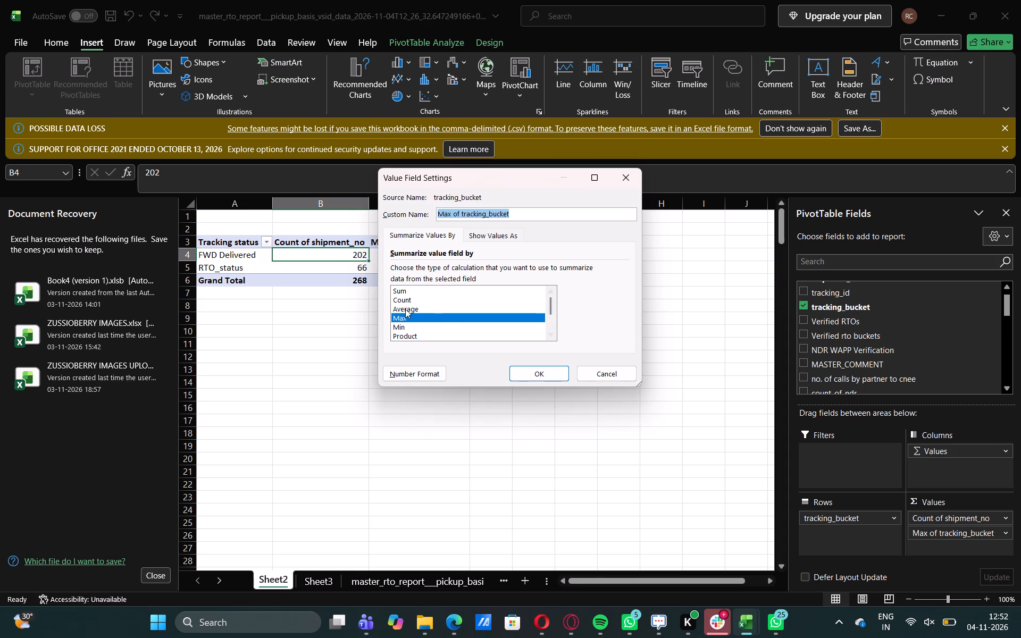
left_click(404, 301)
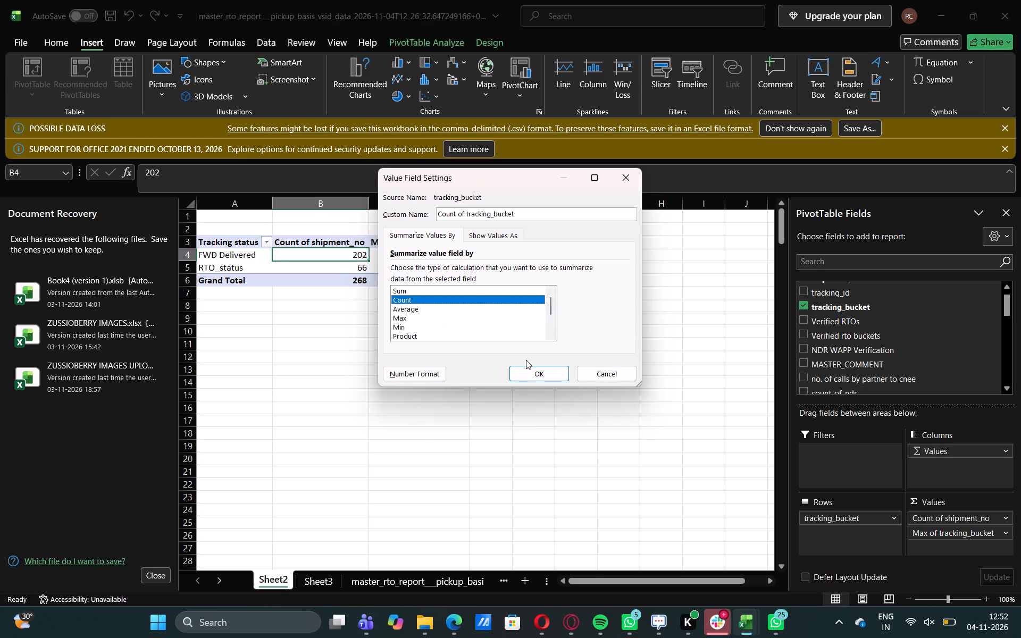
Apply Count as the summary function of the tracking_bucket value field in Sheet2's PivotTable.
left_click(539, 374)
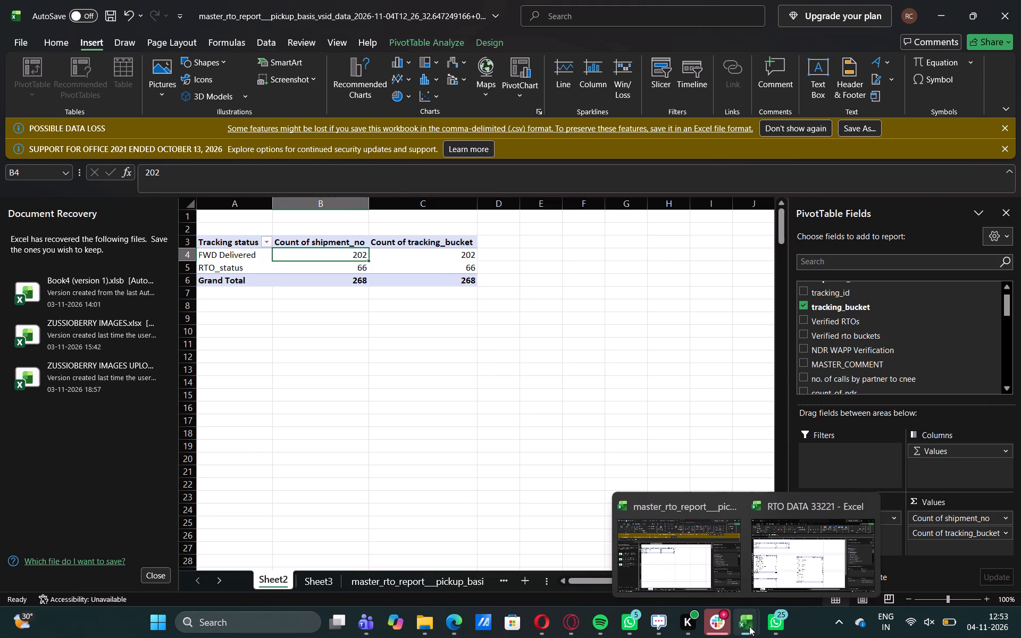
Switch to the RTO DATA 33221 workbook and open the options for the reference PivotTable's tracking_bucket value field, dismissing the chat notification.
left_click(785, 564)
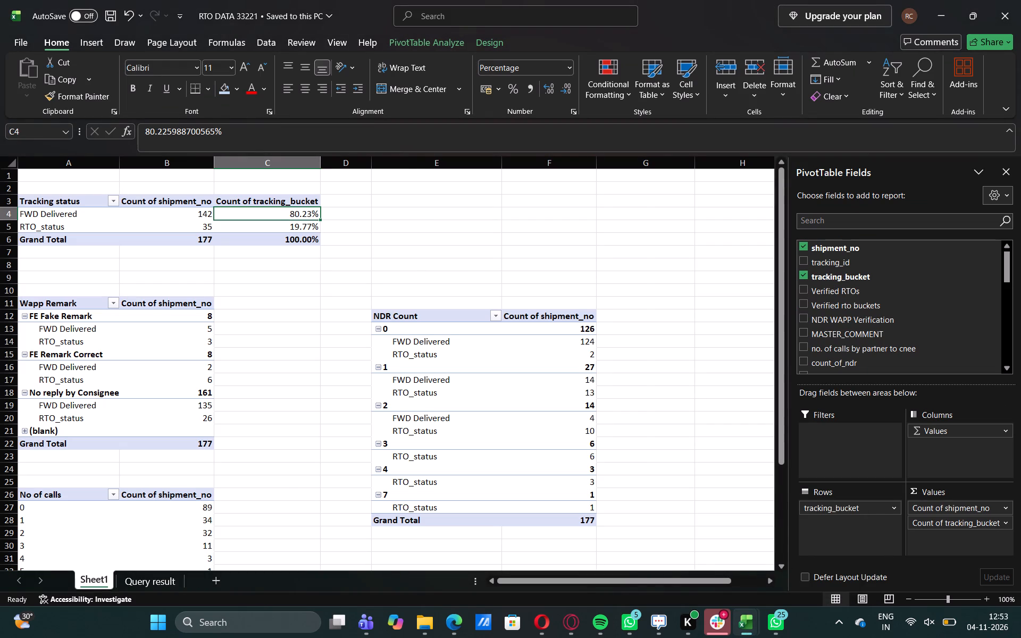
left_click(989, 525)
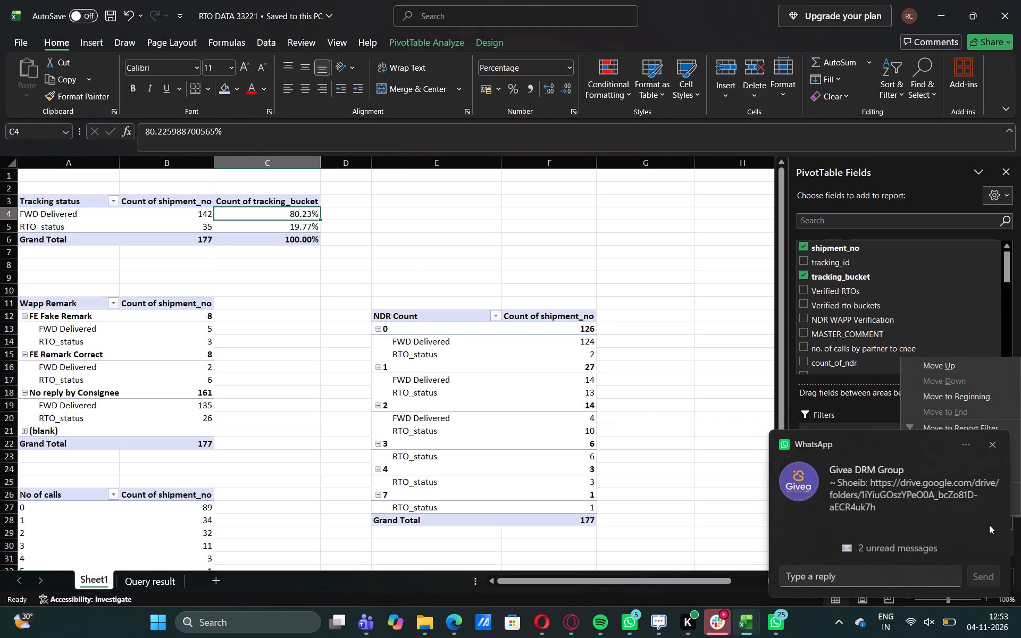
left_click(992, 442)
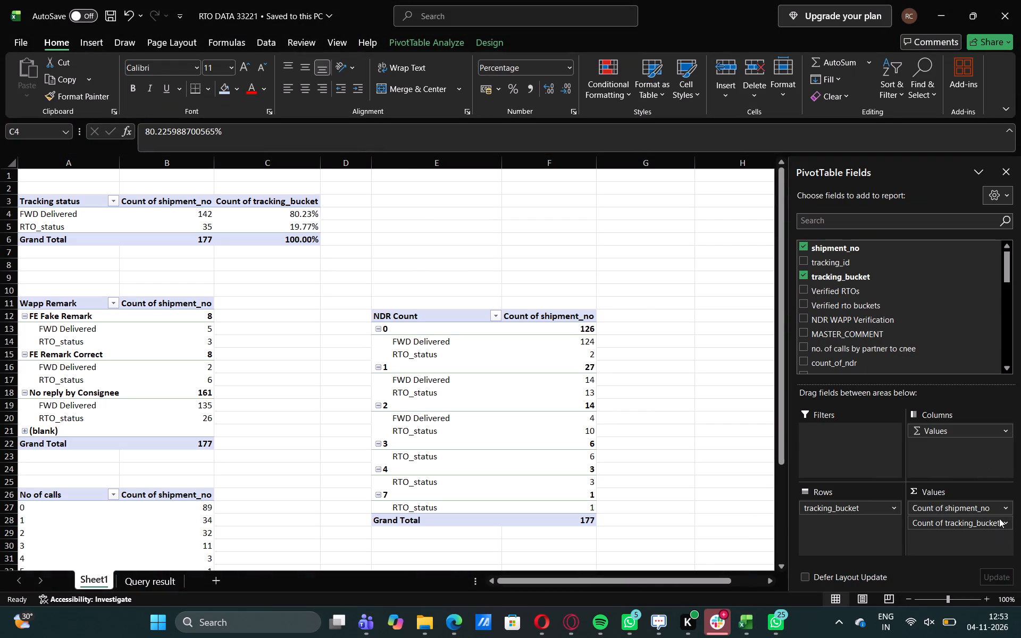
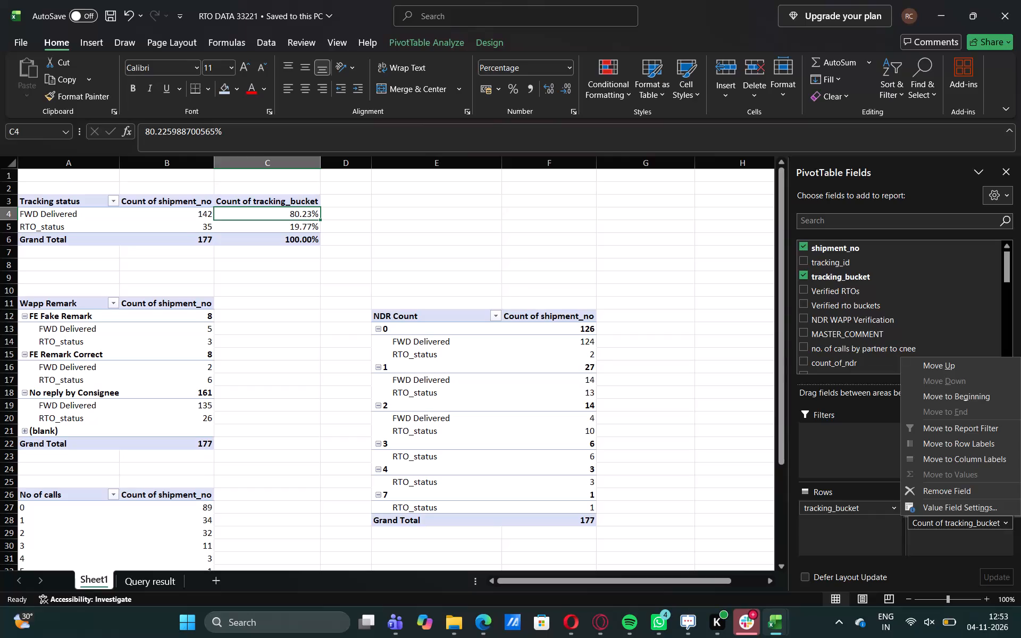
Check the value field settings of Count of tracking_bucket in the RTO DATA 33221 PivotTable and return to the master_rto_report workbook.
left_click(961, 509)
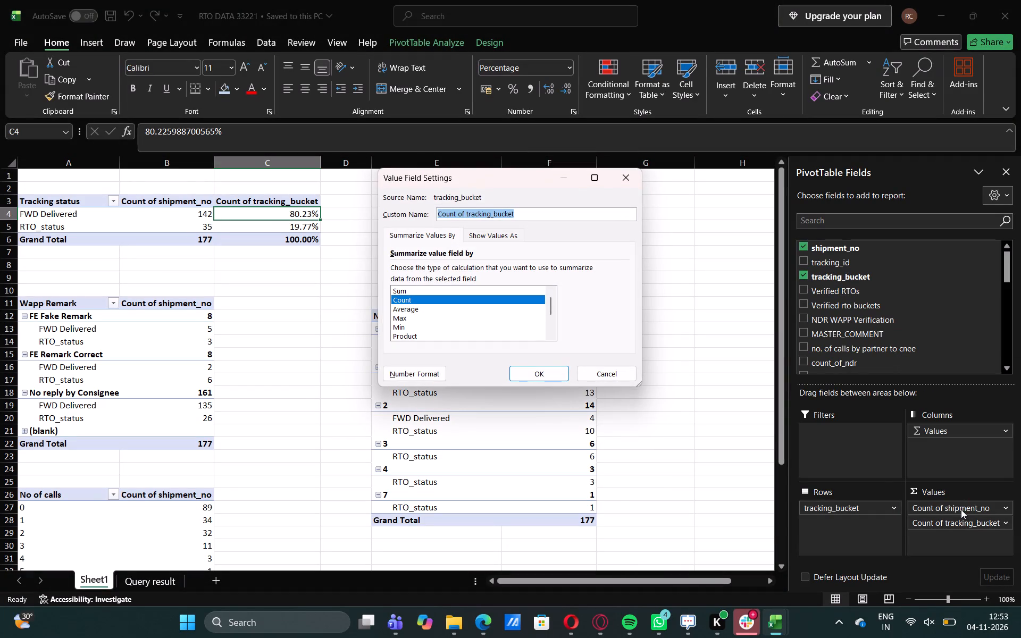
left_click(612, 375)
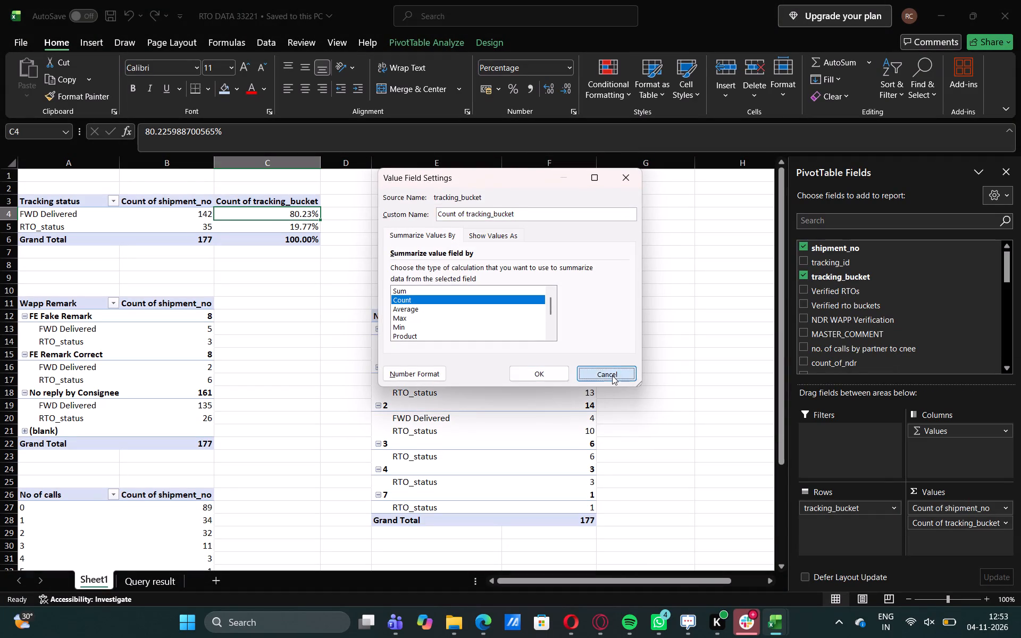
left_click(298, 266)
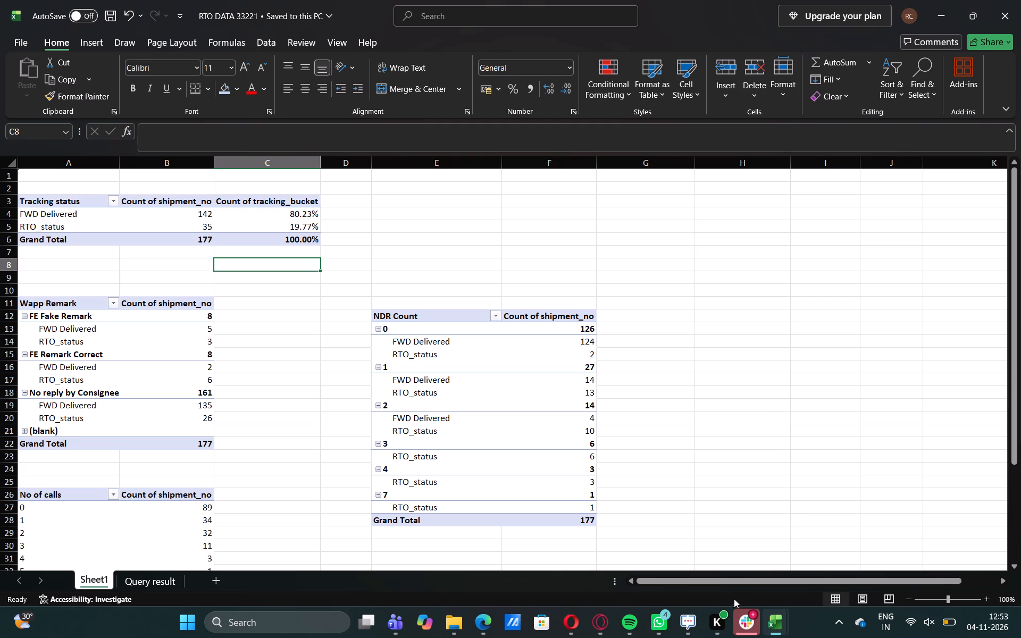
left_click(698, 573)
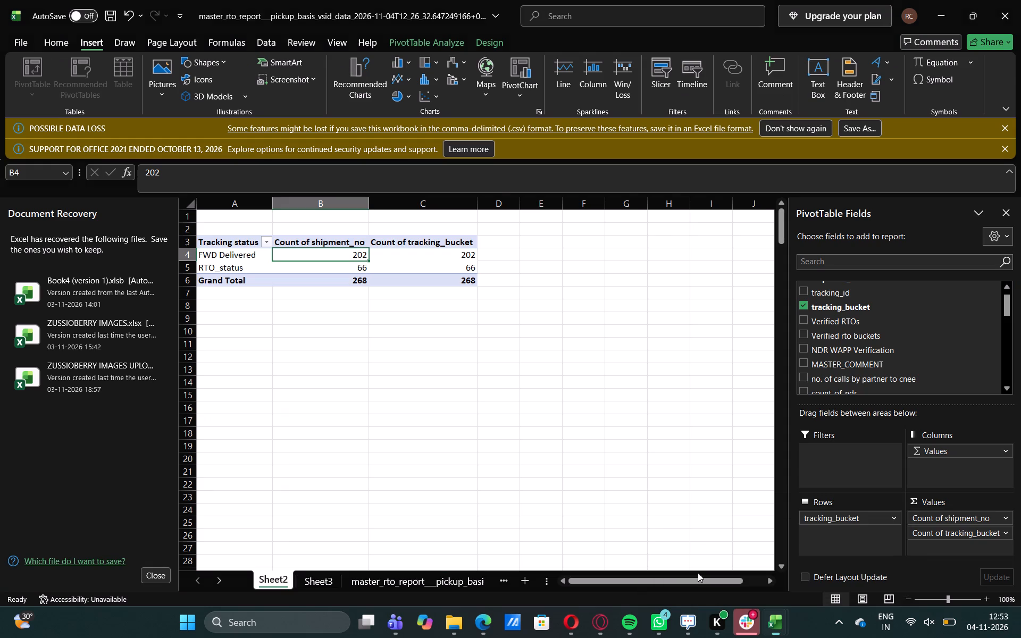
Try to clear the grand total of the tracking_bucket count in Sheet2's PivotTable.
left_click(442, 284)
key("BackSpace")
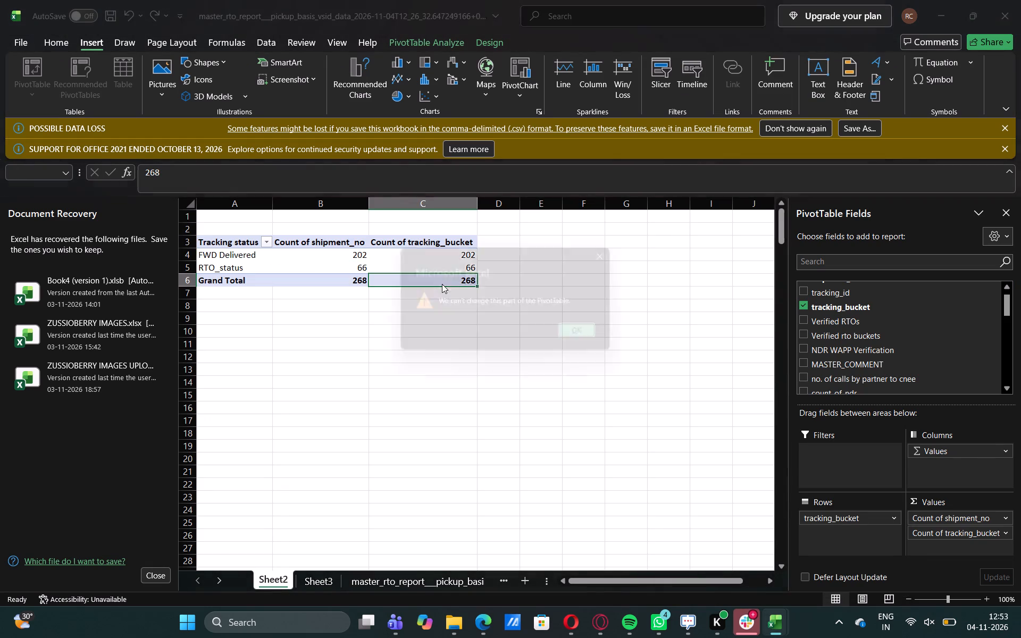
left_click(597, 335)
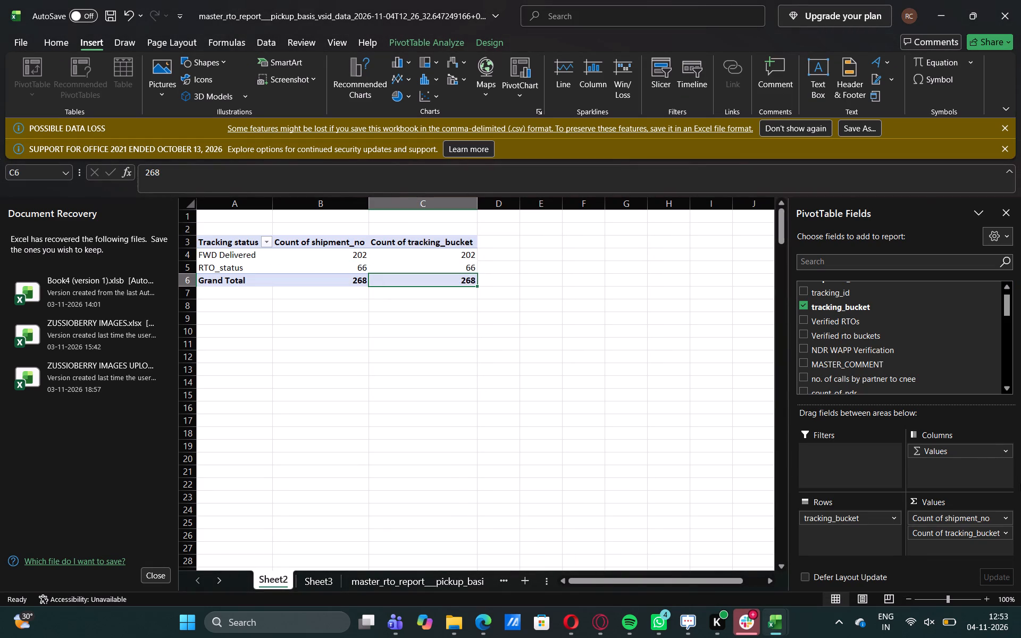
Review the tracking_bucket value field's settings, including how its values are summarized and shown, keeping Count.
left_click(999, 531)
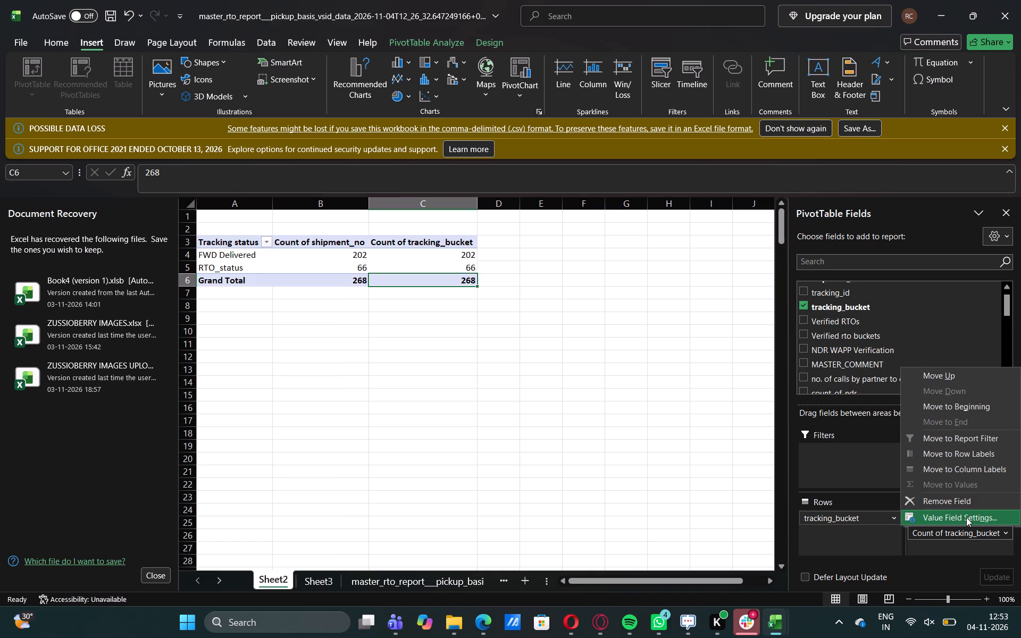
left_click(966, 517)
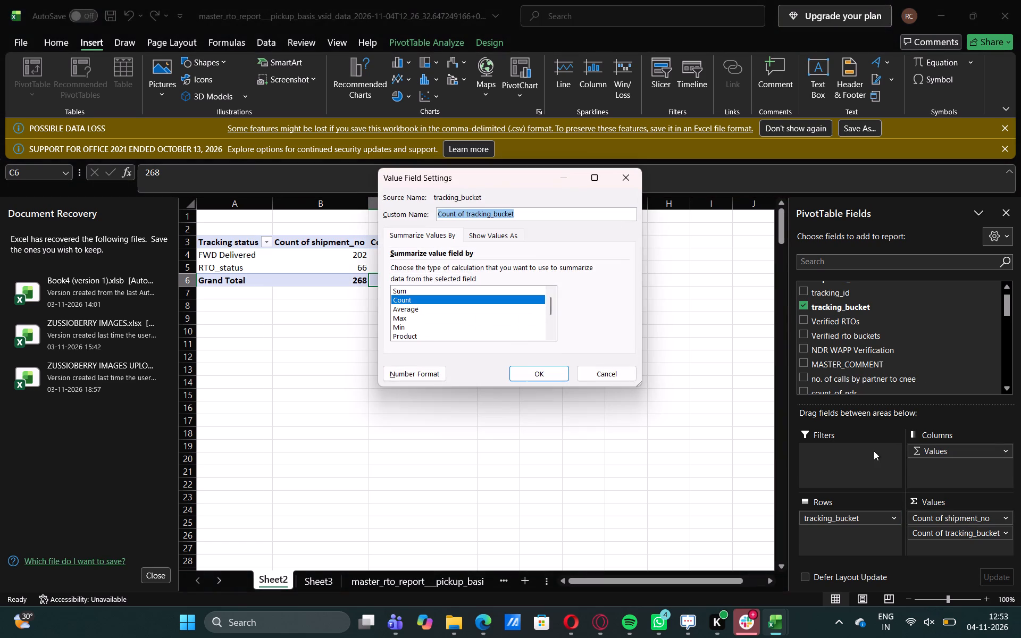
left_click(403, 303)
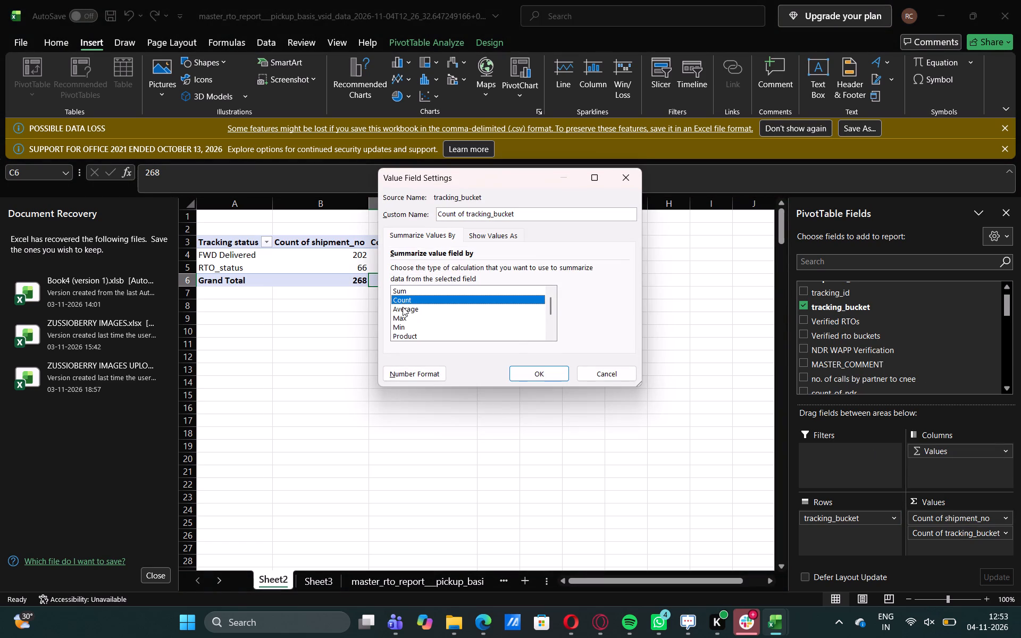
left_click(491, 234)
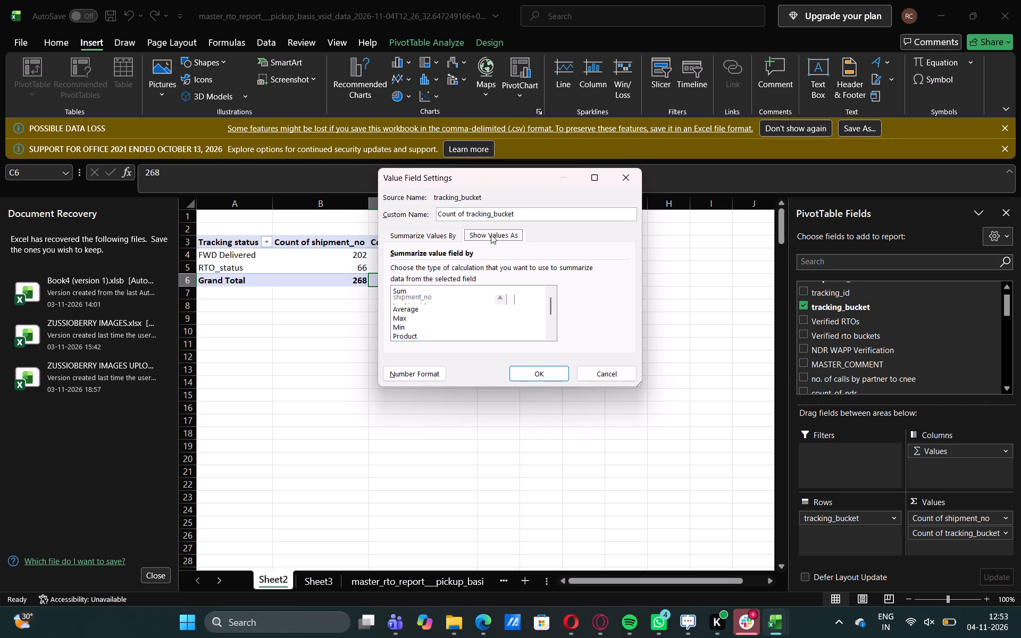
left_click(536, 375)
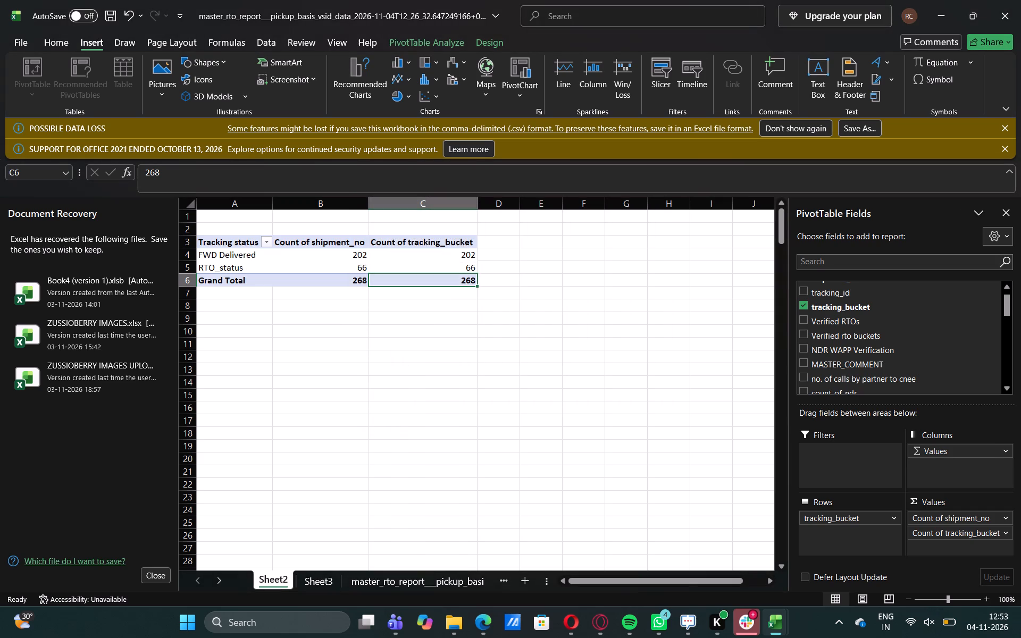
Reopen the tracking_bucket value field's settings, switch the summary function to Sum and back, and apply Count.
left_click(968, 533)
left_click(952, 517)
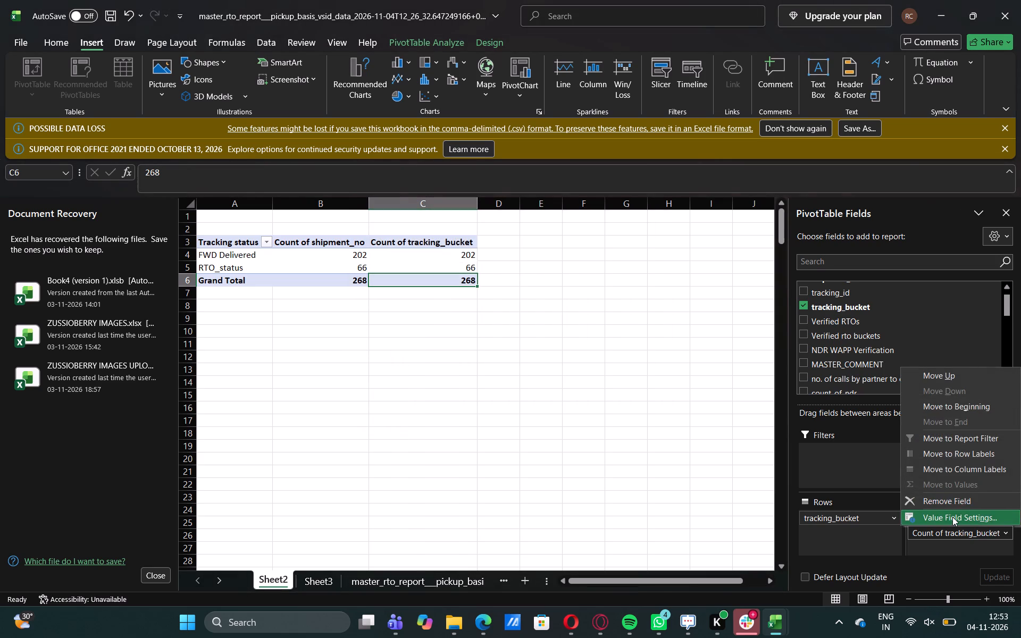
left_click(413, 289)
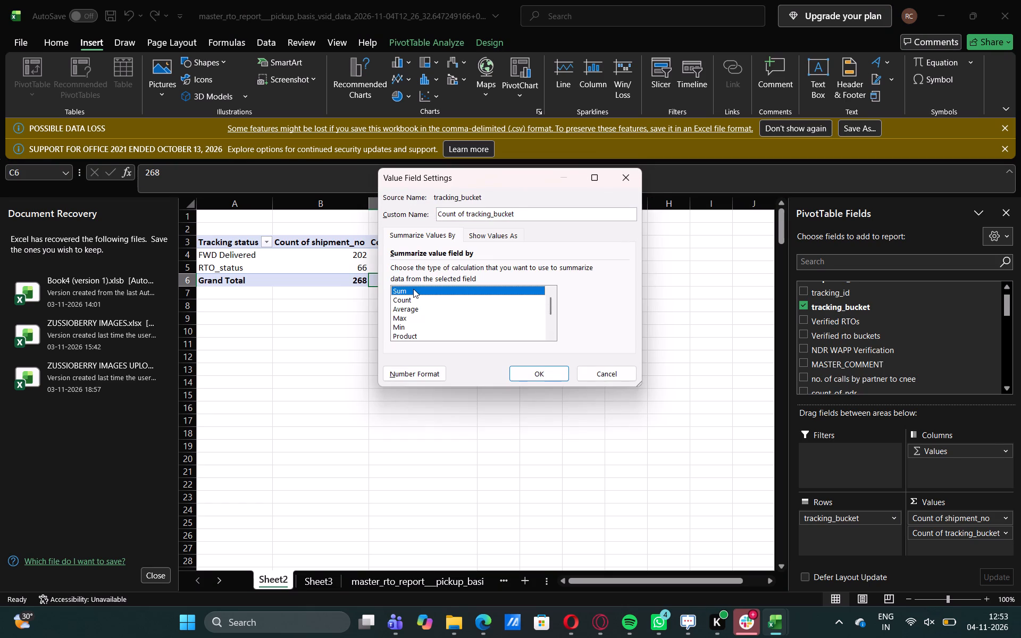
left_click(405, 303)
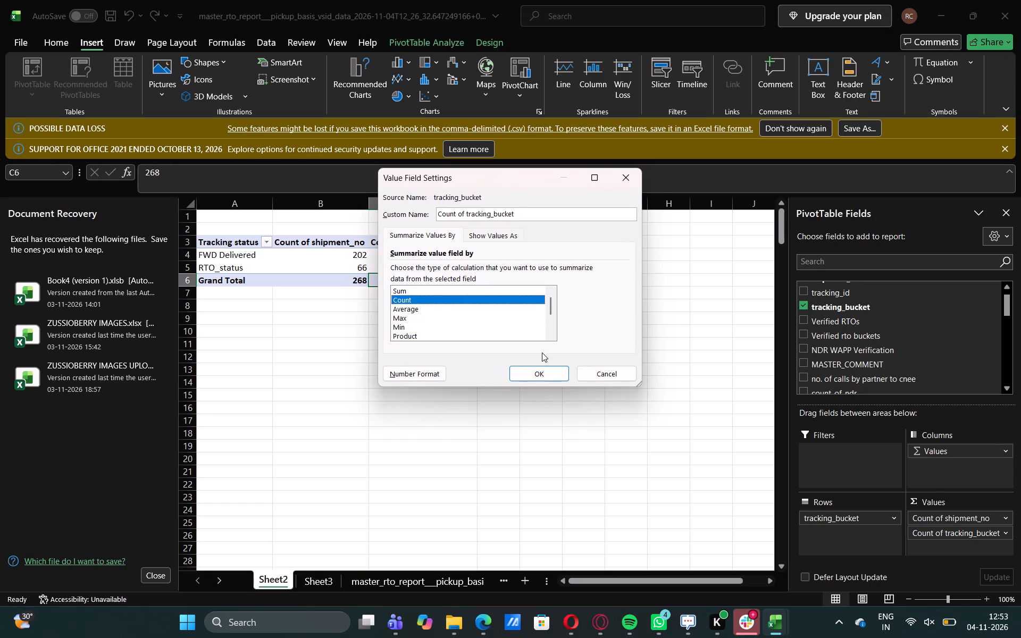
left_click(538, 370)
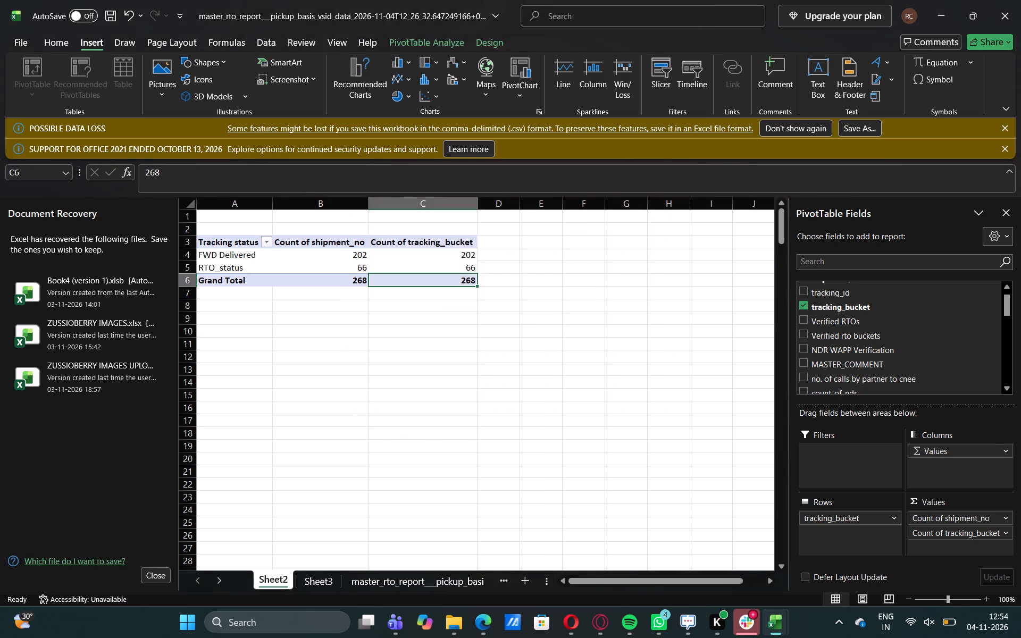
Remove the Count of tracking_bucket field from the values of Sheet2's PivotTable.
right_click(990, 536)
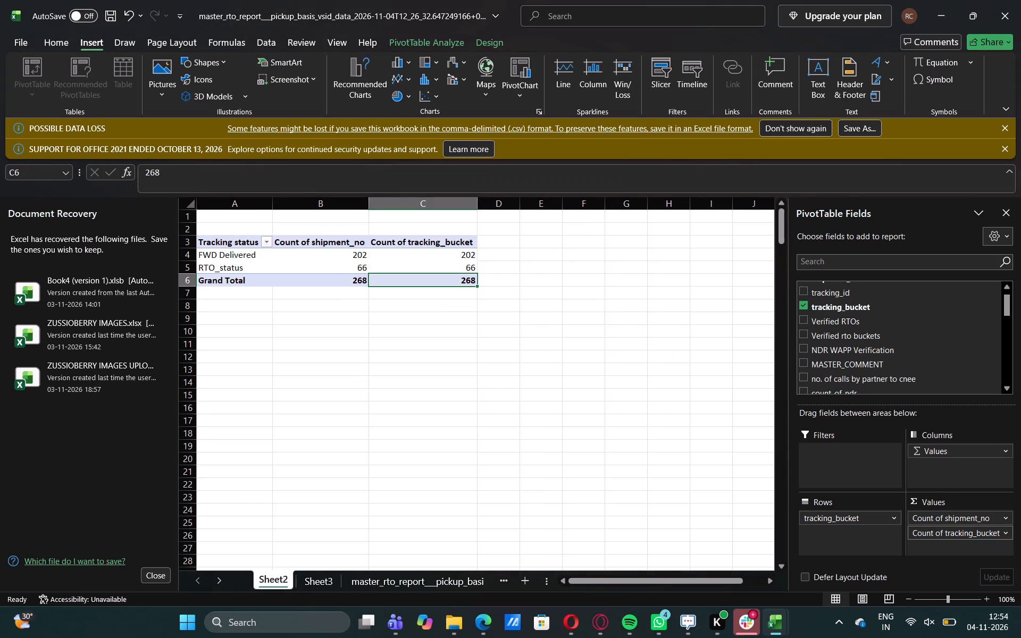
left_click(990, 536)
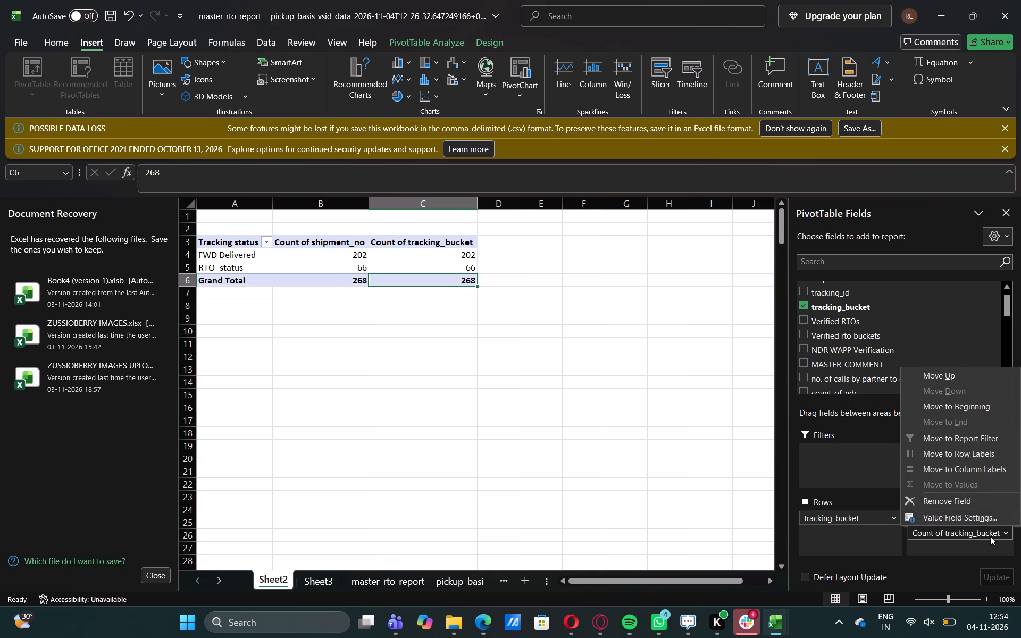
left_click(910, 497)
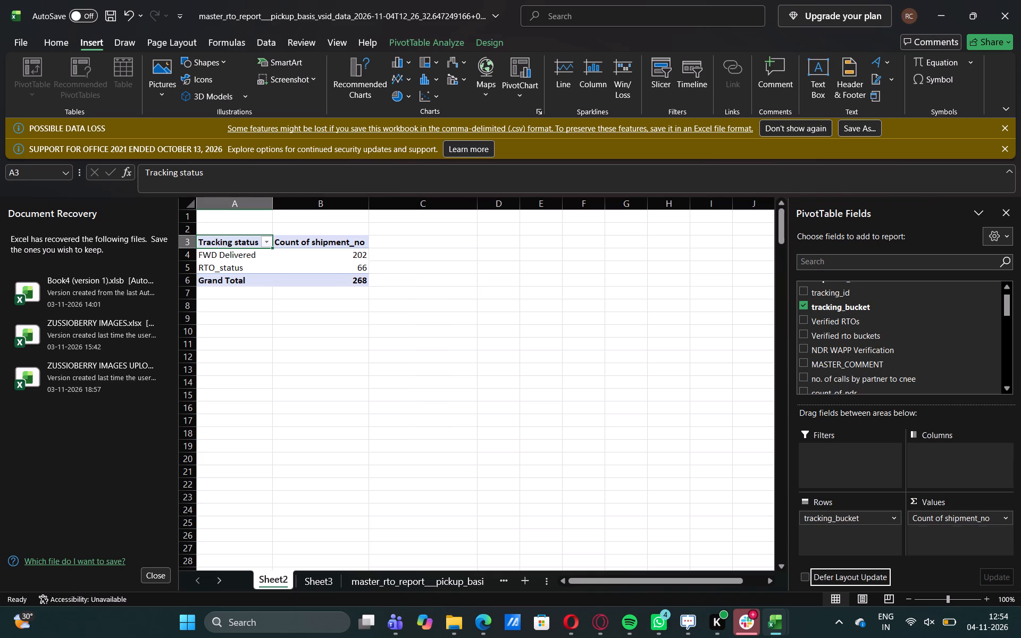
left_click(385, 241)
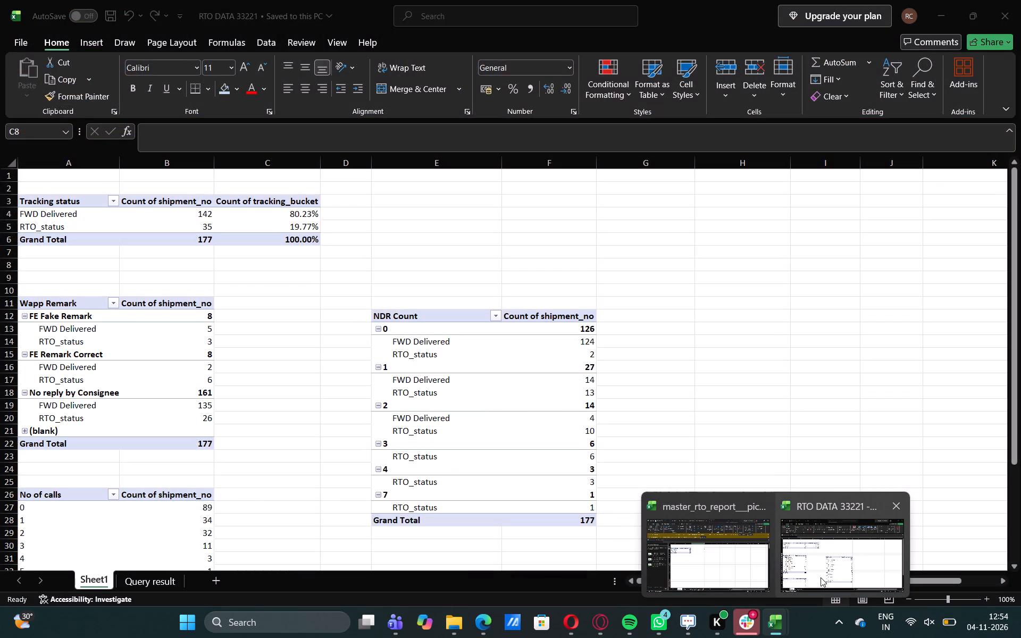
Examine the PivotTables on Sheet1 of the RTO DATA 33221 workbook as a reference, and return to the master RTO report.
left_click(821, 577)
left_click_drag(1015, 375, 1019, 501)
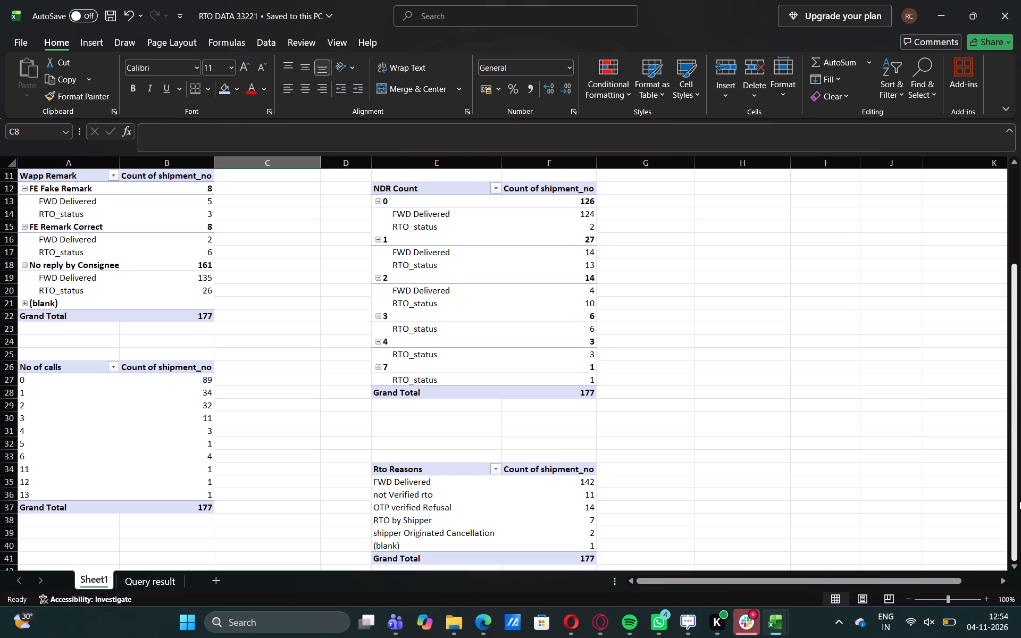
left_click_drag(1019, 501, 1020, 386)
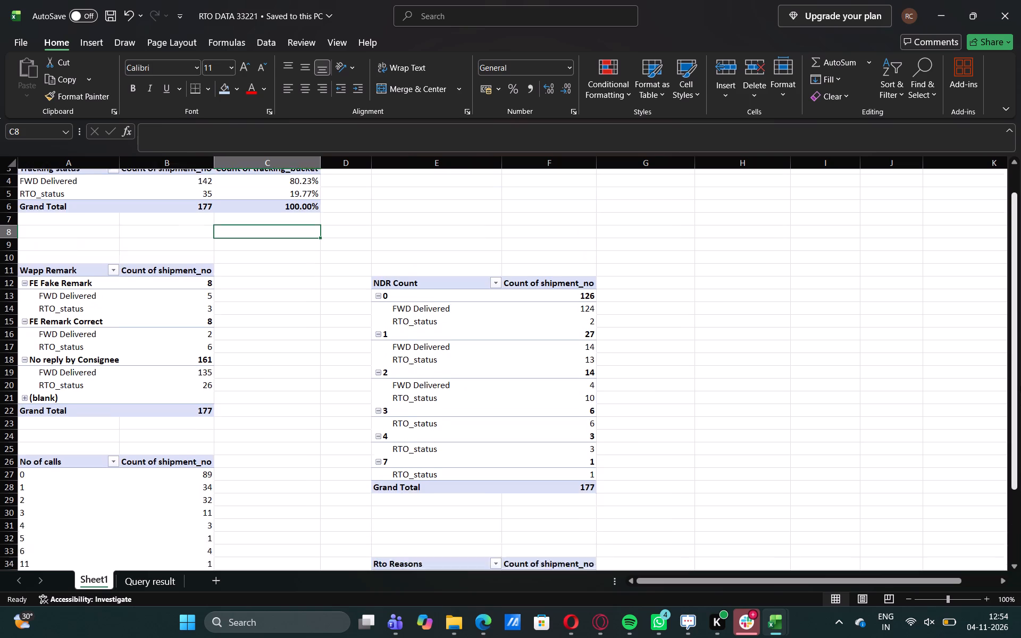
left_click_drag(1020, 386, 1020, 364)
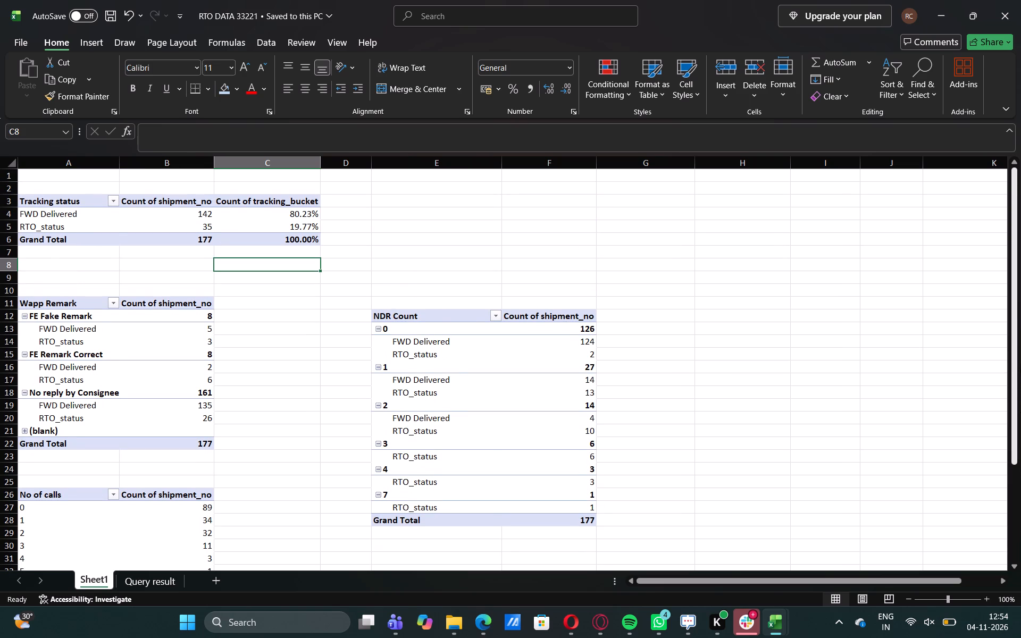
left_click_drag(1020, 364, 1019, 366)
left_click_drag(1019, 366, 1018, 367)
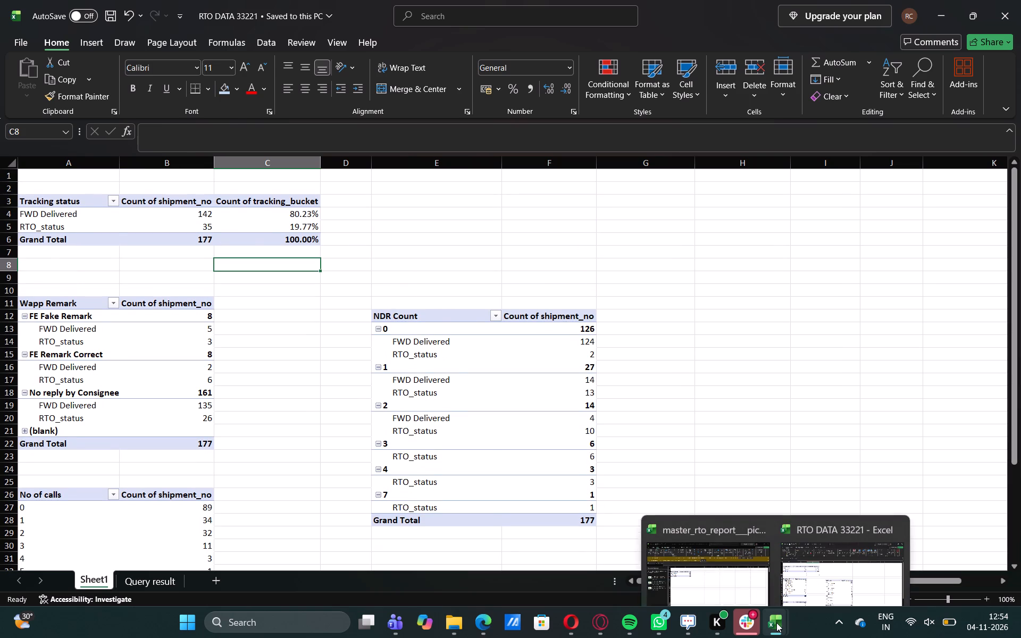
left_click(738, 568)
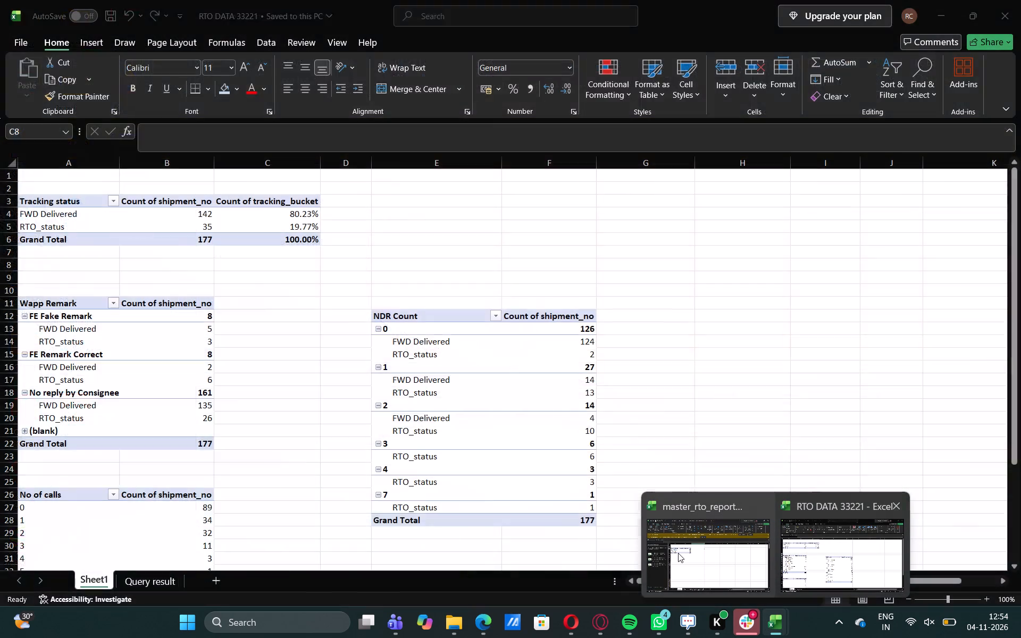
left_click(712, 555)
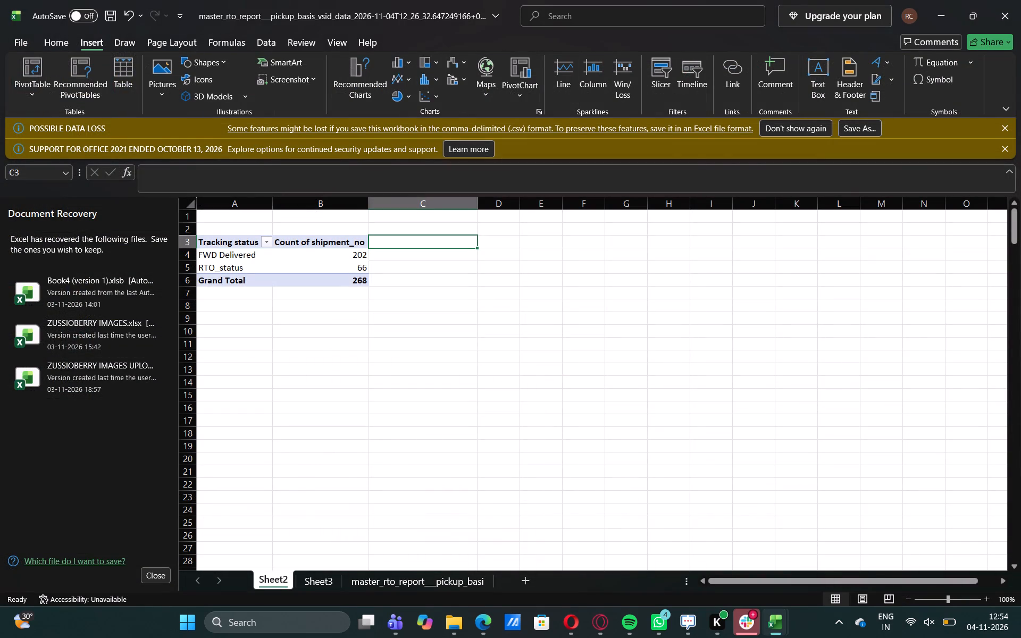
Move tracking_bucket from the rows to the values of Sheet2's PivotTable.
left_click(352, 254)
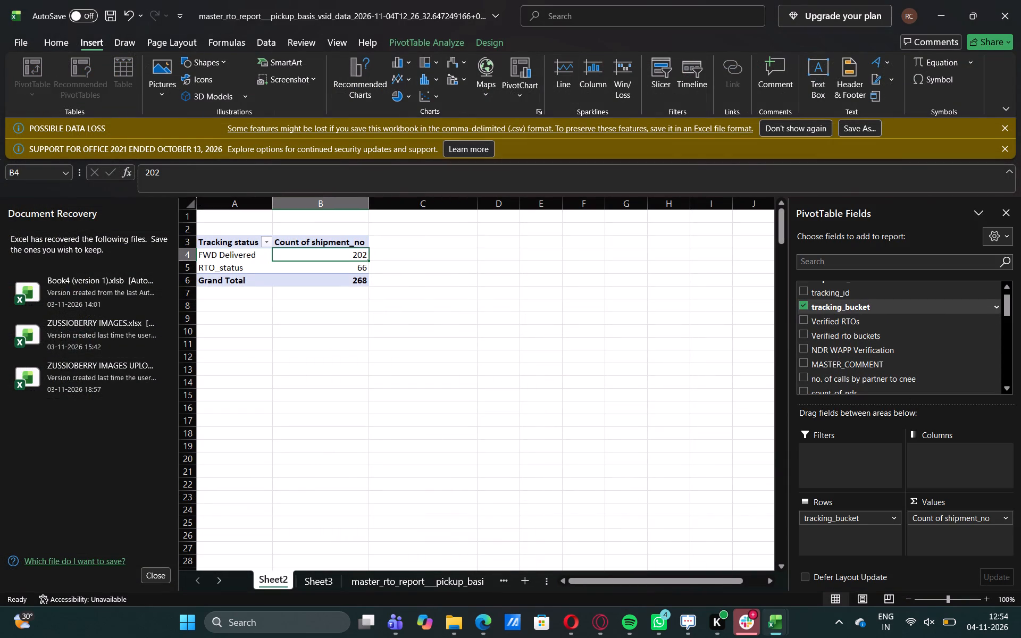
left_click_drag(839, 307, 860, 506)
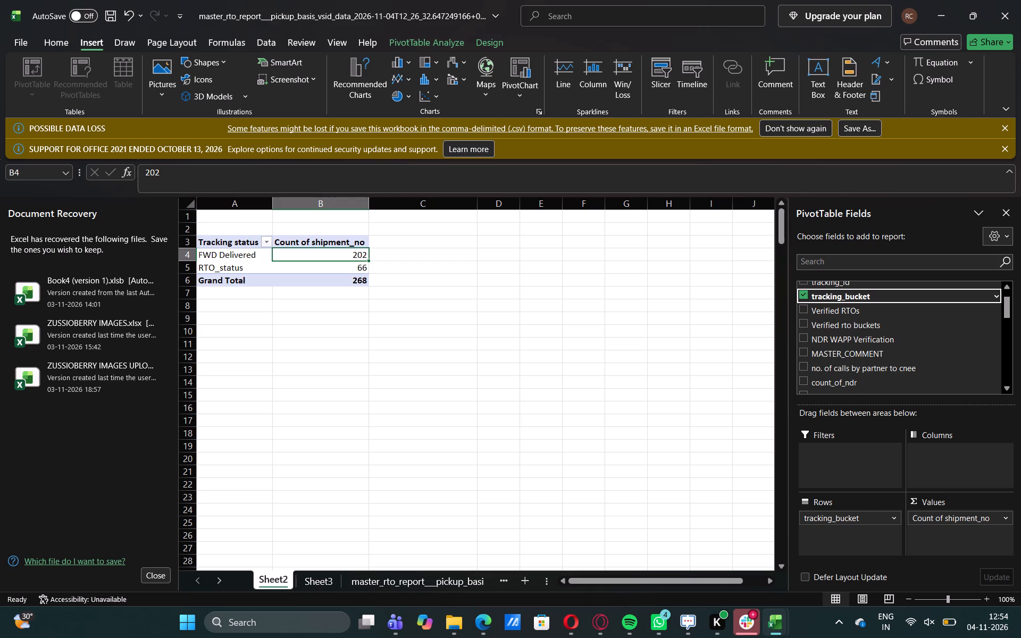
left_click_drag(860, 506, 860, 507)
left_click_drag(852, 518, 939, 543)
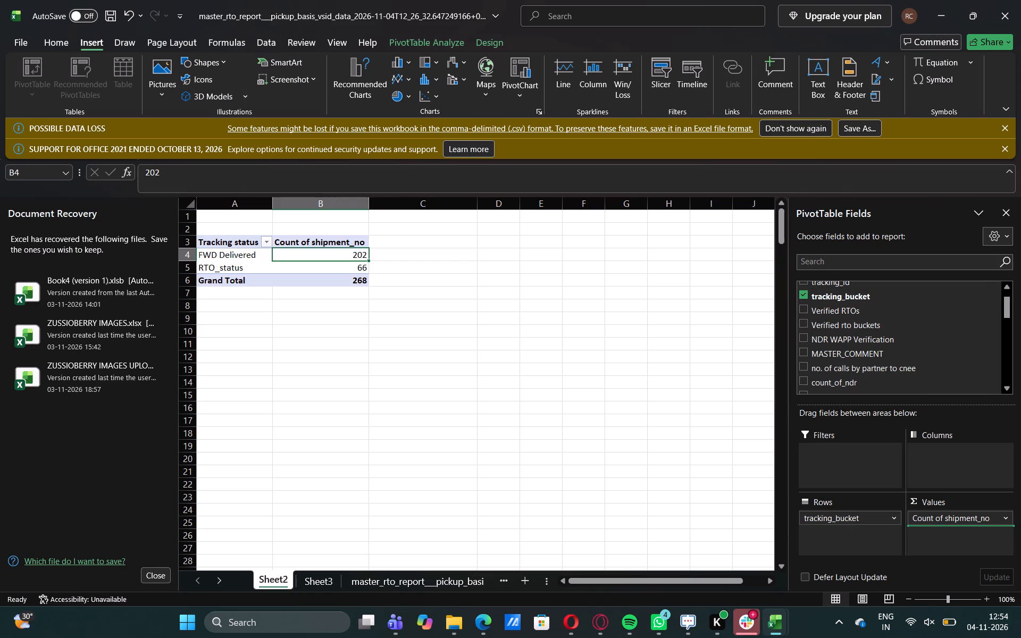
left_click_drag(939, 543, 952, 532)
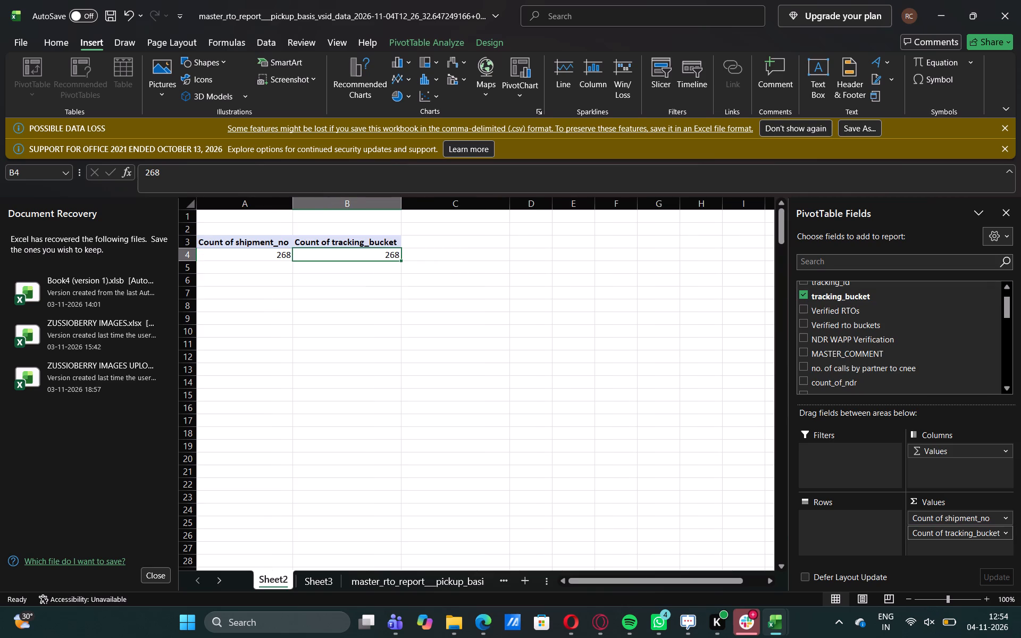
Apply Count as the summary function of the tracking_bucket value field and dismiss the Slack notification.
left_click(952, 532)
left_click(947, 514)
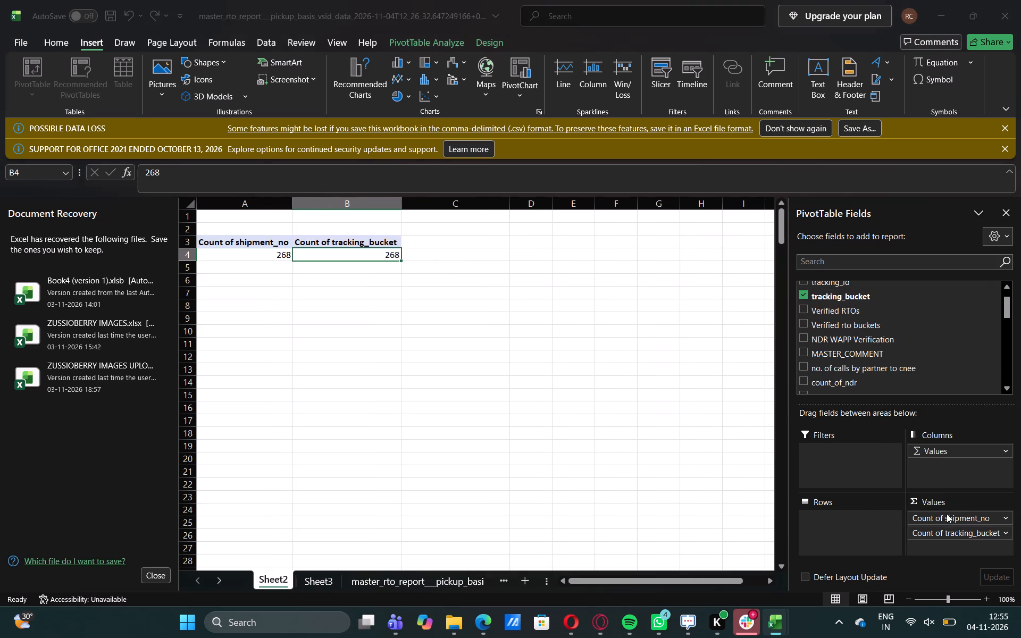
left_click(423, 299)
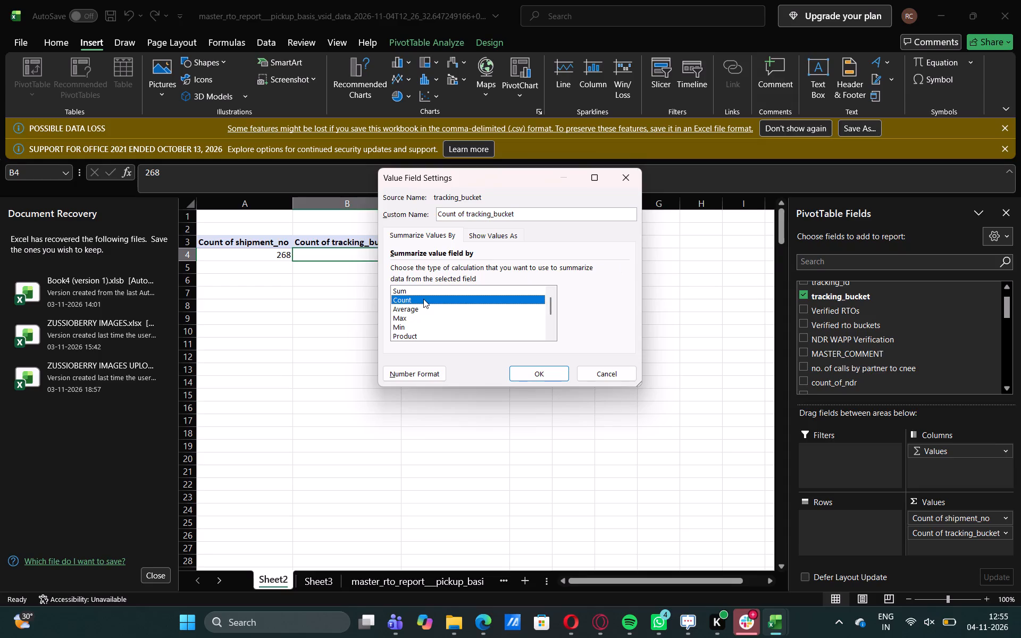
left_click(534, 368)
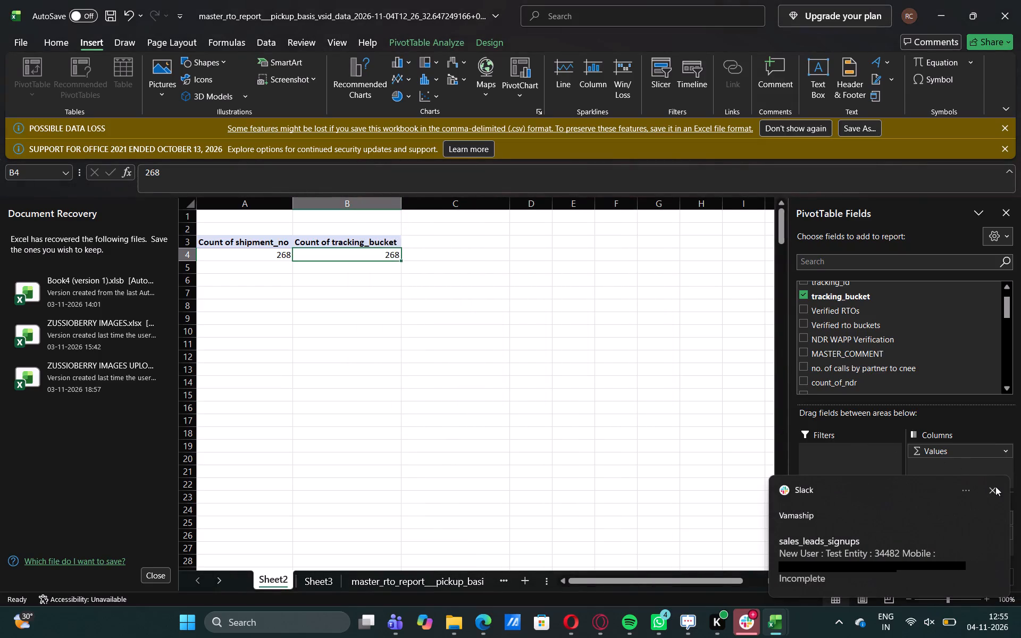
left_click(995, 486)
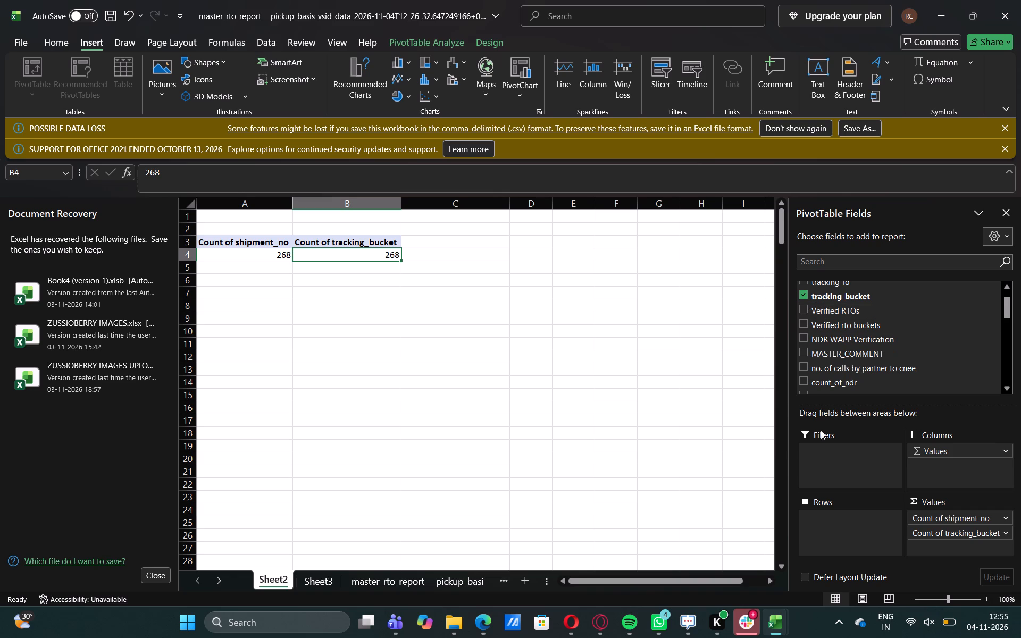
Return tracking_bucket to the PivotTable's rows and add it again to the values as a count after shipment_no.
left_click_drag(933, 535, 883, 521)
left_click_drag(883, 521, 838, 512)
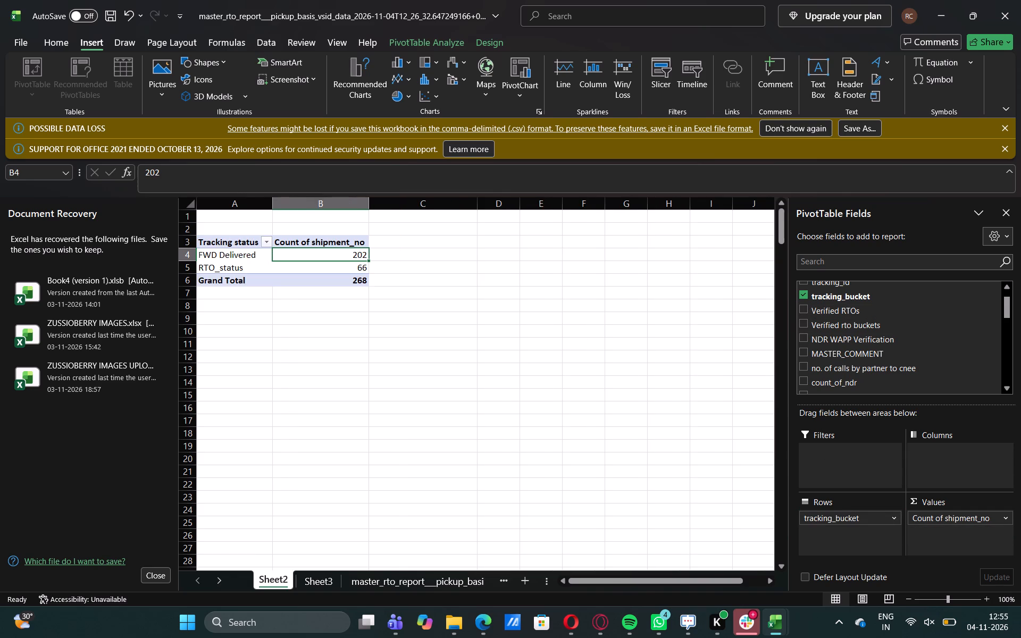
left_click_drag(835, 297, 907, 454)
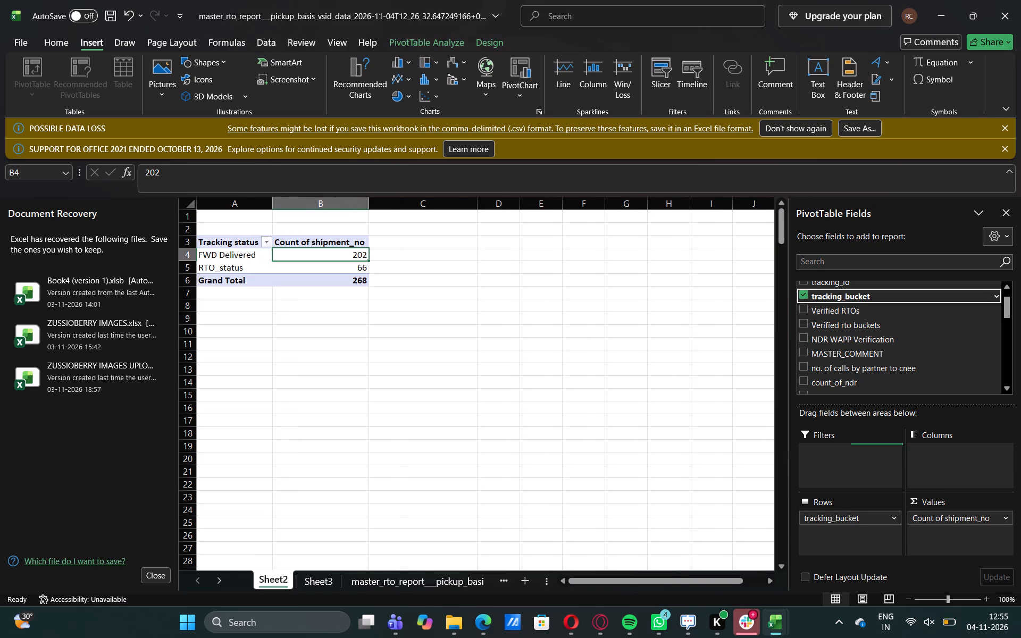
left_click_drag(907, 454, 955, 527)
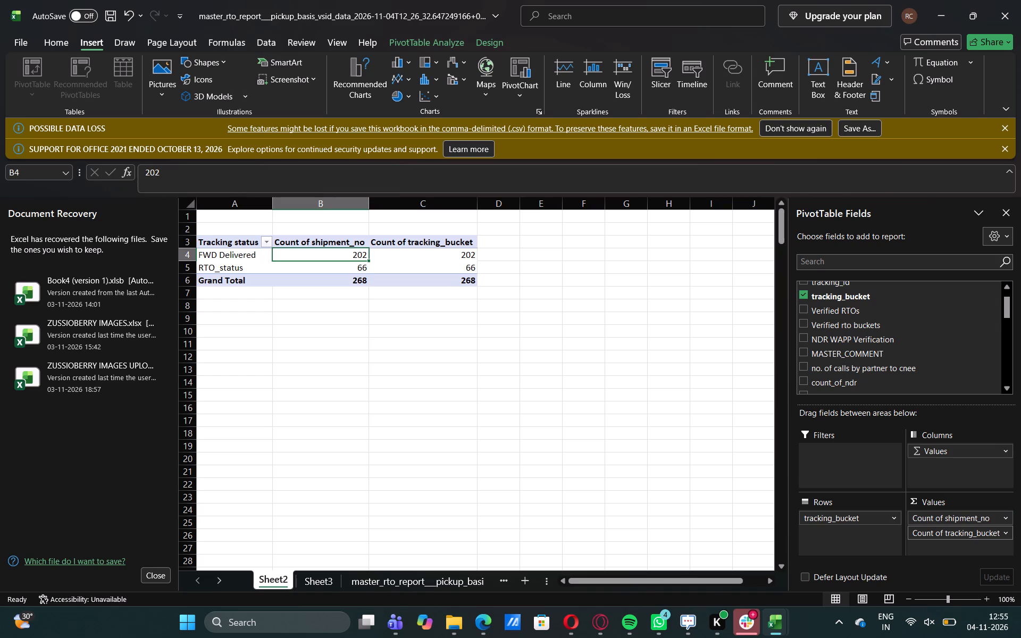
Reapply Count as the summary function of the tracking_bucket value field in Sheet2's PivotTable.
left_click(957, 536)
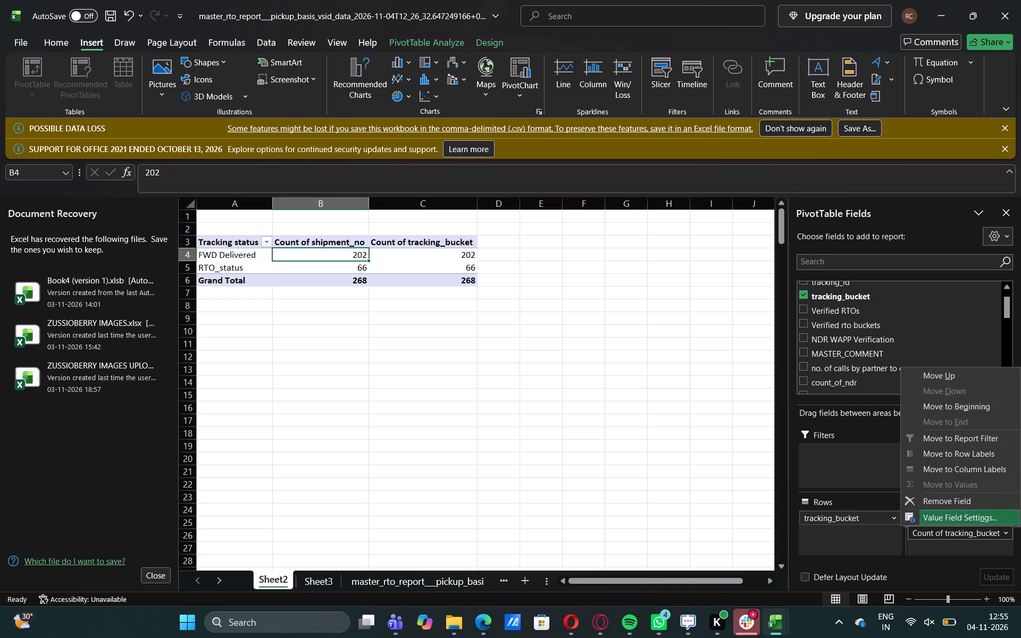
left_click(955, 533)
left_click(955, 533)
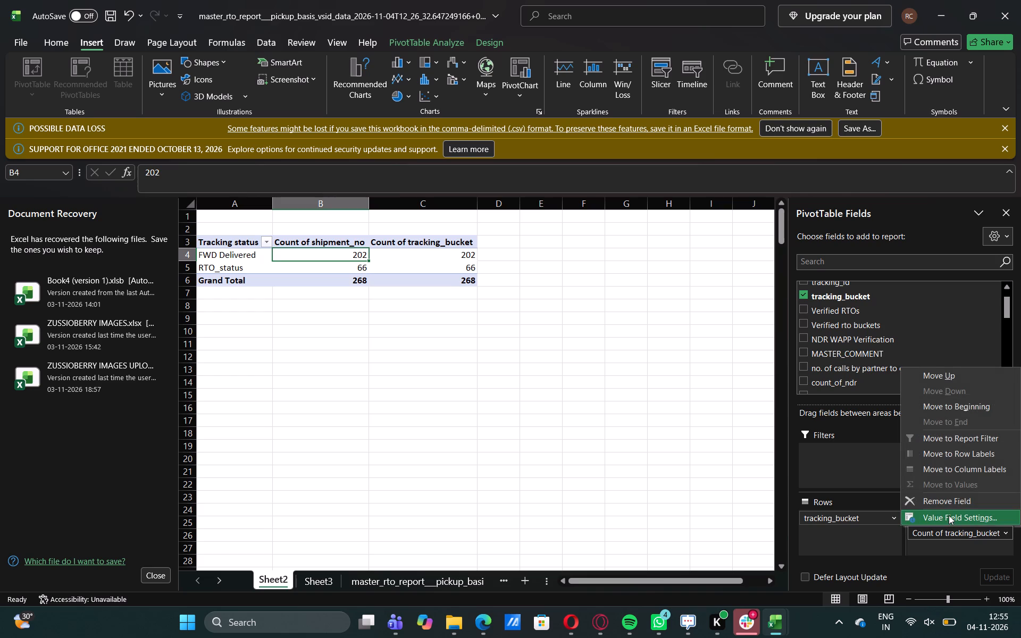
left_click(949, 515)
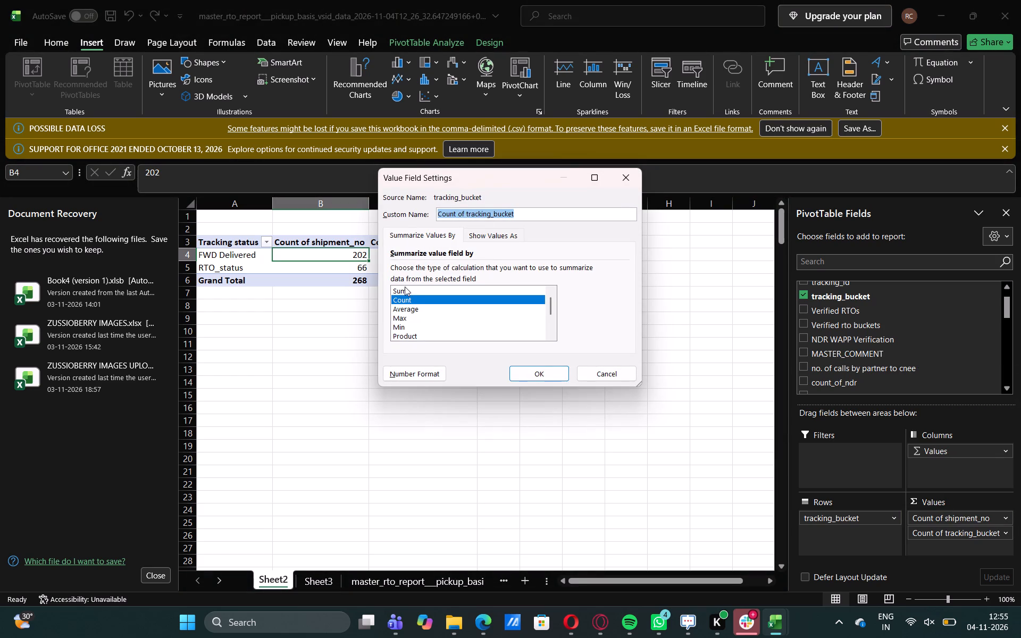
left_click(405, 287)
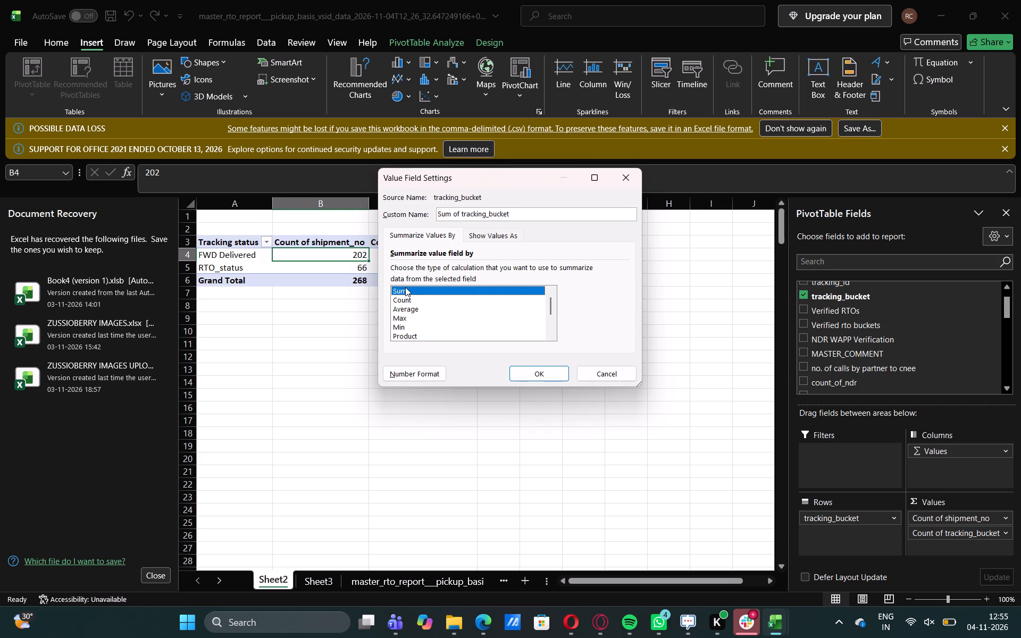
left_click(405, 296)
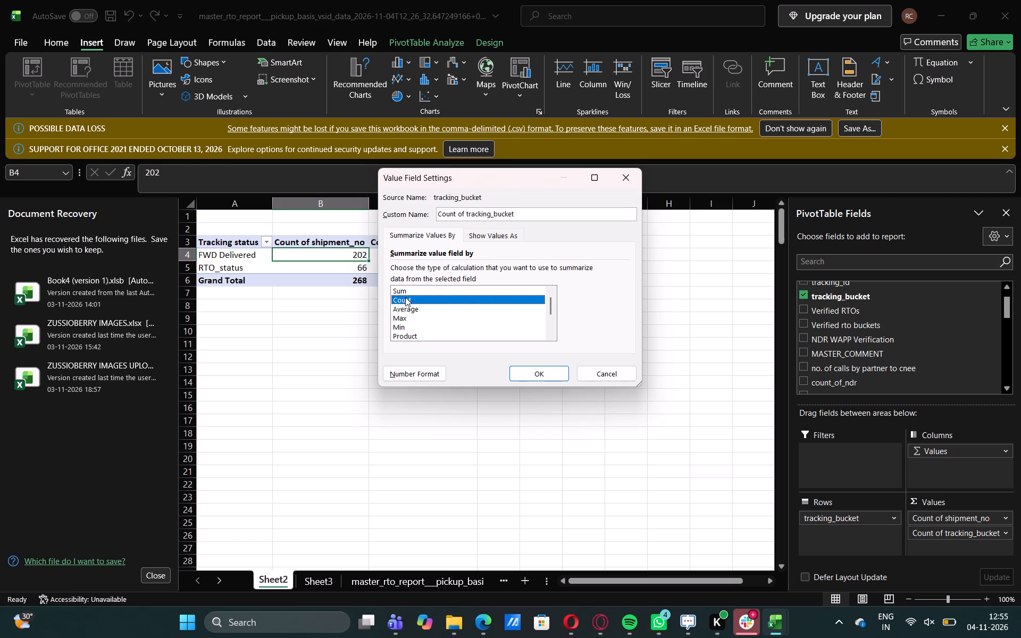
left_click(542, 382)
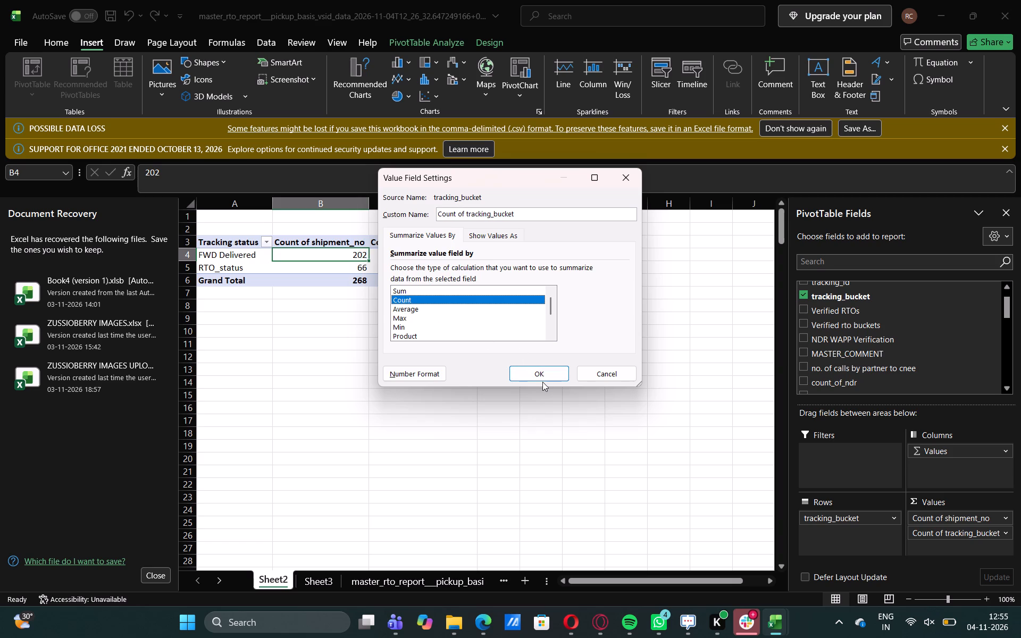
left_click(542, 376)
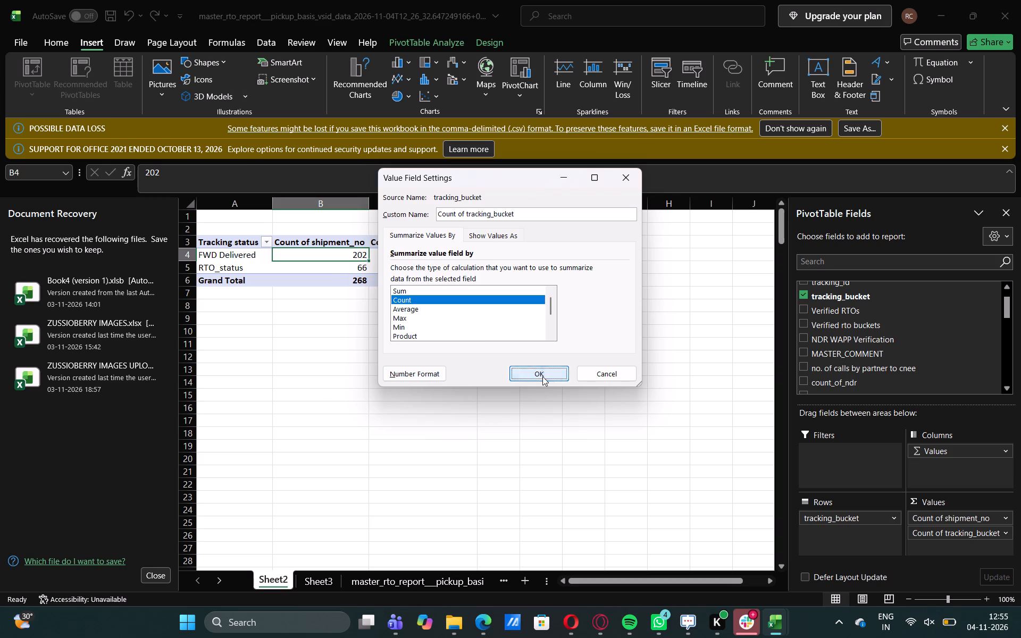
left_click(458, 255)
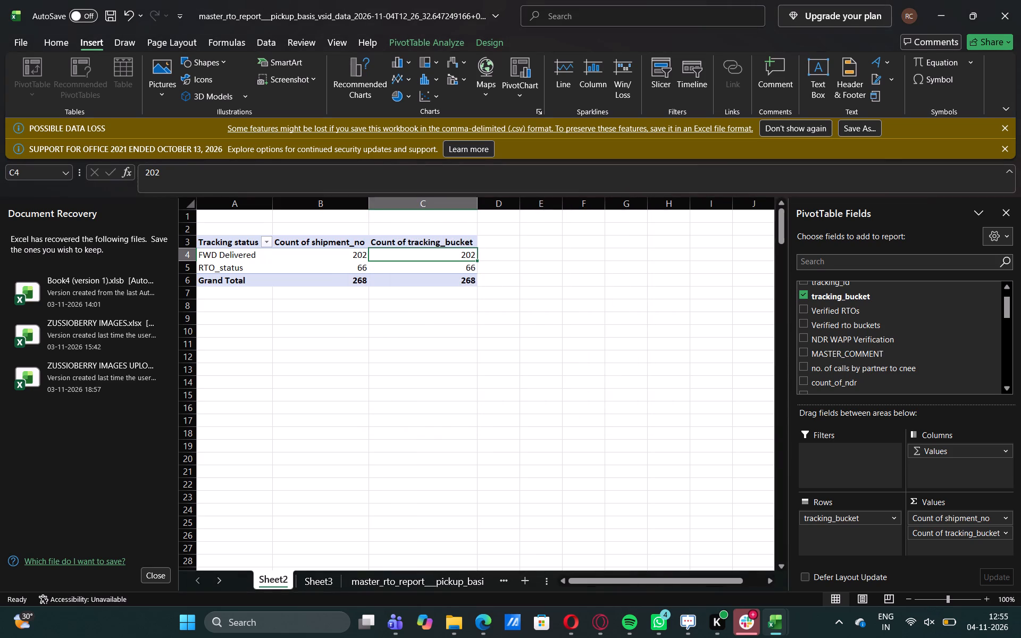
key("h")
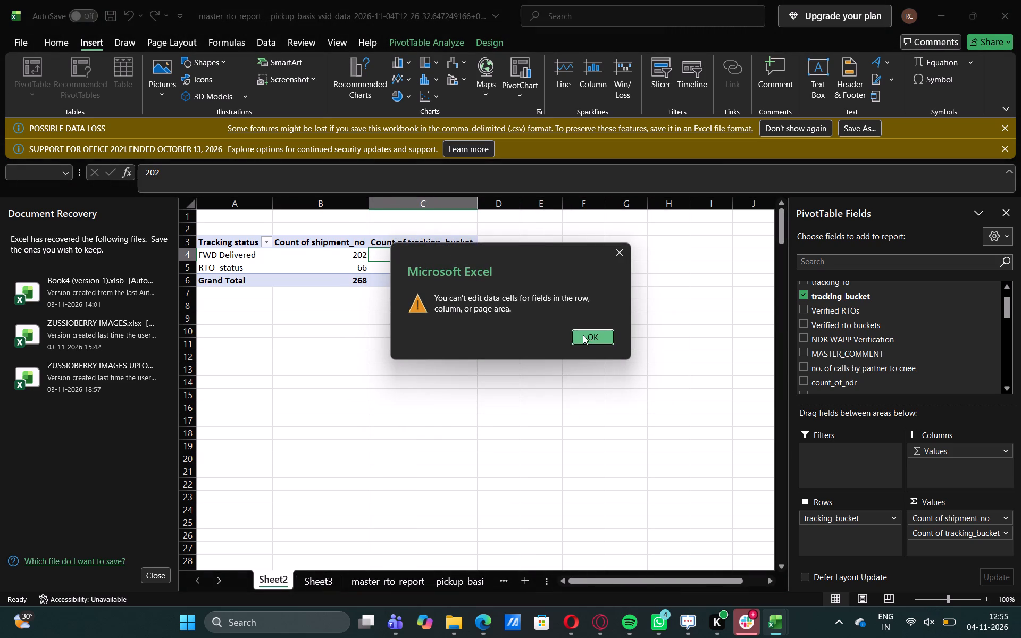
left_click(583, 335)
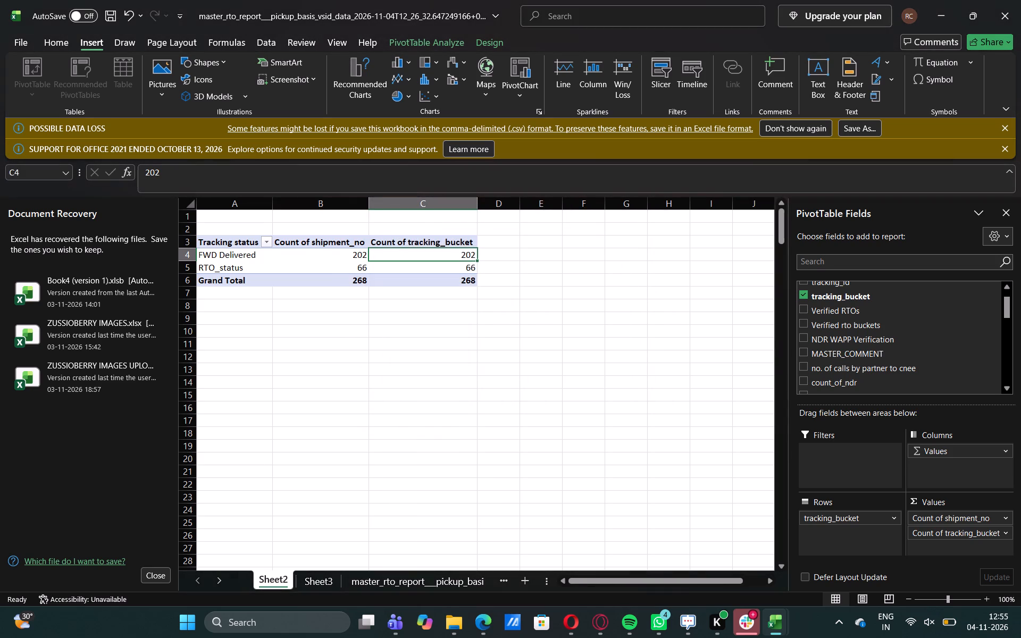
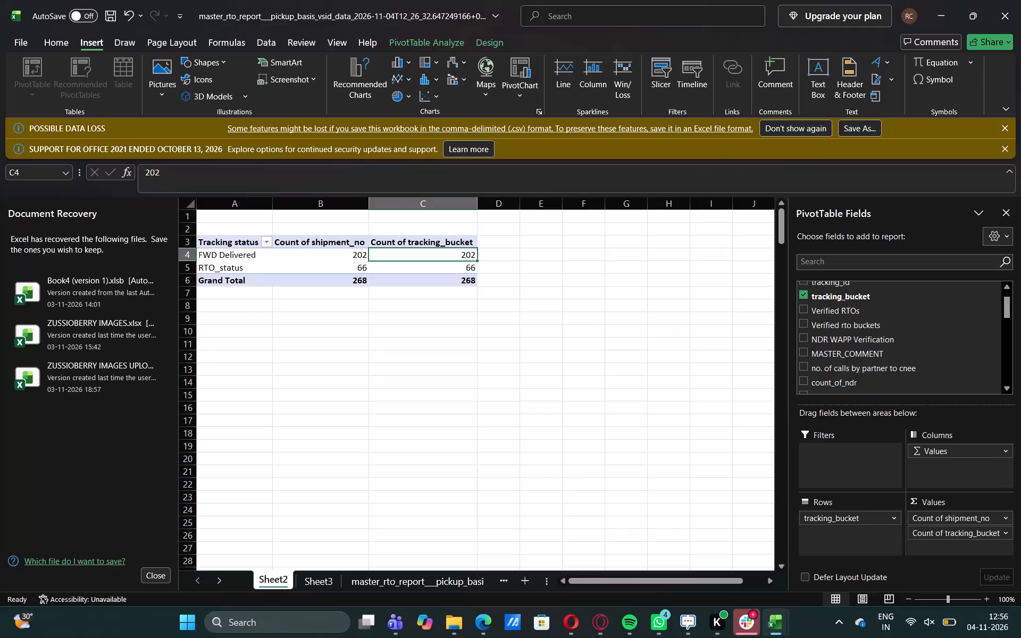
Select the empty cell A8 below the tracking status PivotTable on Sheet2.
left_click(222, 306)
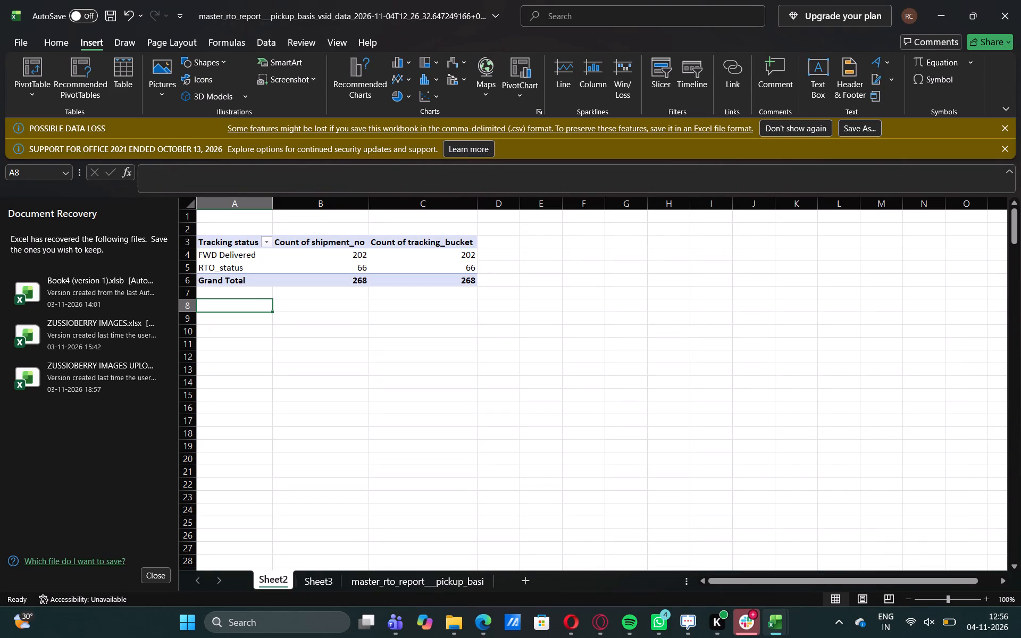
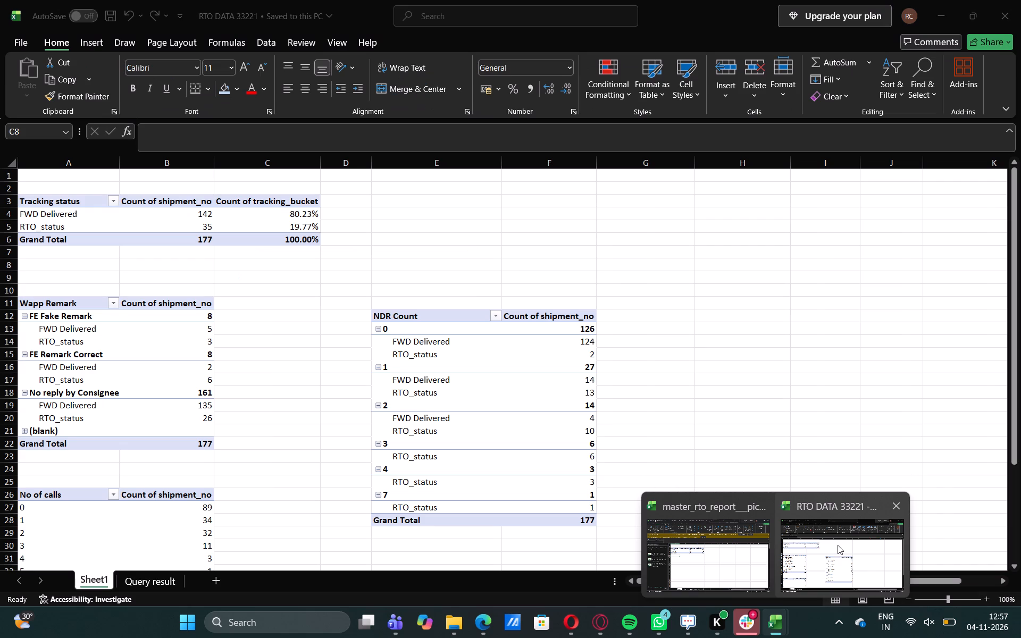
Switch to RTO DATA 33221 and examine which fields make up the Wapp Remark PivotTable on Sheet1.
left_click(838, 545)
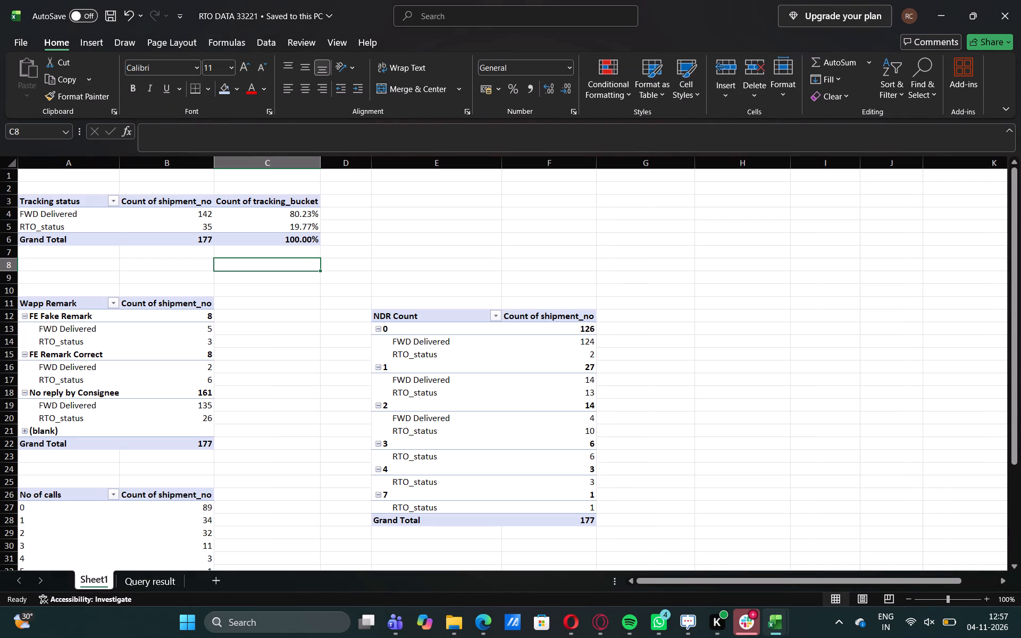
left_click(49, 301)
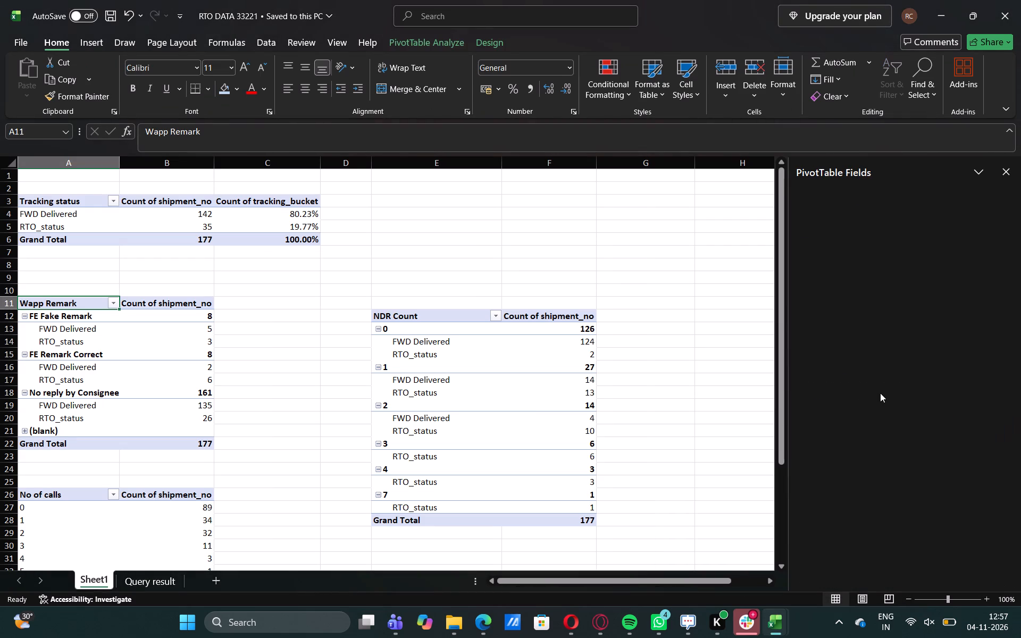
left_click_drag(1008, 255, 1006, 277)
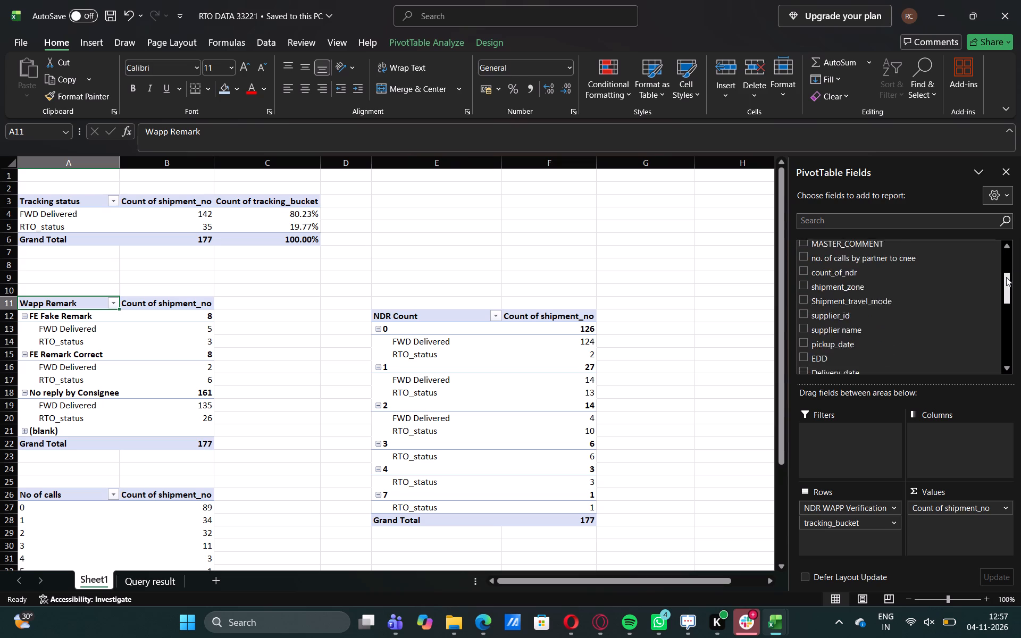
left_click_drag(1006, 277, 1020, 200)
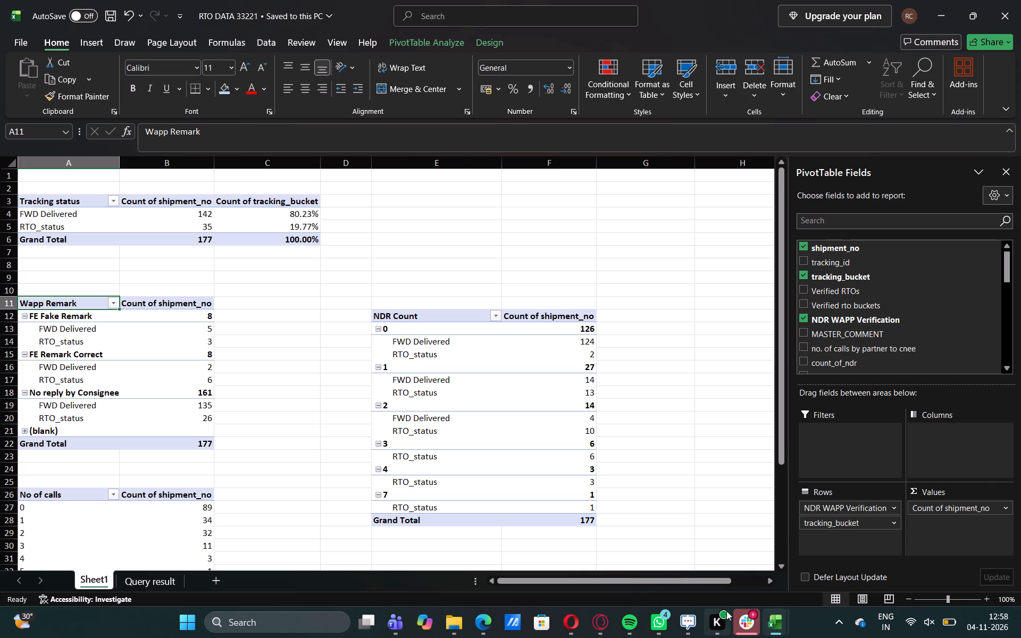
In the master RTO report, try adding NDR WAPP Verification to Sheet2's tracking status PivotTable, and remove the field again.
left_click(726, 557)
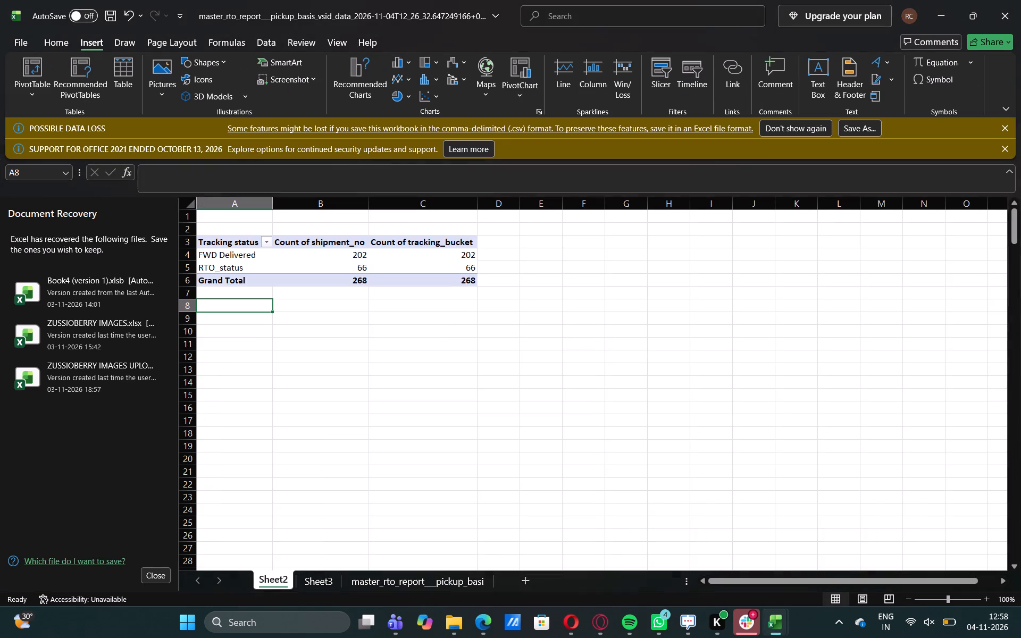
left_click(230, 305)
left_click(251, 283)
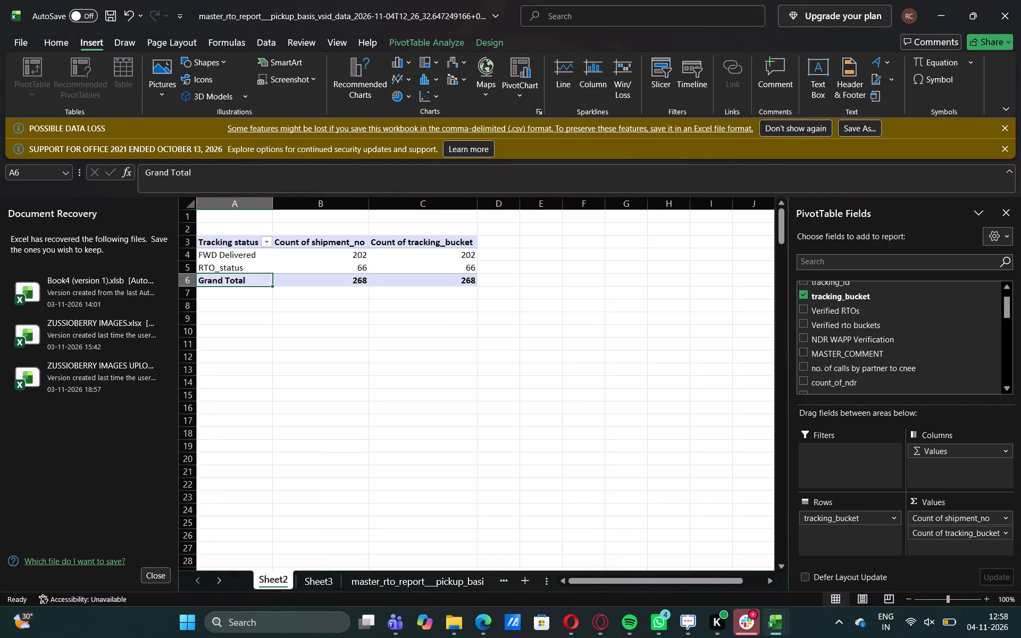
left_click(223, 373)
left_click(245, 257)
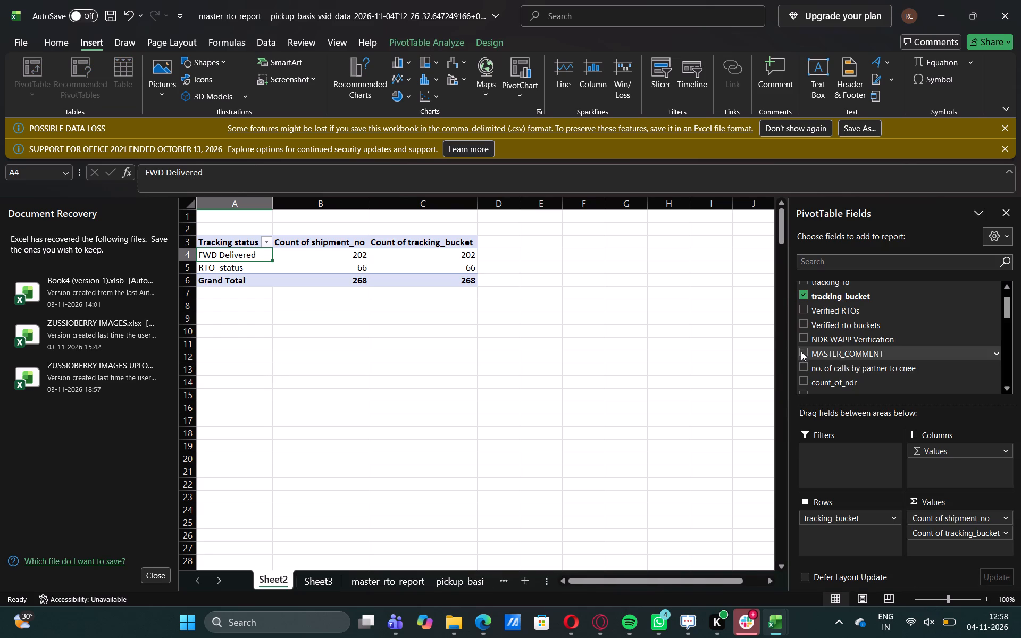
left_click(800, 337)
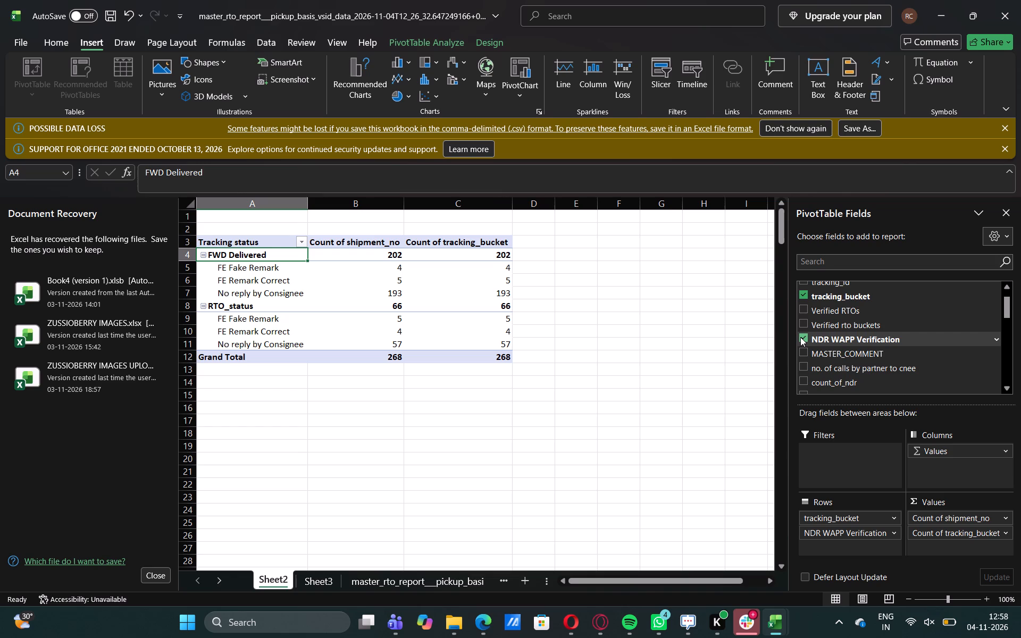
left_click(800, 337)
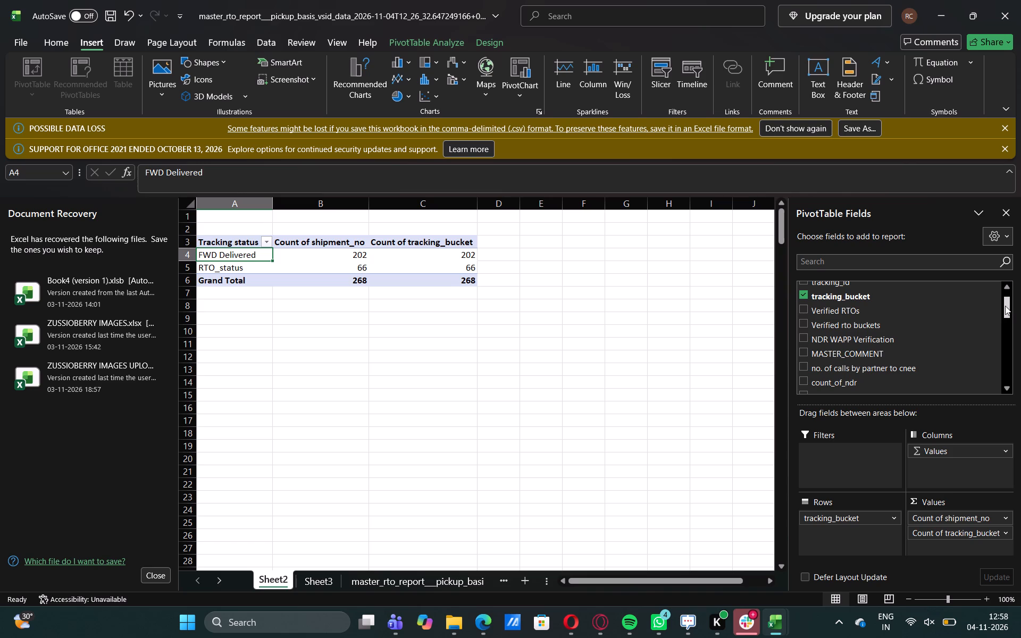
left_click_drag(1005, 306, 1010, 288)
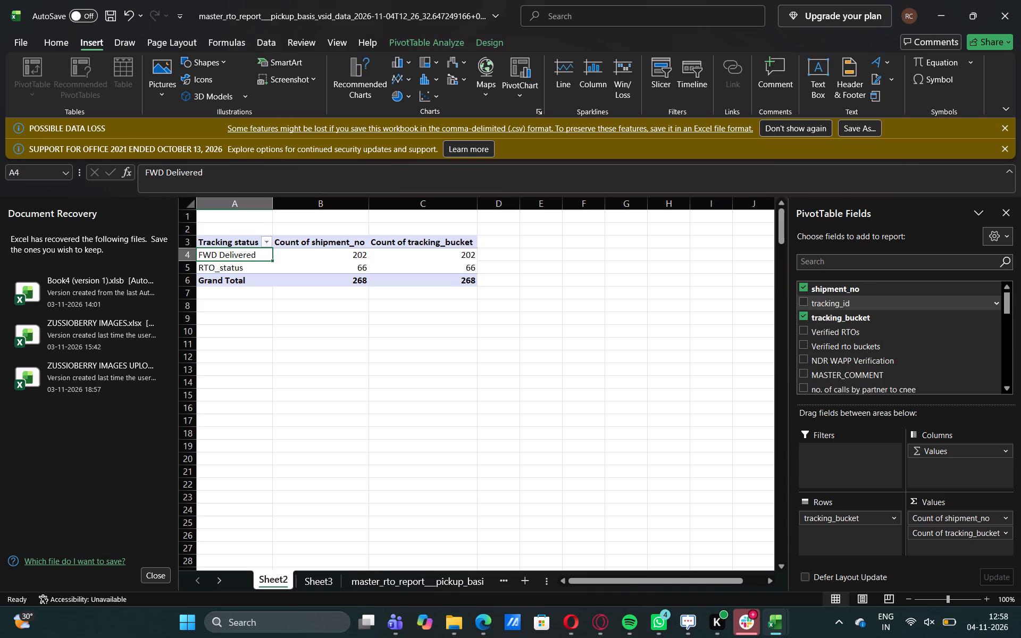
Select the empty cell A9 below the tracking status PivotTable on Sheet2.
left_click(219, 322)
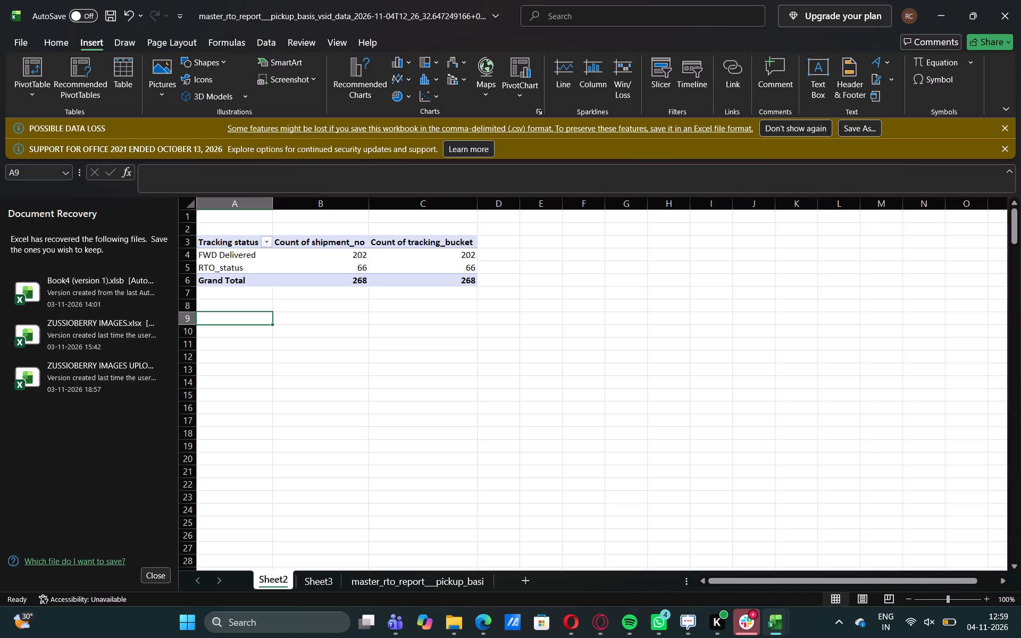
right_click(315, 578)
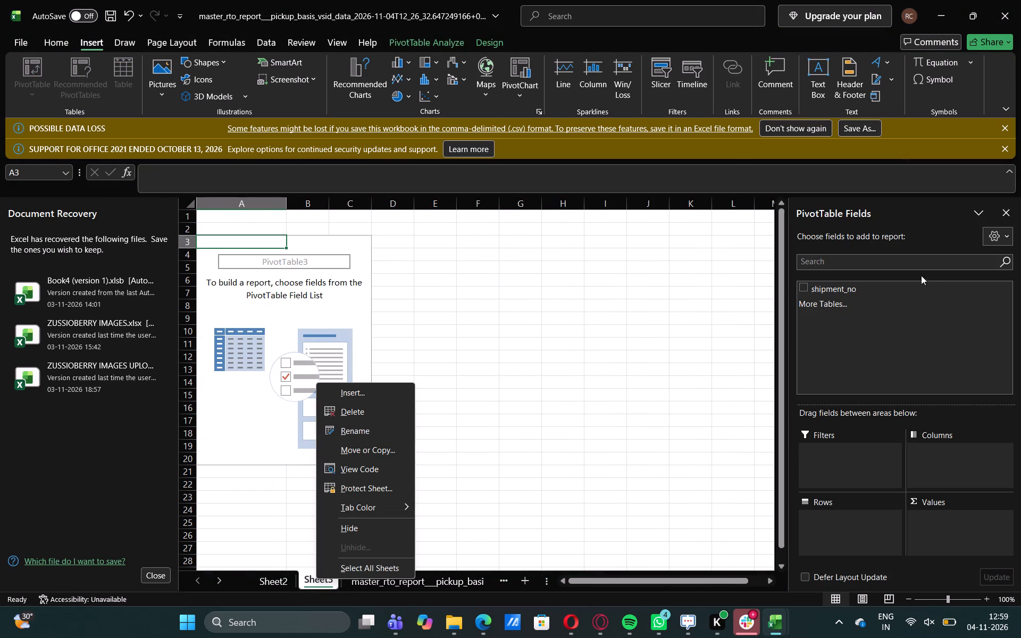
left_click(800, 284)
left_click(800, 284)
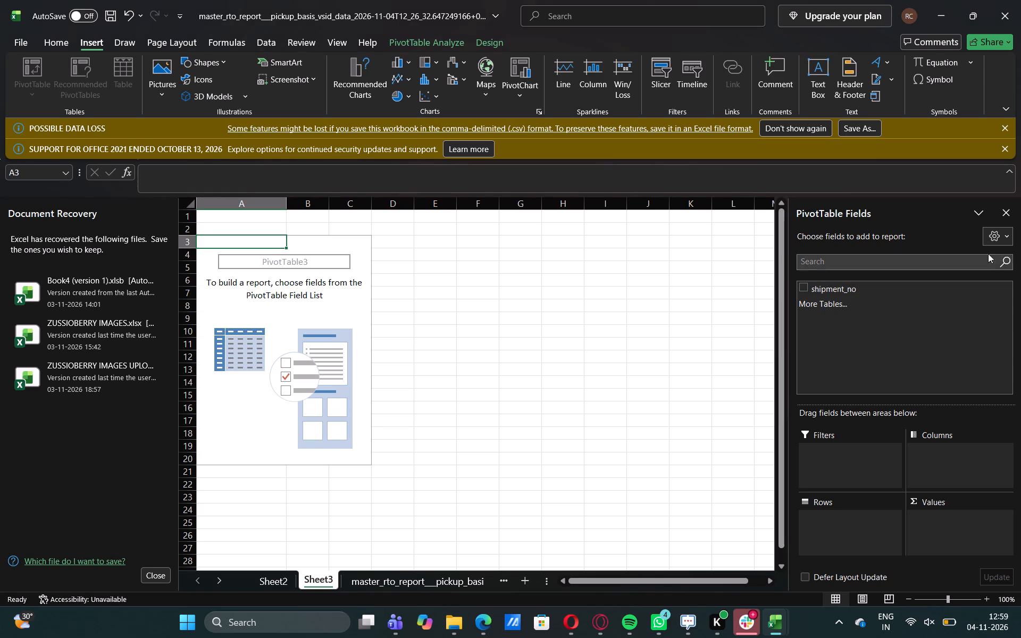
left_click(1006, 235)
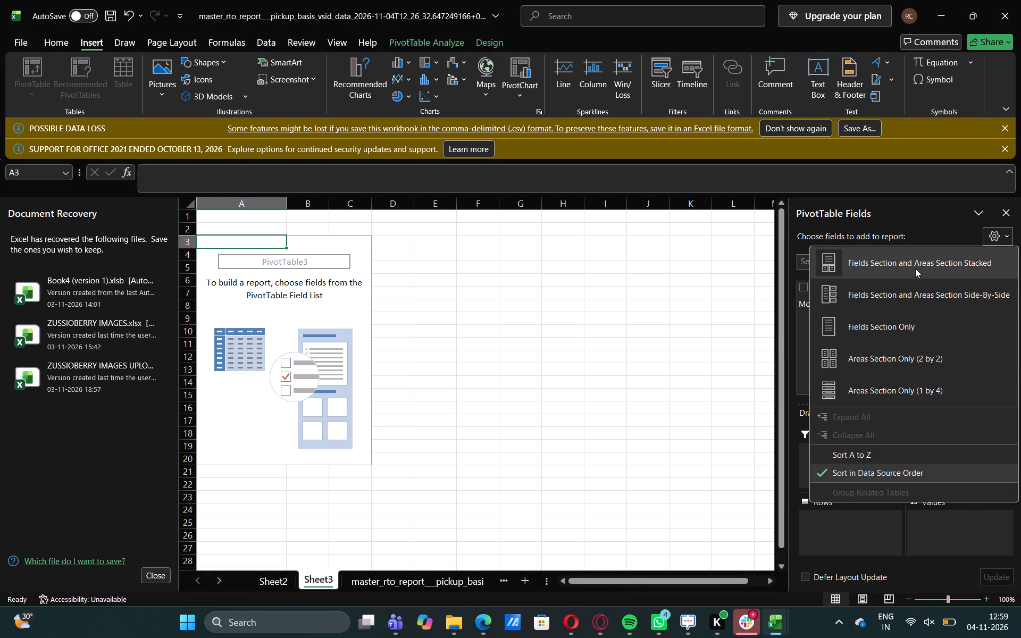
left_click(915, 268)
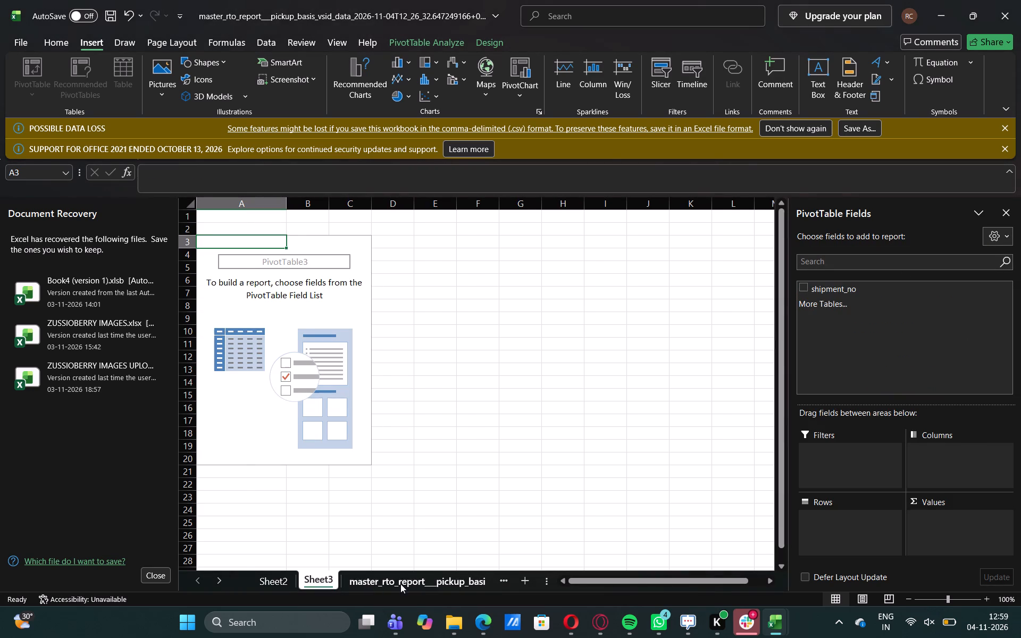
Insert a PivotTable on a new worksheet from the master_rto_report__pickup_basi data range $A$1:$AF$269.
left_click(400, 584)
left_click(338, 312)
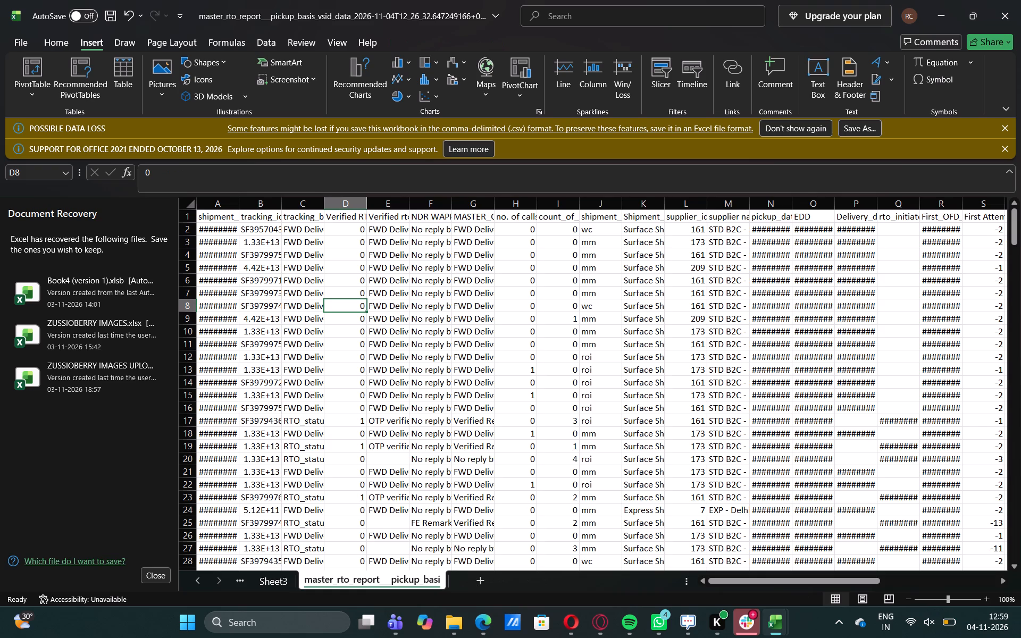
left_click(262, 221)
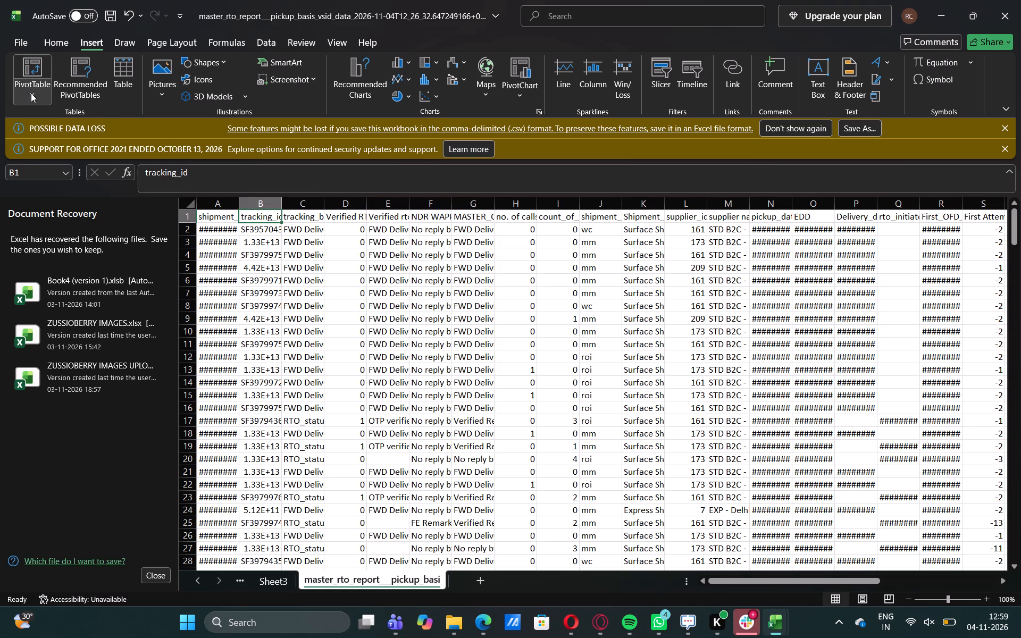
left_click(31, 93)
left_click(41, 123)
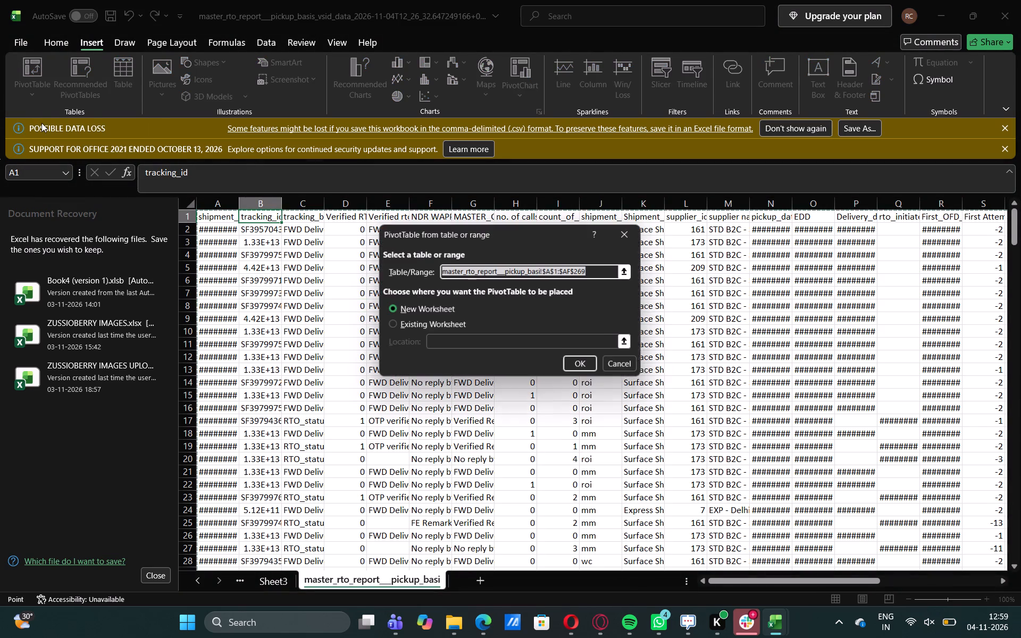
left_click(583, 362)
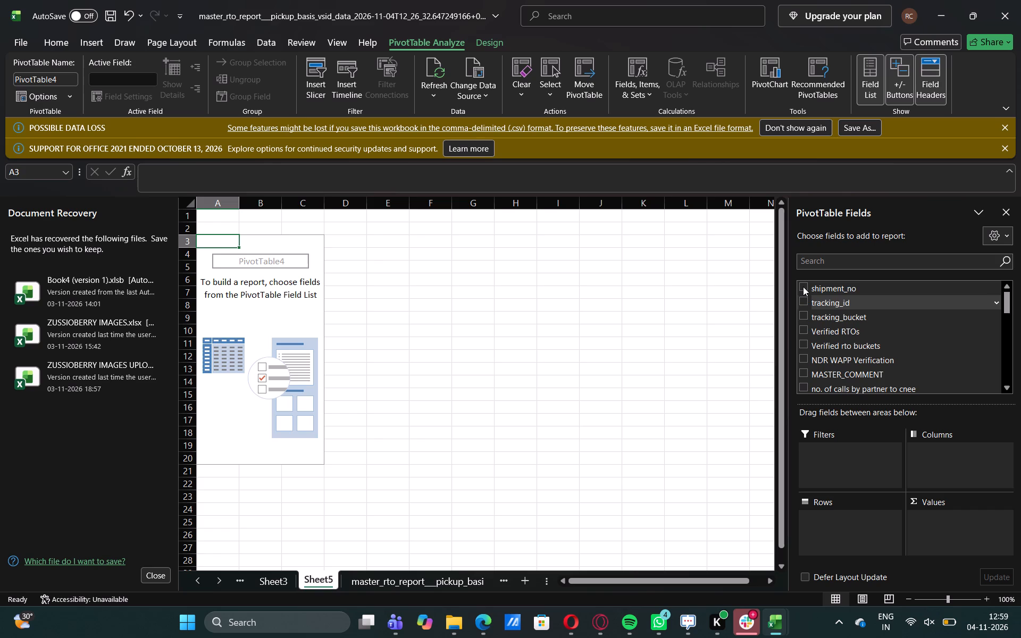
Add shipment_no as values and tracking_bucket followed by NDR WAPP Verification as rows in the new PivotTable.
left_click(803, 287)
left_click(800, 312)
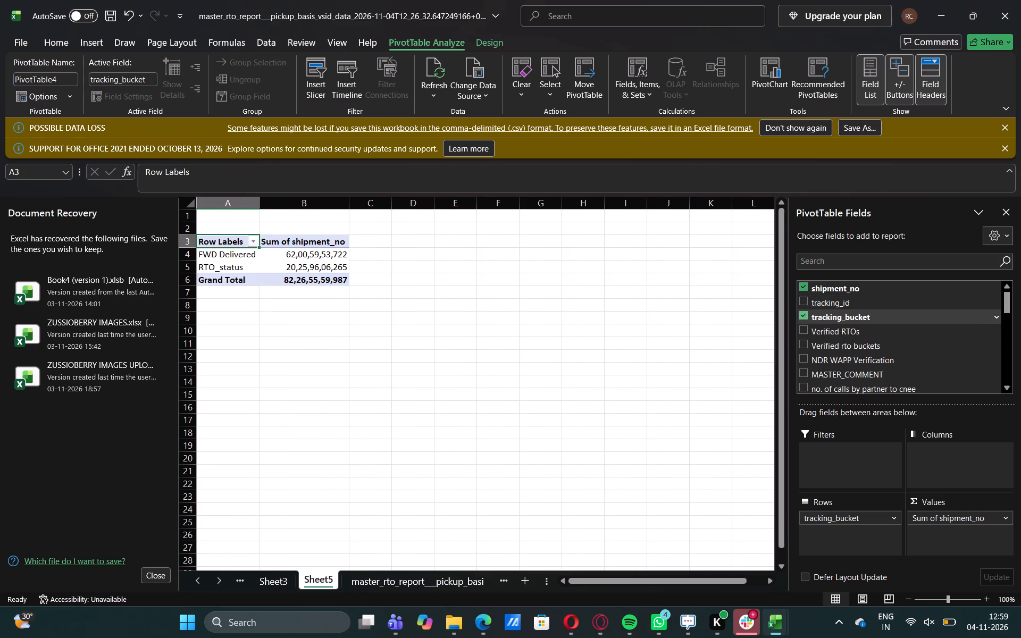
double_click(804, 354)
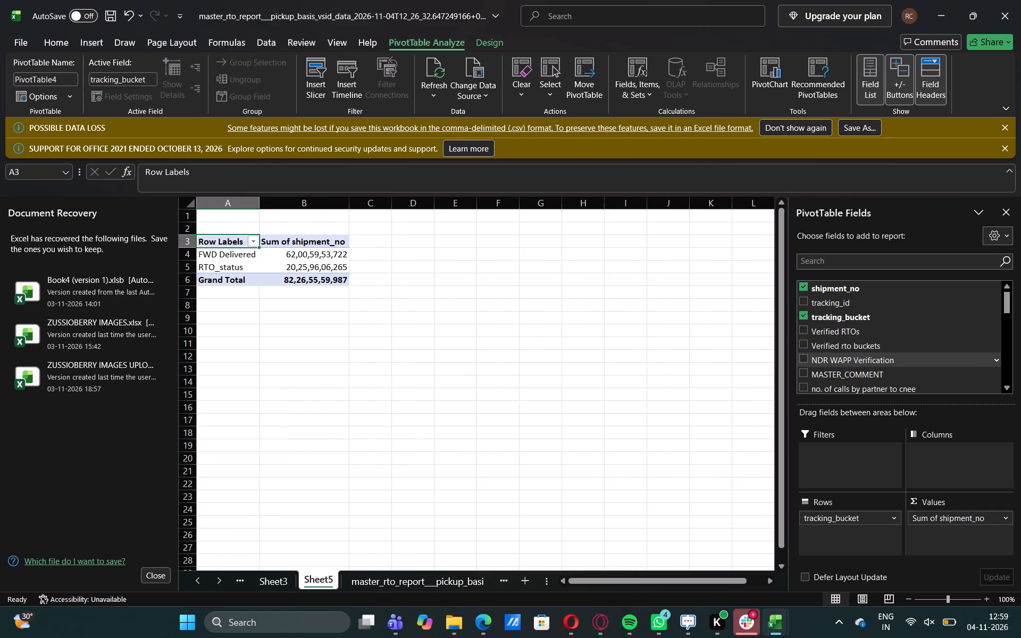
left_click(799, 358)
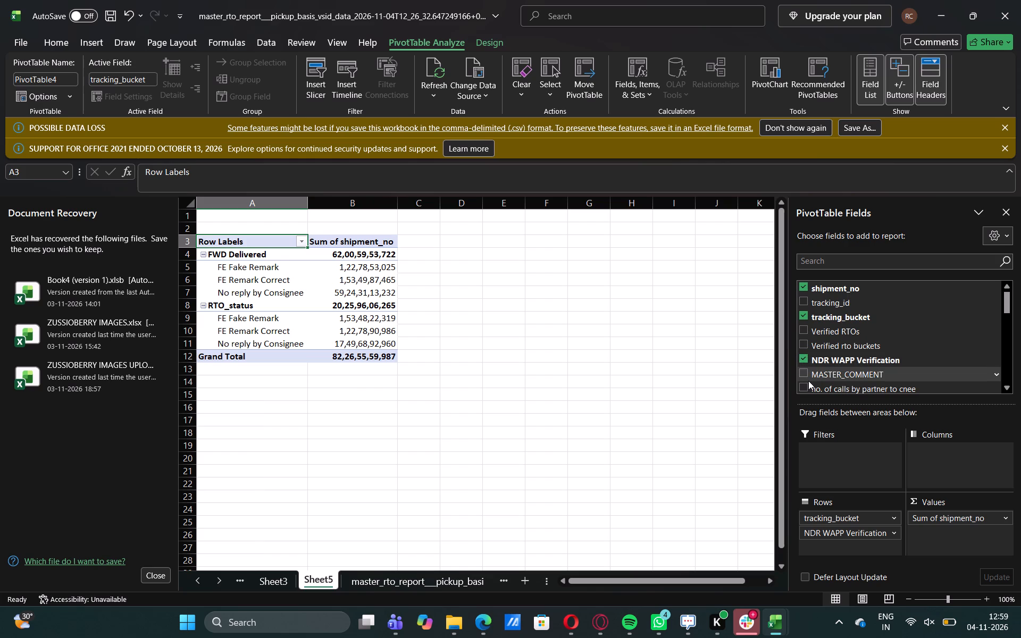
Summarize the shipment_no values by Count instead of Sum in the Sheet5 PivotTable.
left_click(995, 517)
left_click(963, 501)
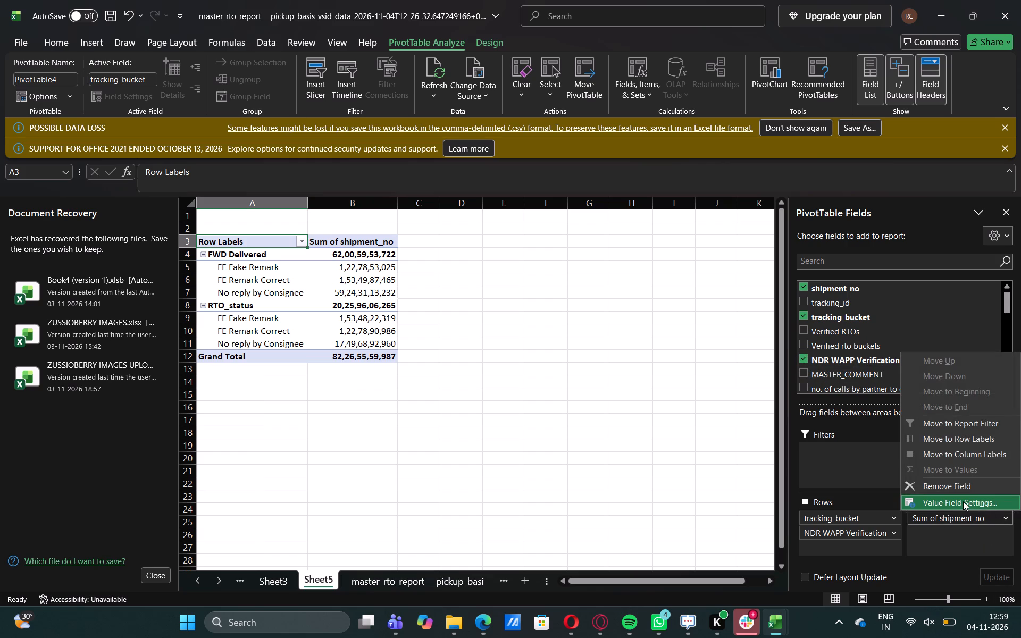
left_click(412, 299)
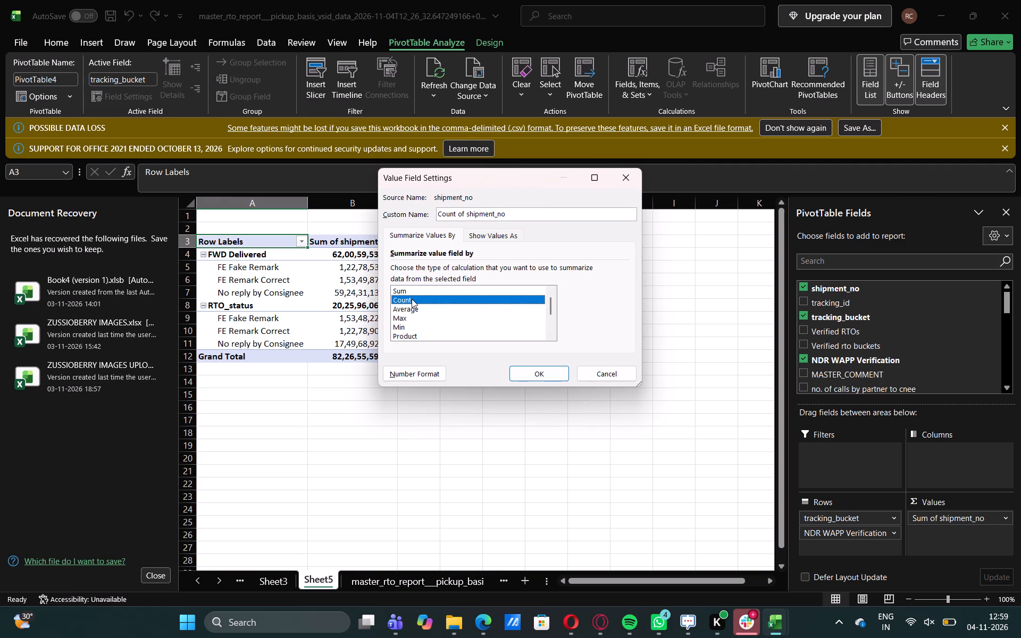
left_click(533, 376)
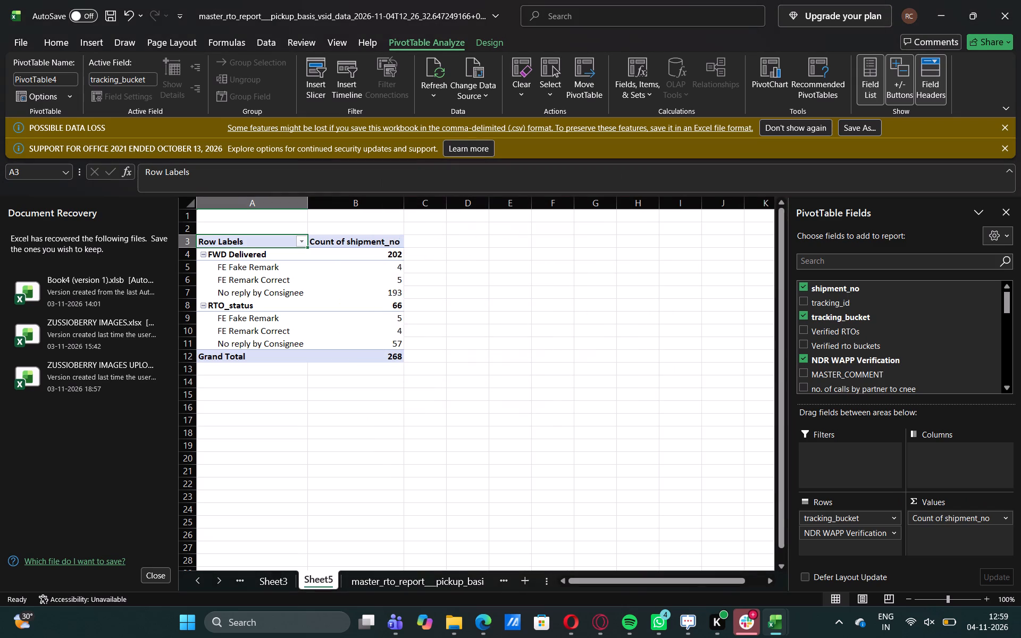
left_click(533, 376)
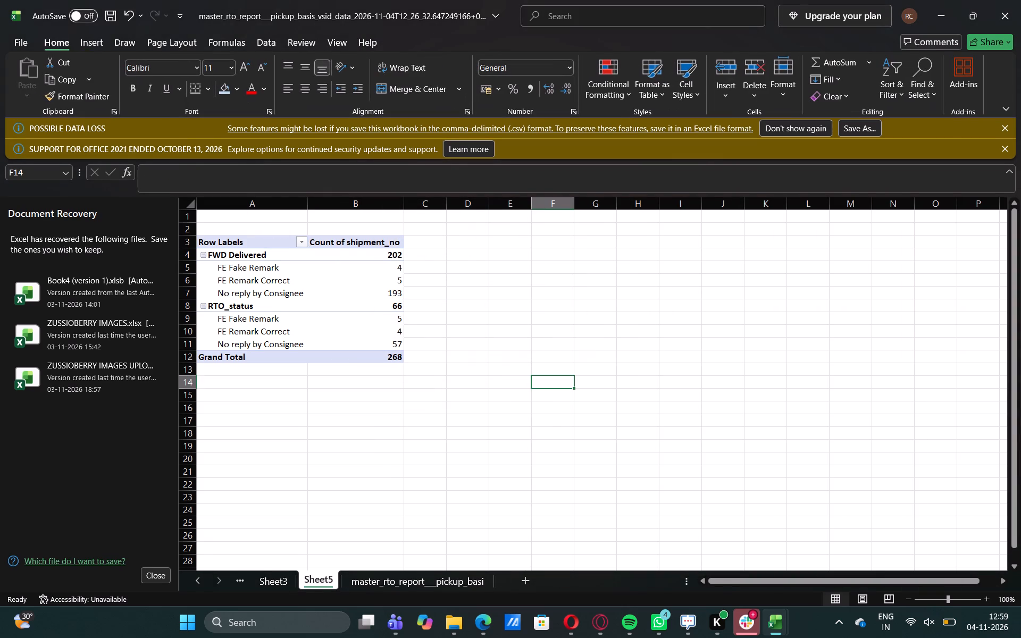
Copy the whole Sheet5 PivotTable and paste it into Sheet2 at cell A9, below the tracking status PivotTable.
left_click_drag(208, 240, 209, 263)
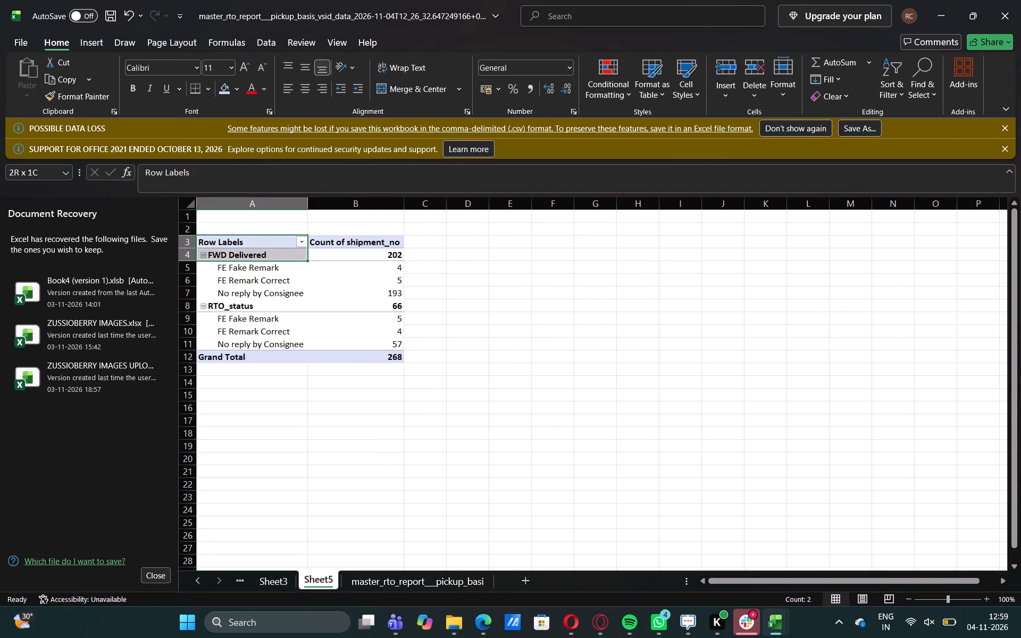
left_click_drag(209, 263, 381, 357)
key("ctrl+c")
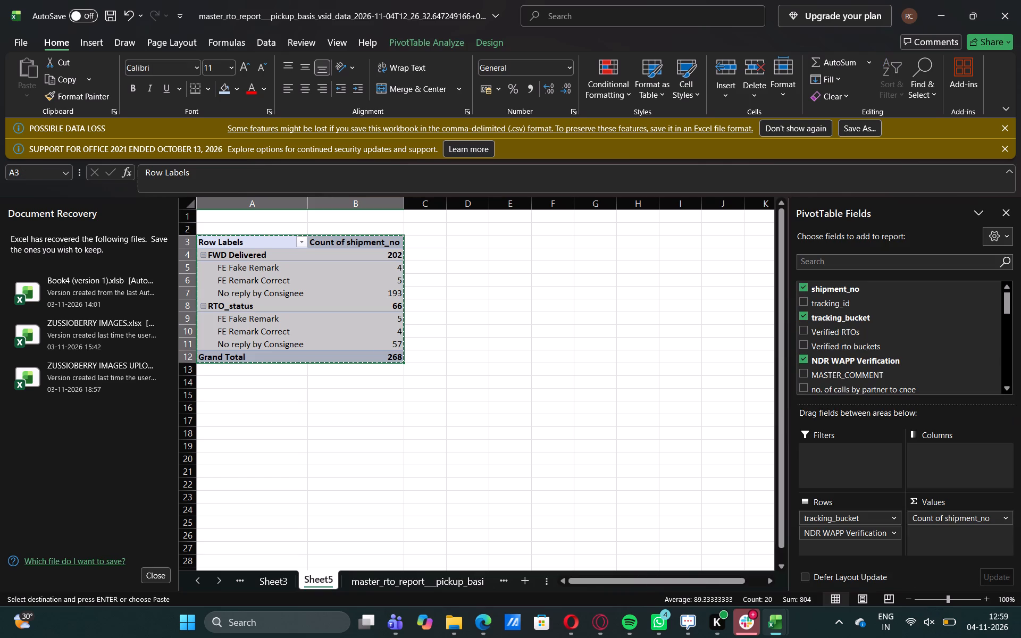
left_click(201, 580)
left_click(273, 581)
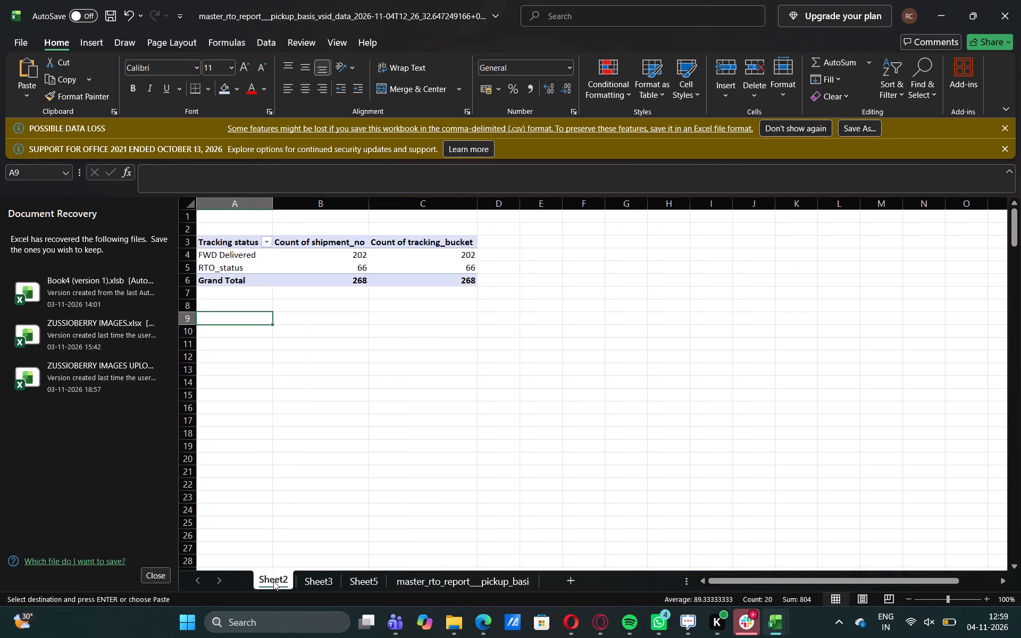
key("ctrl+v")
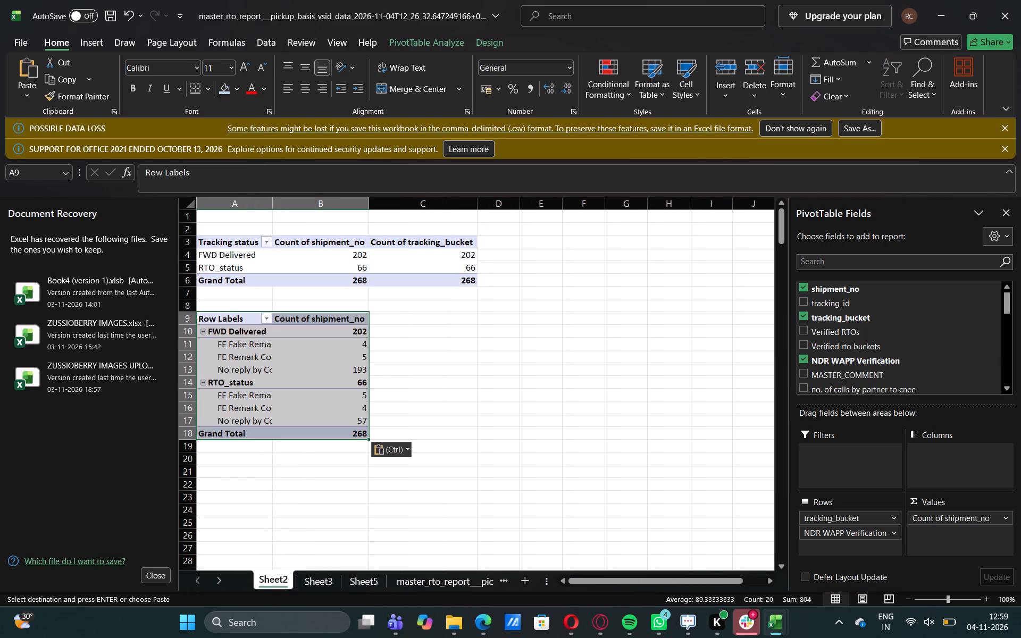
left_click(415, 376)
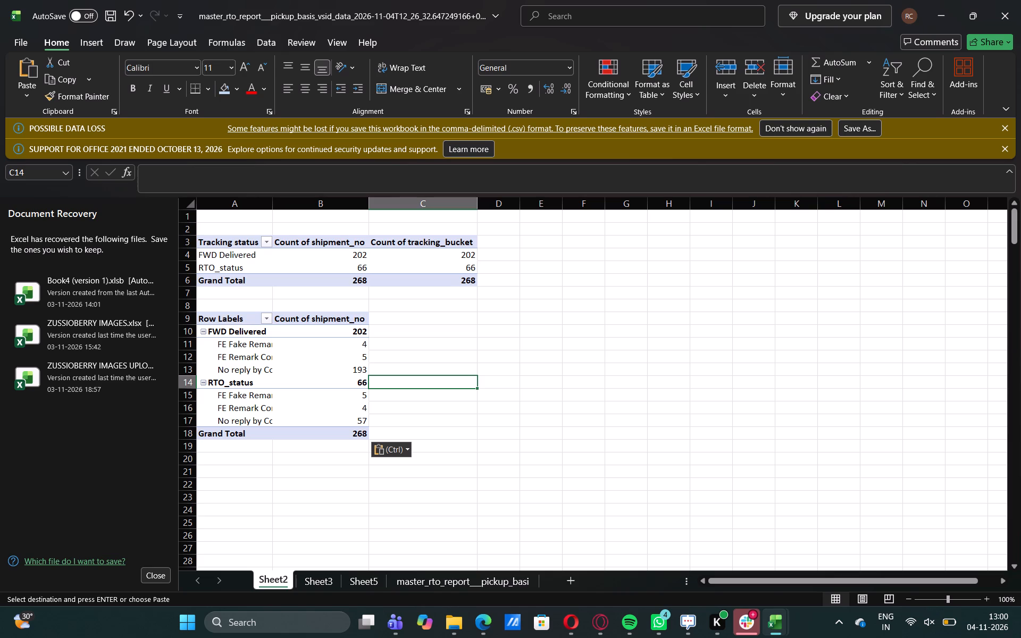
Compare the Sheet5 PivotTable's row arrangement with the Wapp Remark PivotTable in RTO DATA 33221.
left_click(364, 583)
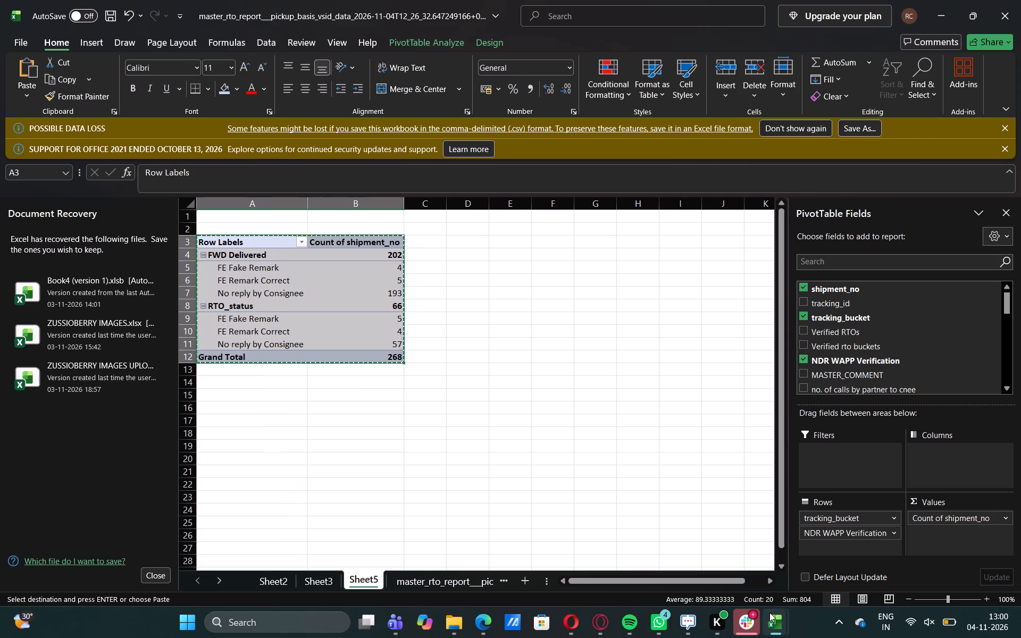
left_click(809, 564)
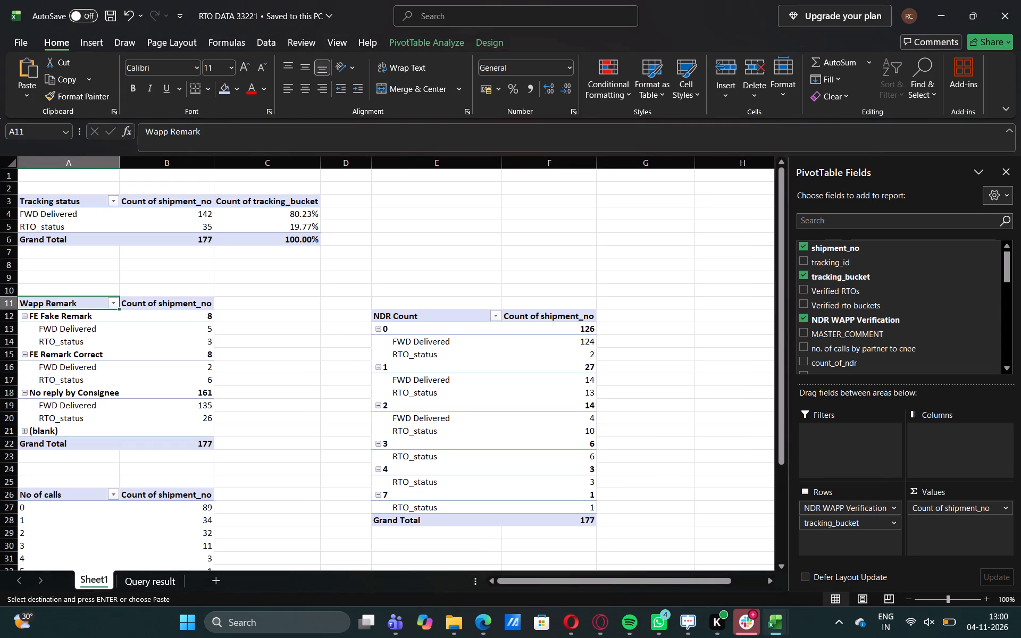
left_click(62, 320)
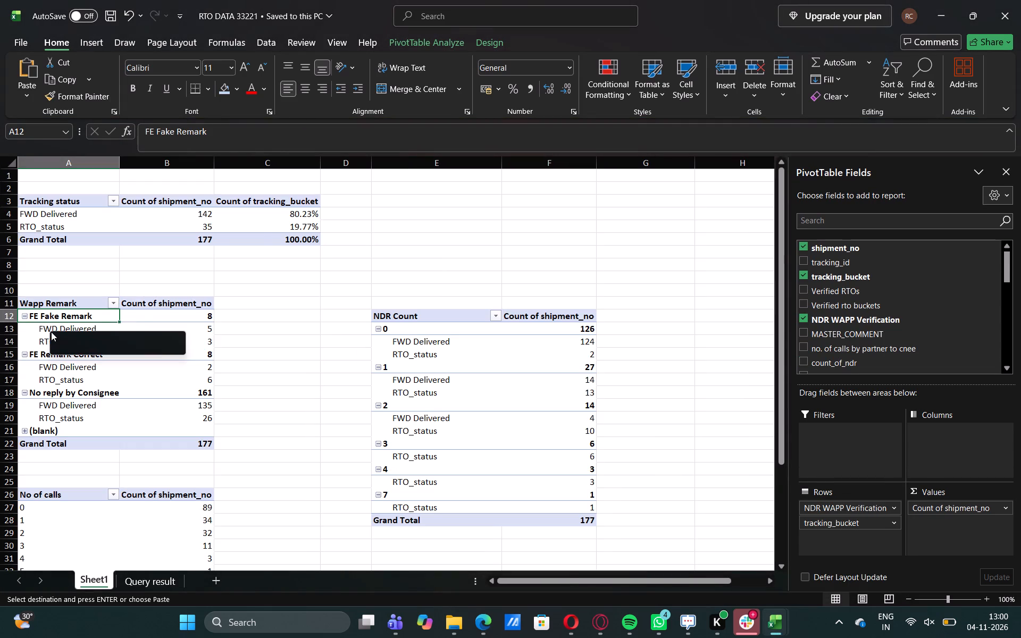
Examine the Wapp Remark PivotTable's layout and row fields in RTO DATA 33221 against the Sheet5 PivotTable.
left_click(51, 332)
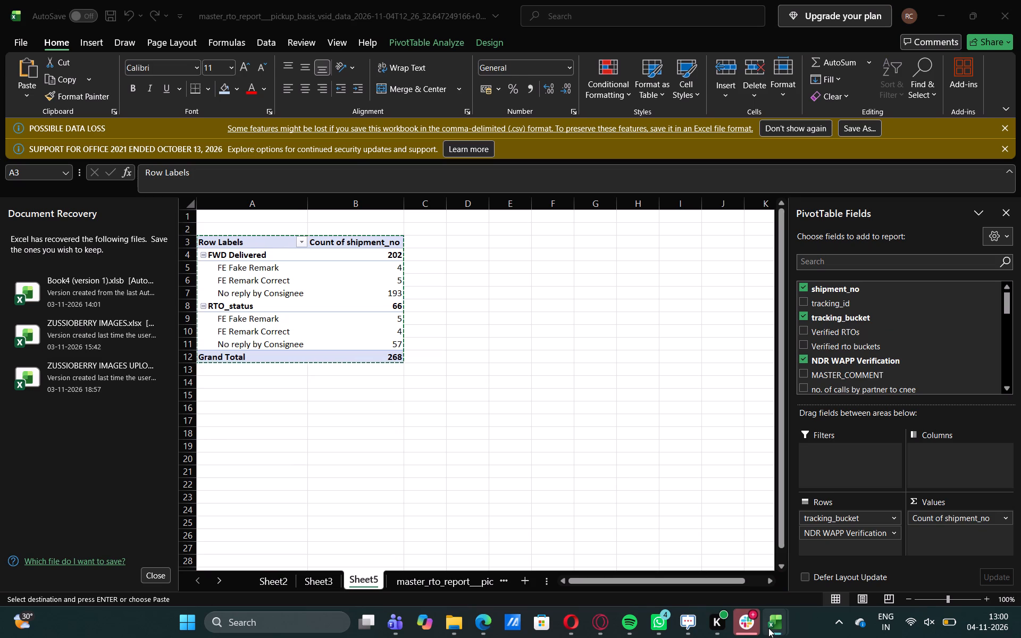
left_click(822, 570)
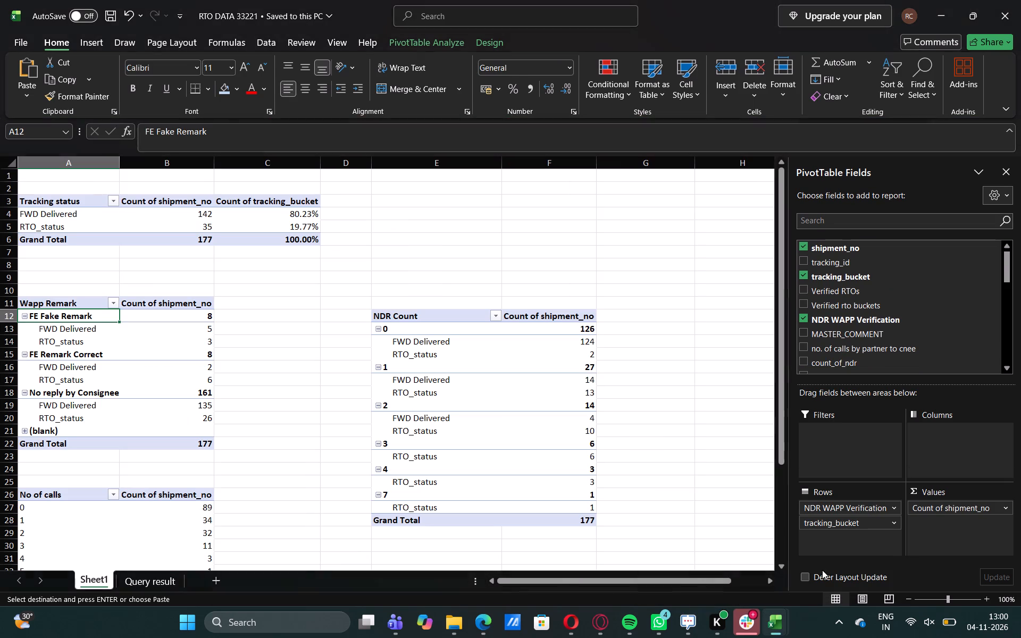
left_click(31, 444)
left_click(37, 392)
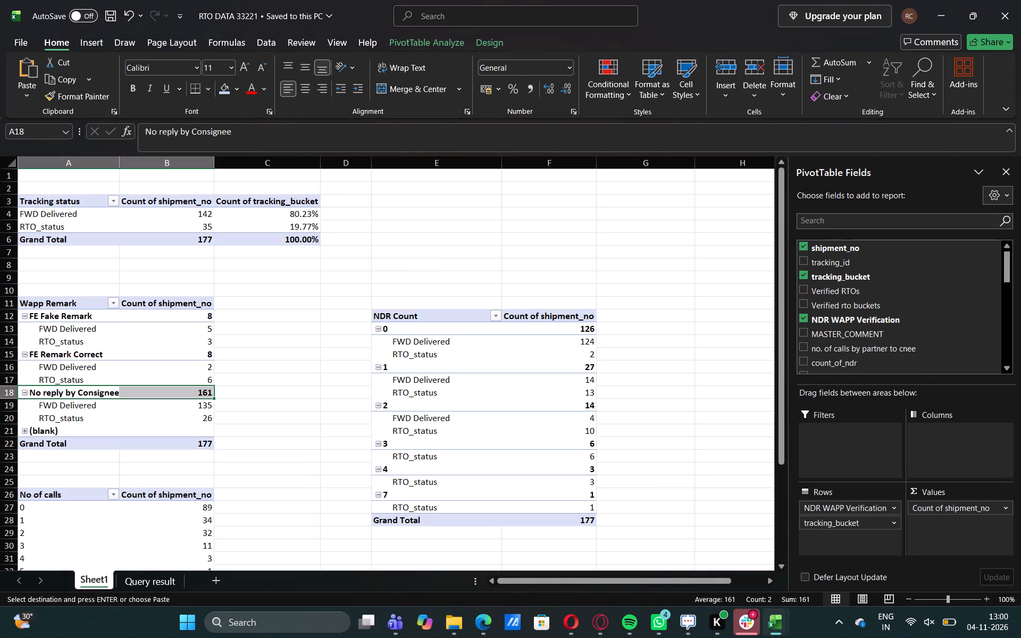
left_click(46, 317)
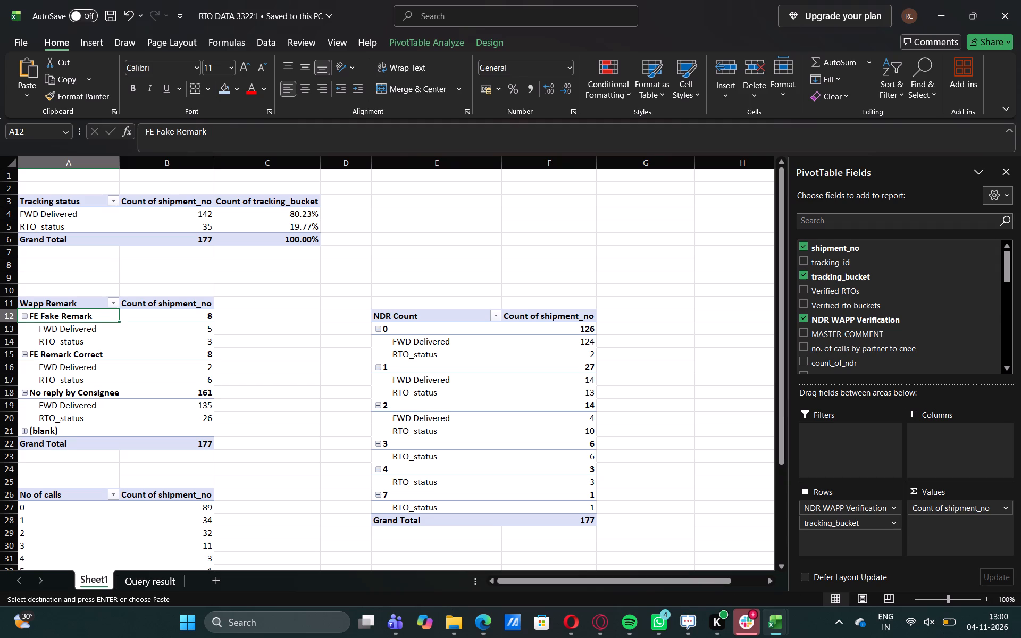
left_click(51, 304)
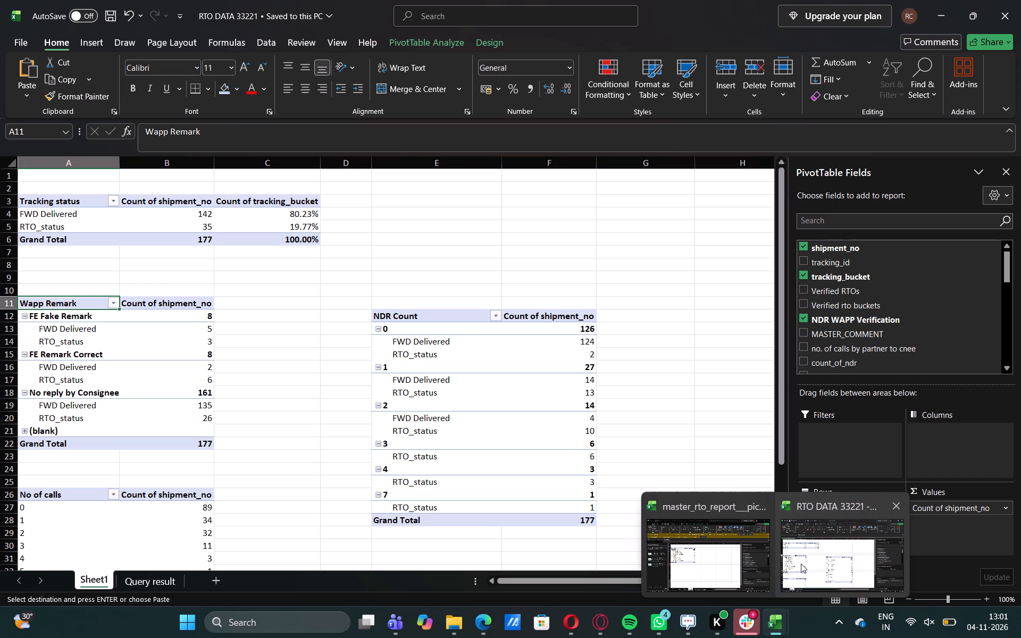
left_click(801, 564)
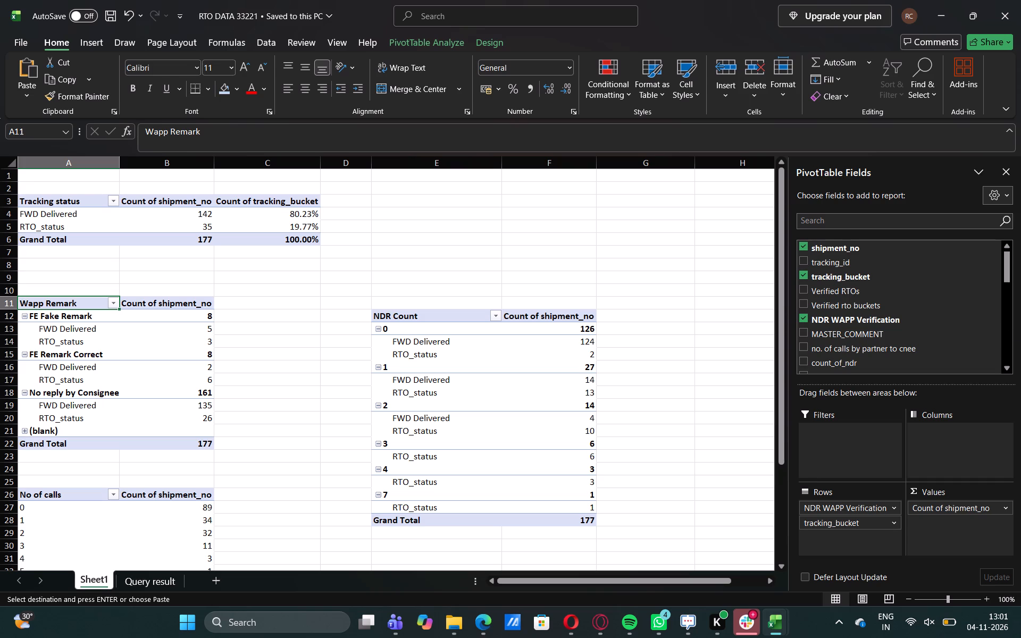
Examine the No of calls PivotTable below Wapp Remark in RTO DATA 33221, including its row and value fields.
left_click(137, 459)
key("Down")
key("Down")
key("Down")
key("Down")
key("Down")
key("Down")
key("Down")
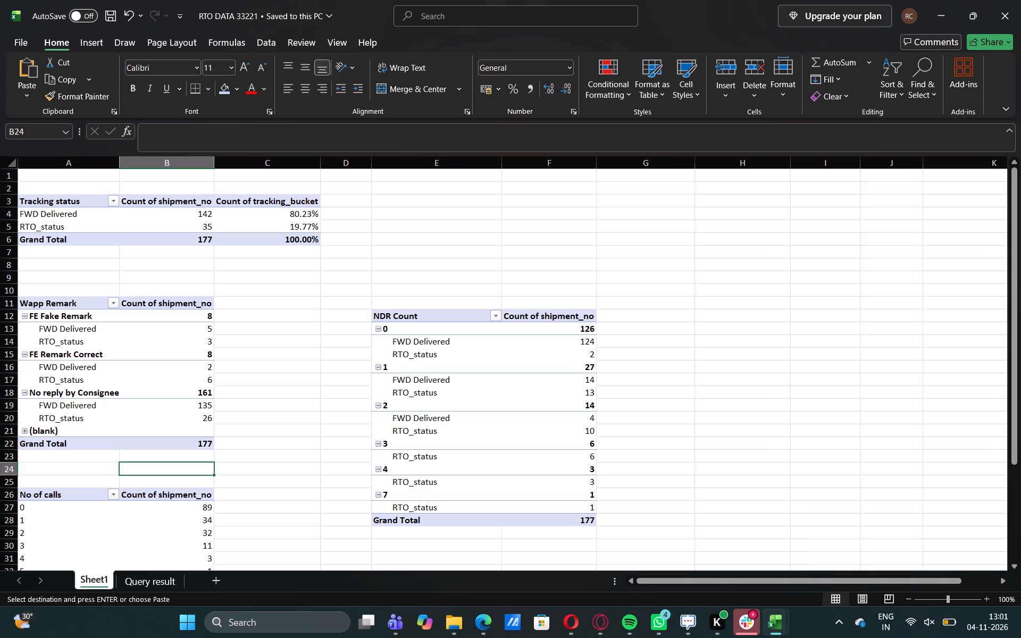
key("Down")
key("Down")
key("Down")
key("Down")
key("Down")
key("Down")
key("Down")
key("Down")
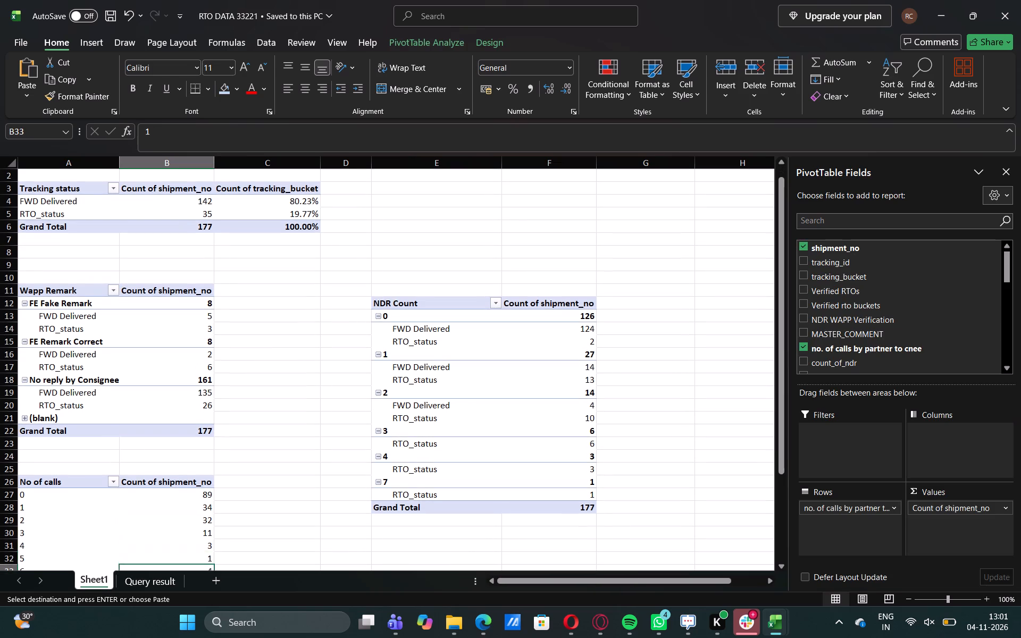
key("Up")
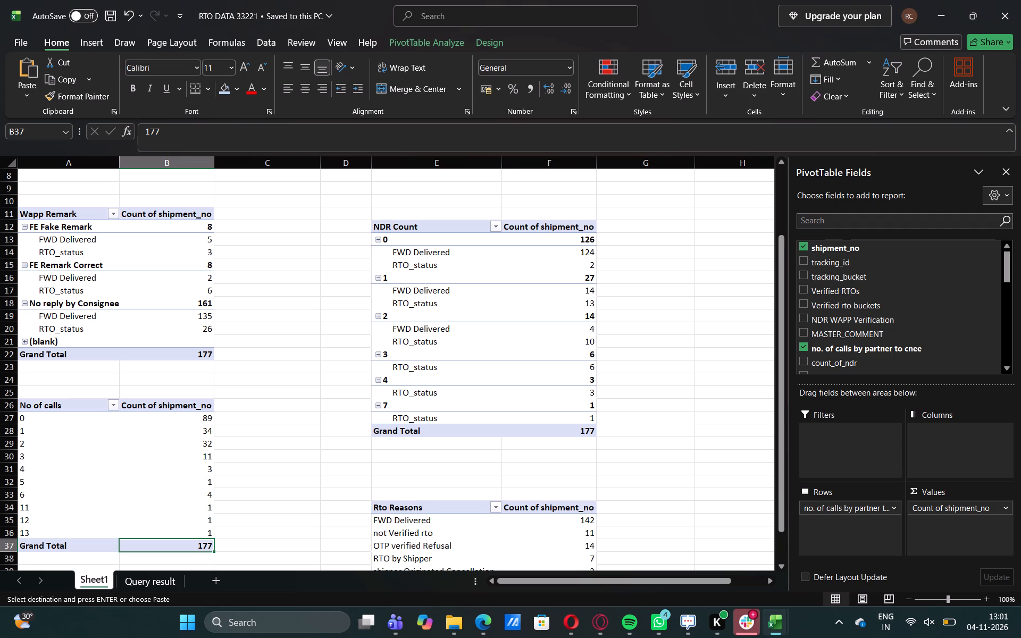
left_click(60, 412)
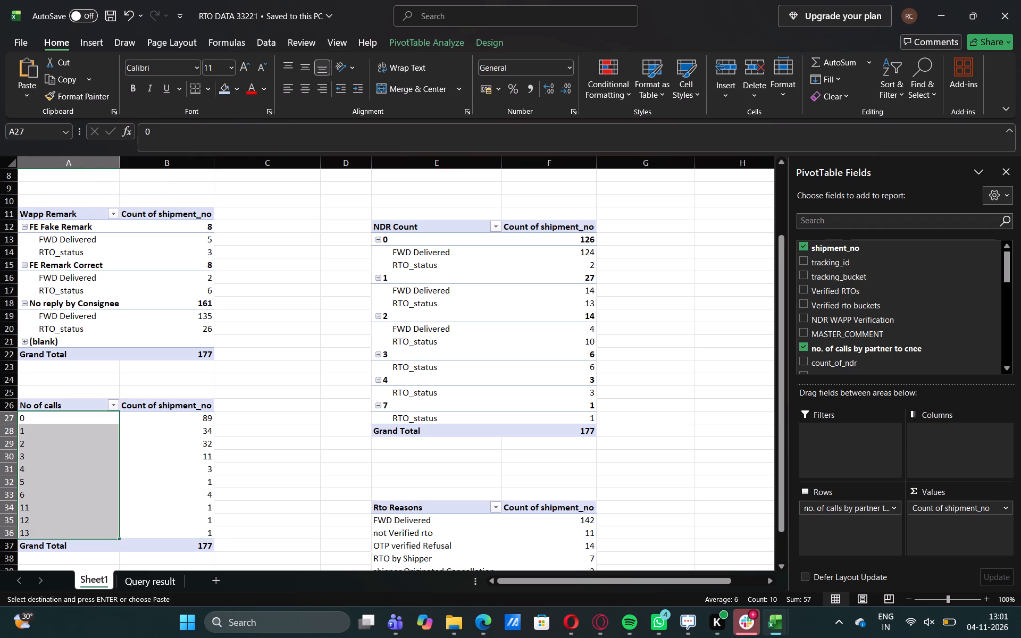
left_click(266, 431)
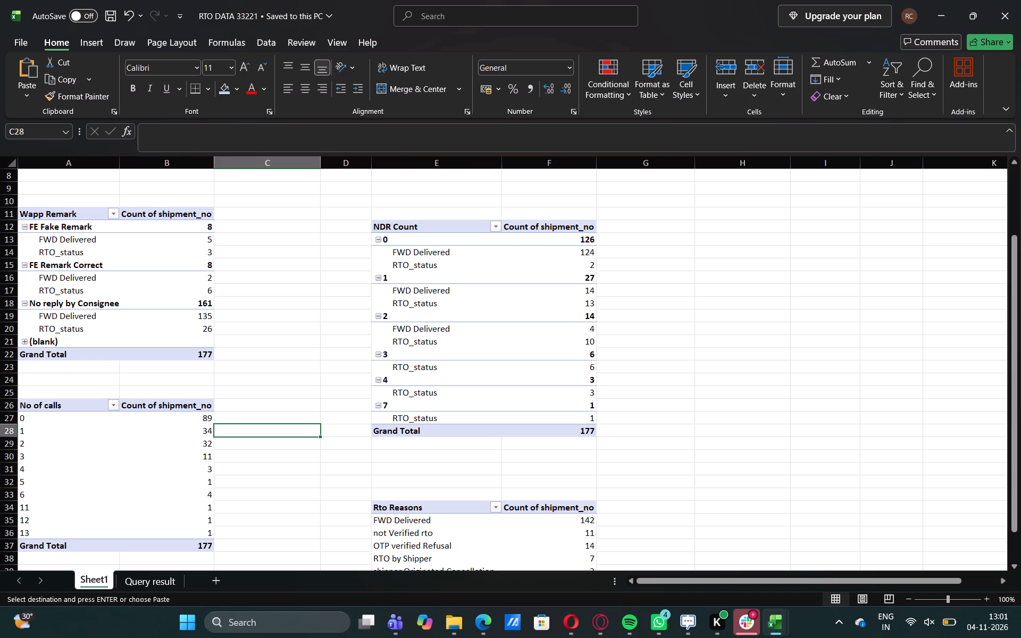
Check which fields the Rto Reasons PivotTable in RTO DATA 33221 uses, looking through its available field list.
left_click(397, 515)
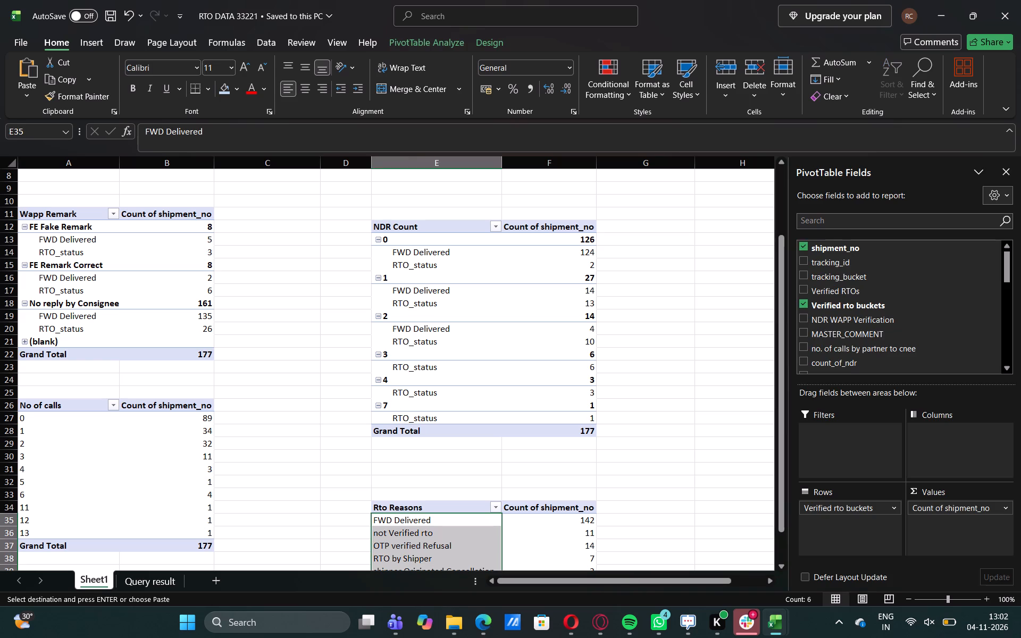
left_click(399, 509)
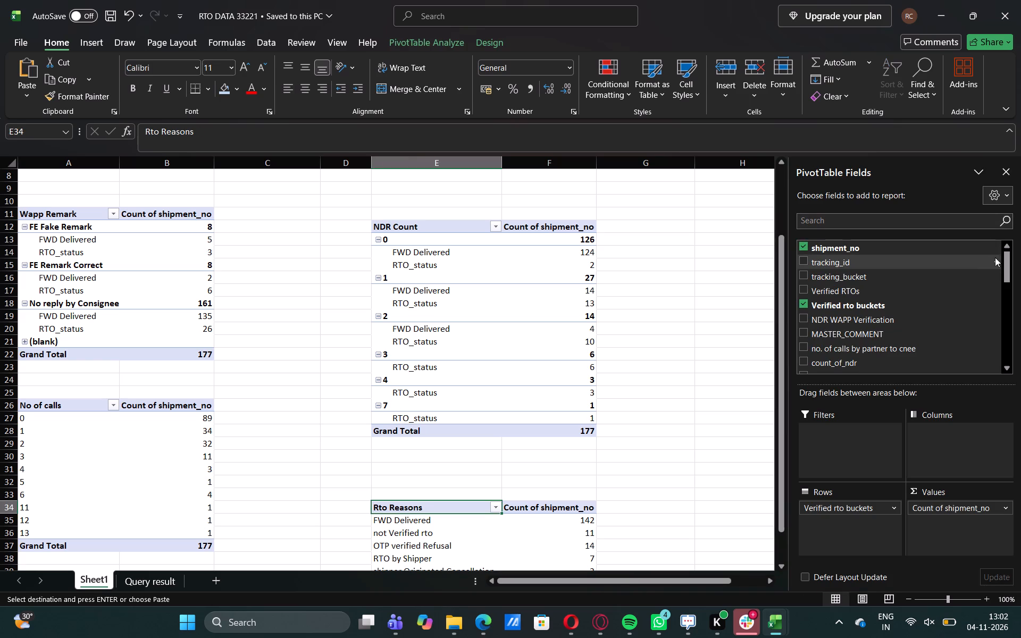
left_click_drag(1008, 264, 1006, 277)
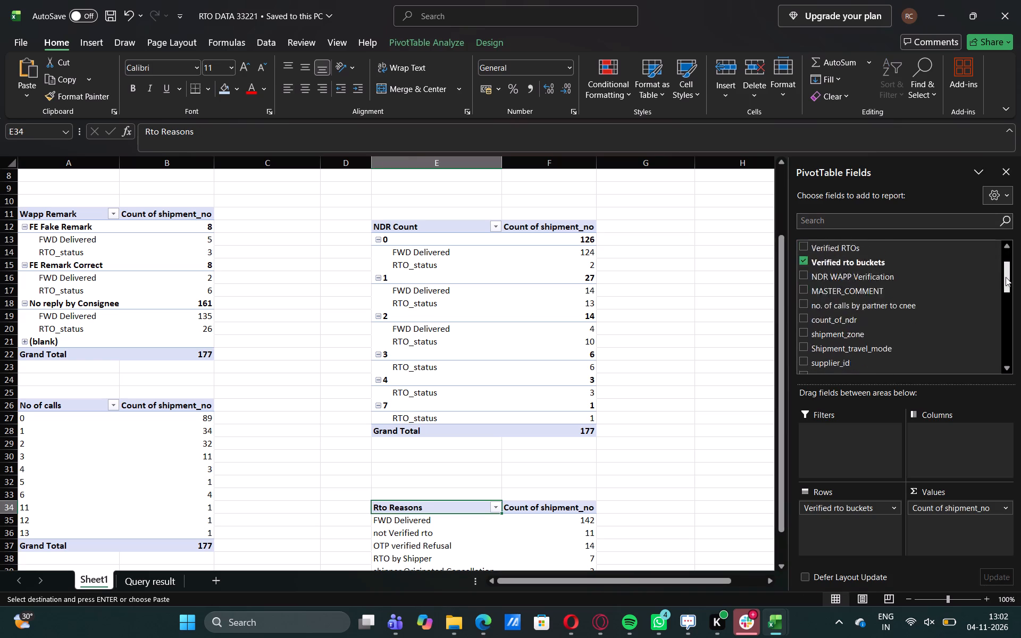
left_click_drag(1006, 277, 1006, 288)
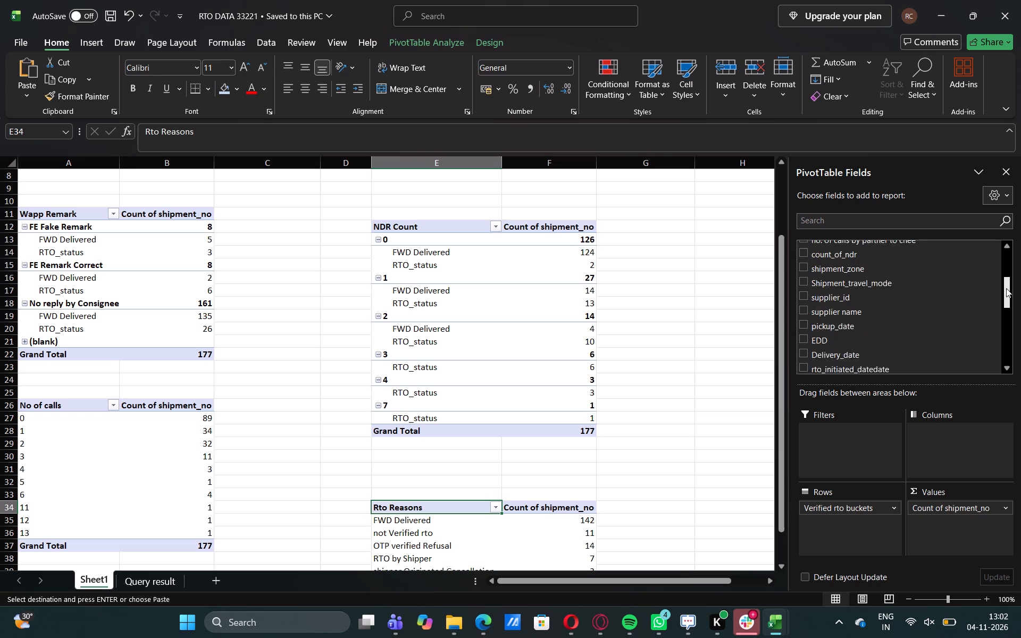
left_click_drag(1006, 288, 1015, 261)
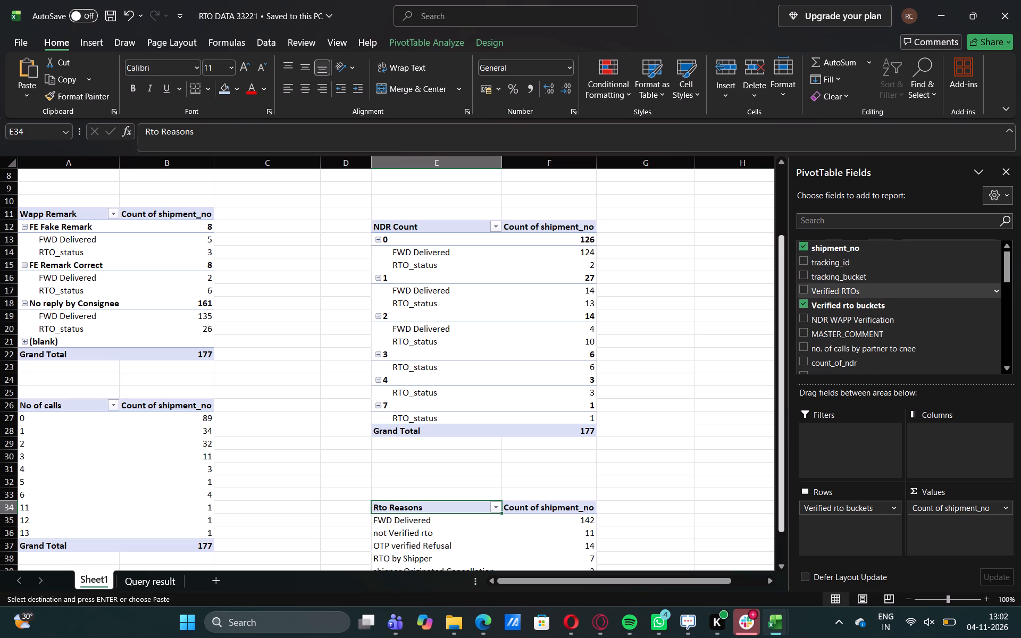
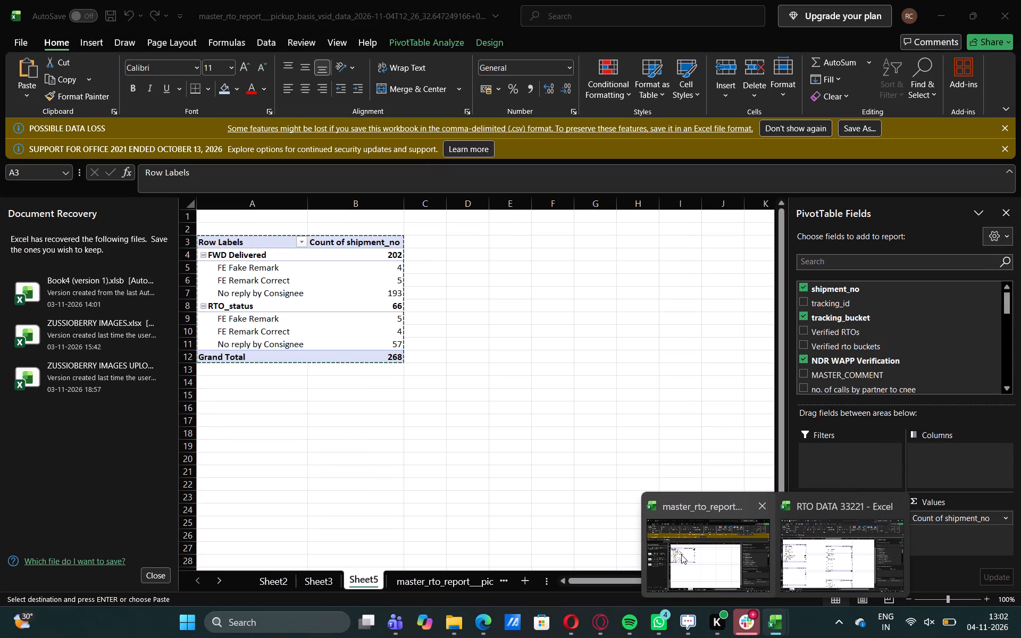
Insert a PivotTable on a new worksheet from the master_rto_report data range A1:AF269.
left_click(681, 555)
left_click(422, 581)
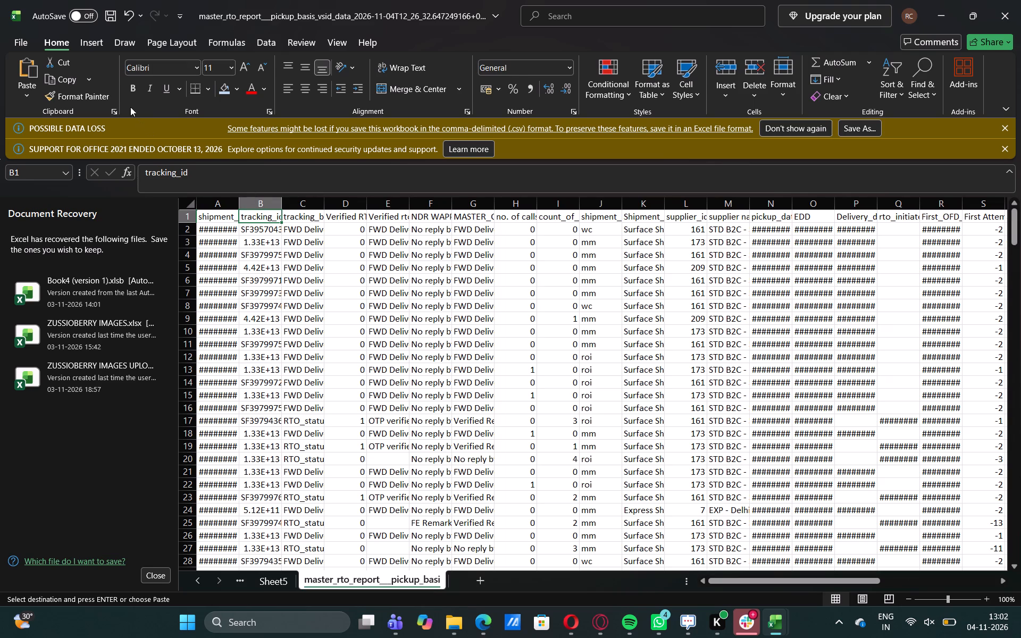
left_click(285, 280)
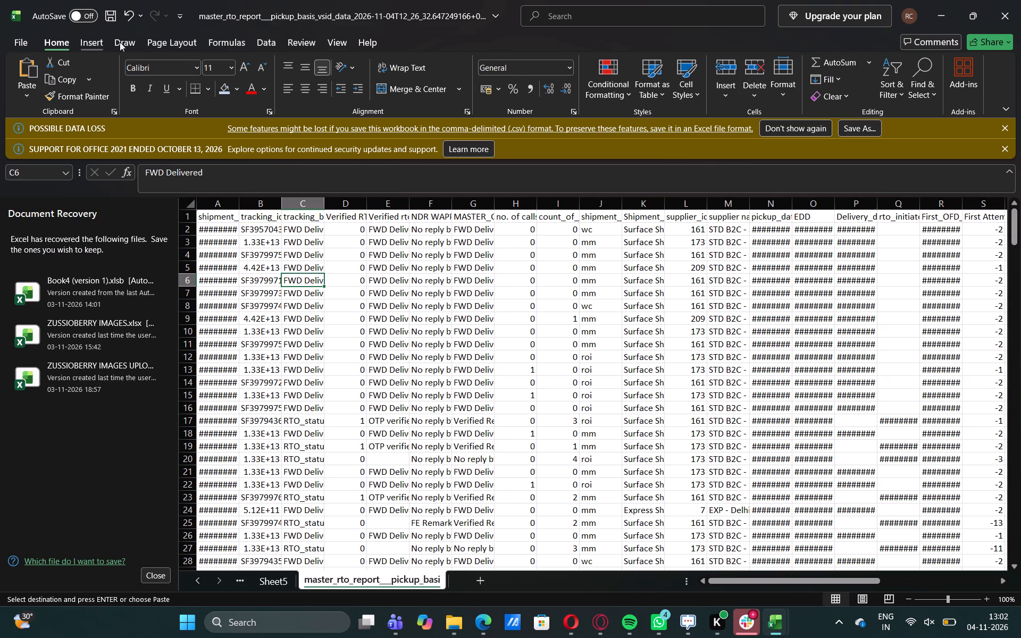
left_click(88, 41)
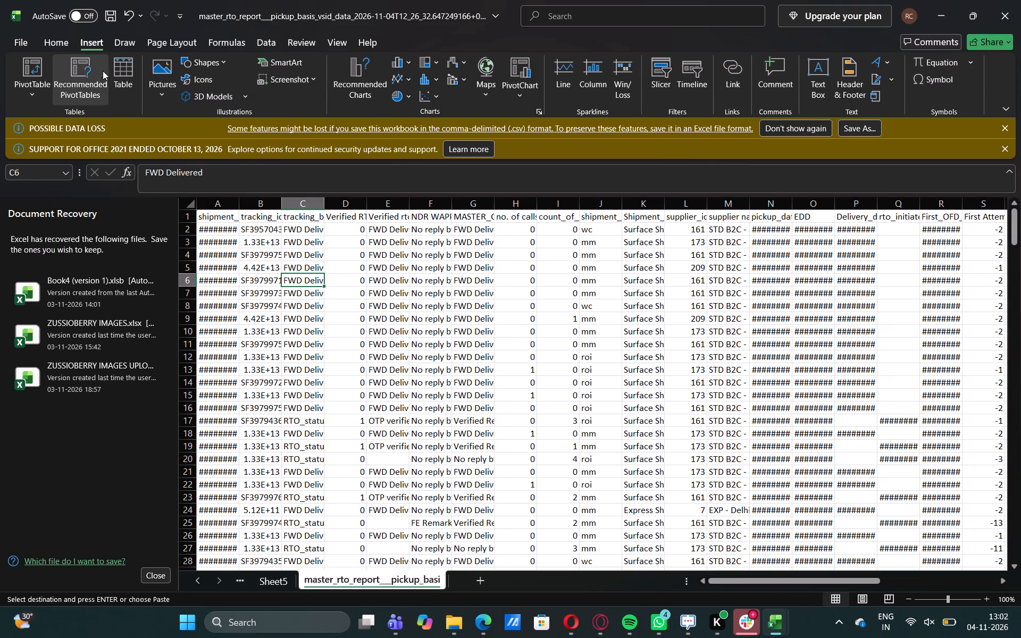
left_click(33, 91)
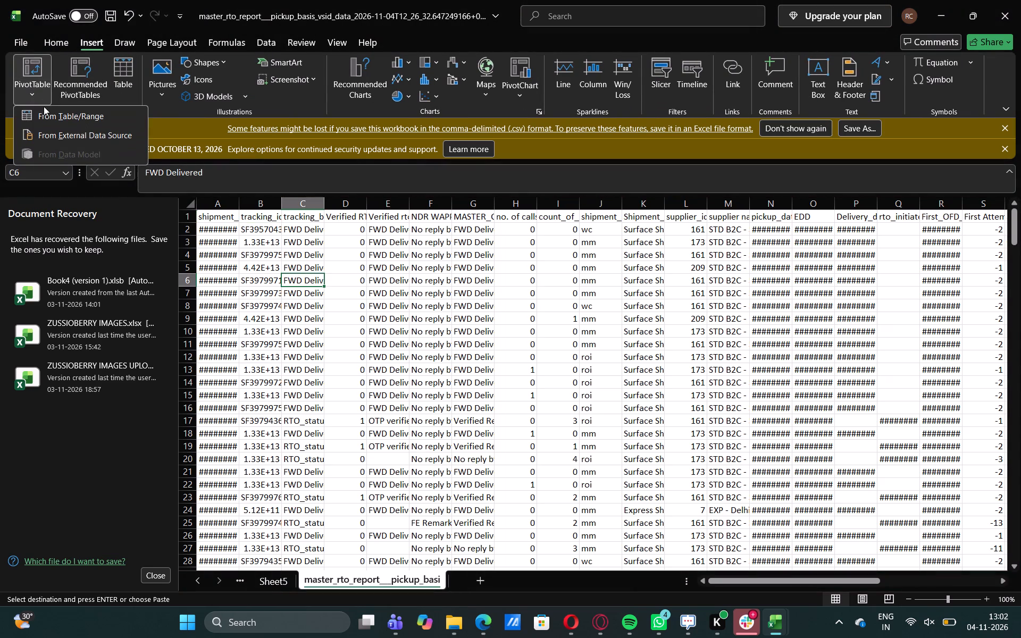
left_click(46, 109)
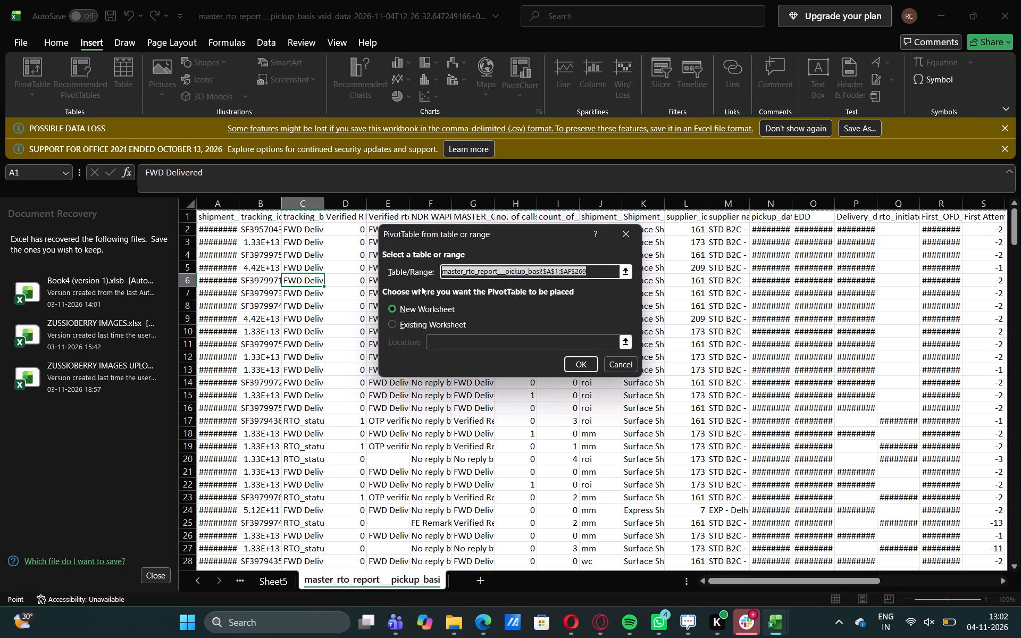
left_click(588, 359)
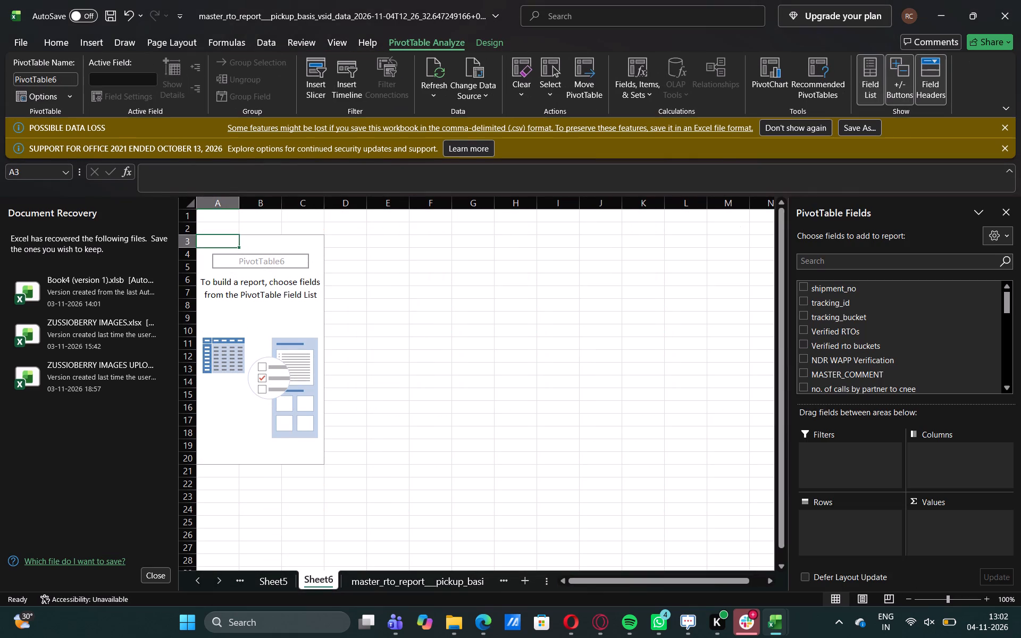
Build the new PivotTable with Verified rto buckets as rows and shipment_no as values, summarized by Count.
left_click(804, 288)
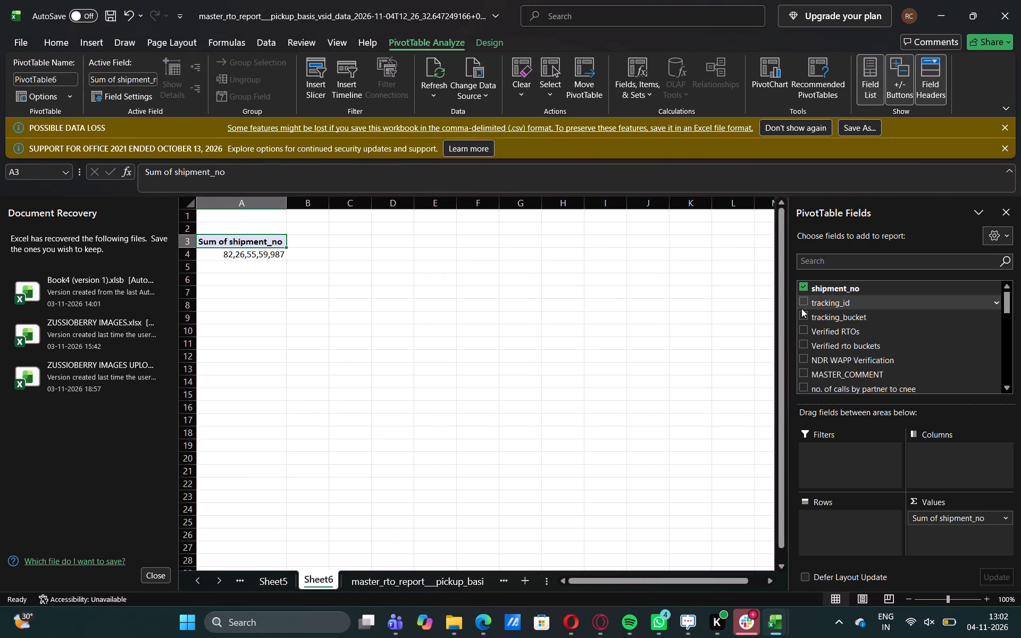
left_click(802, 315)
left_click(802, 315)
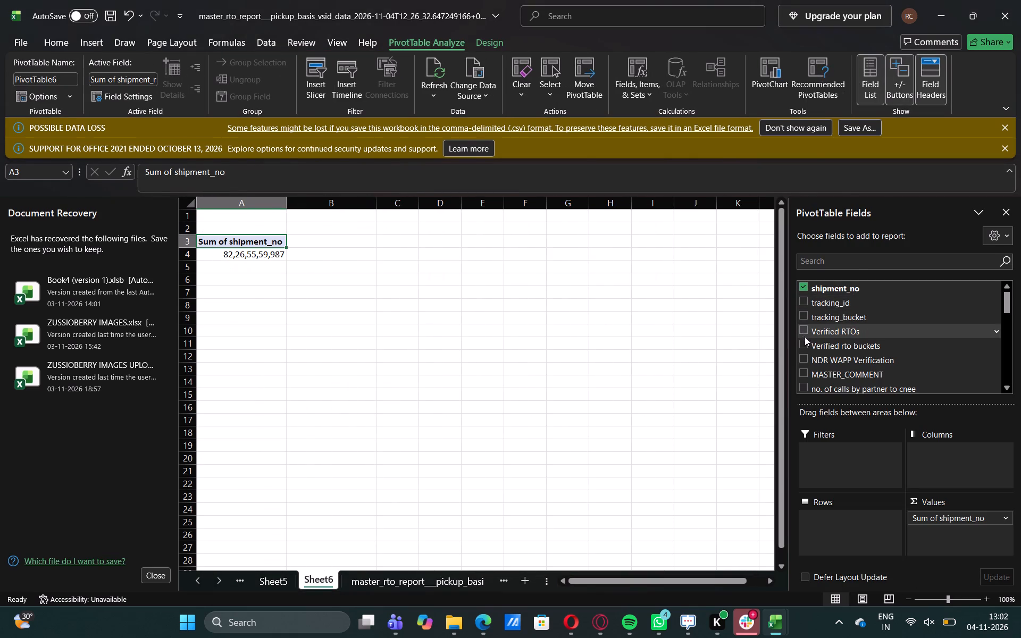
left_click(804, 343)
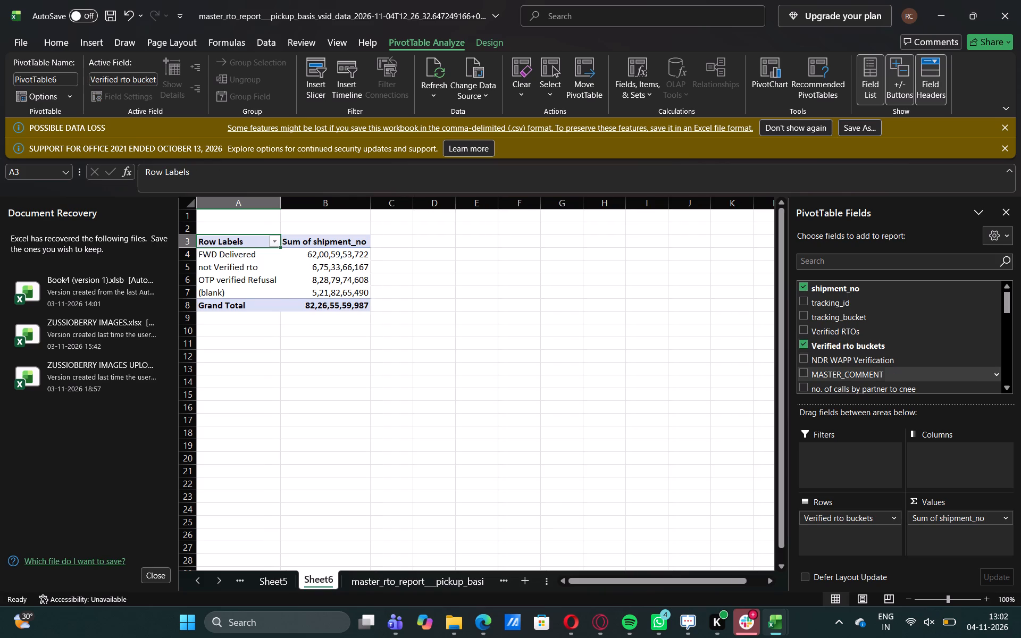
left_click(1001, 519)
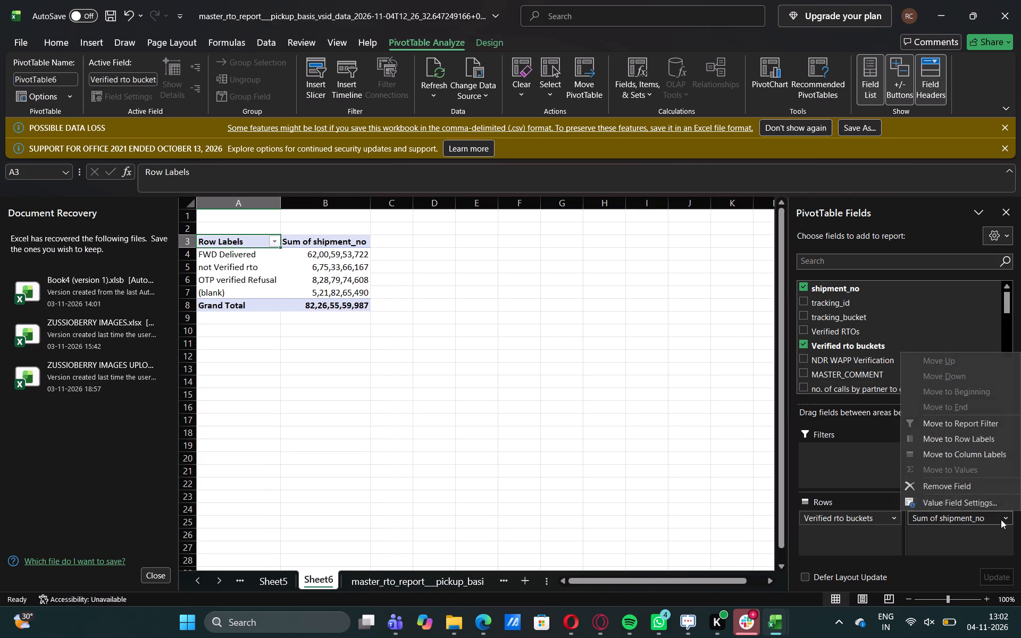
left_click(964, 505)
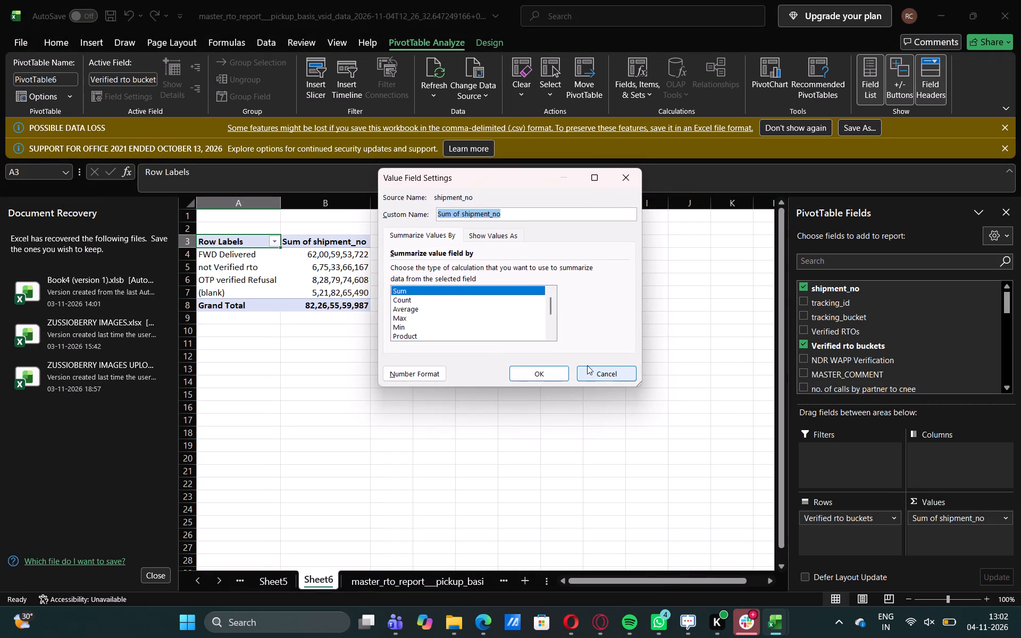
left_click(403, 296)
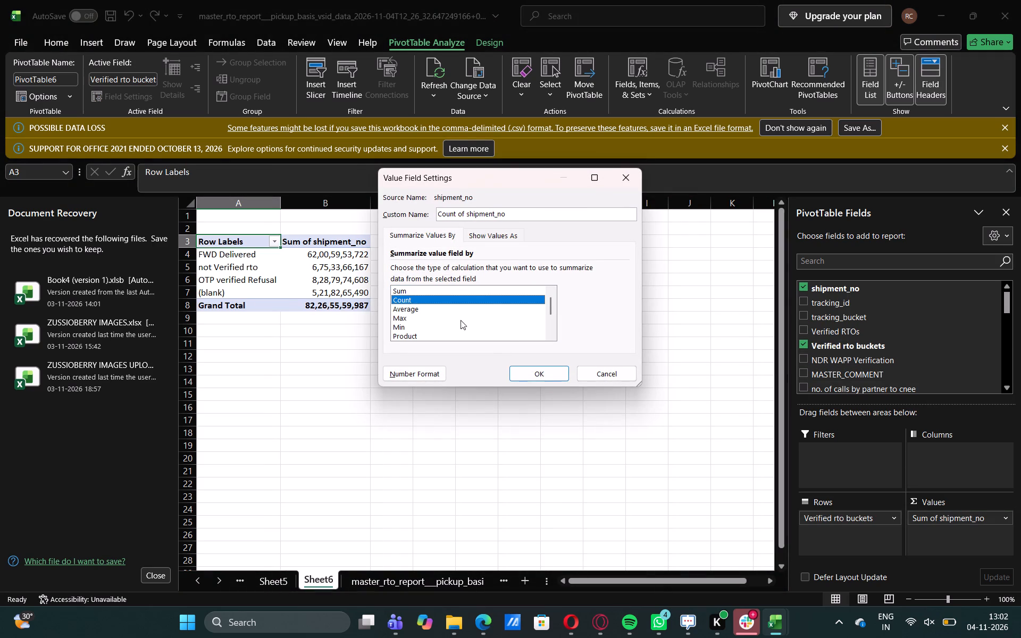
left_click(558, 378)
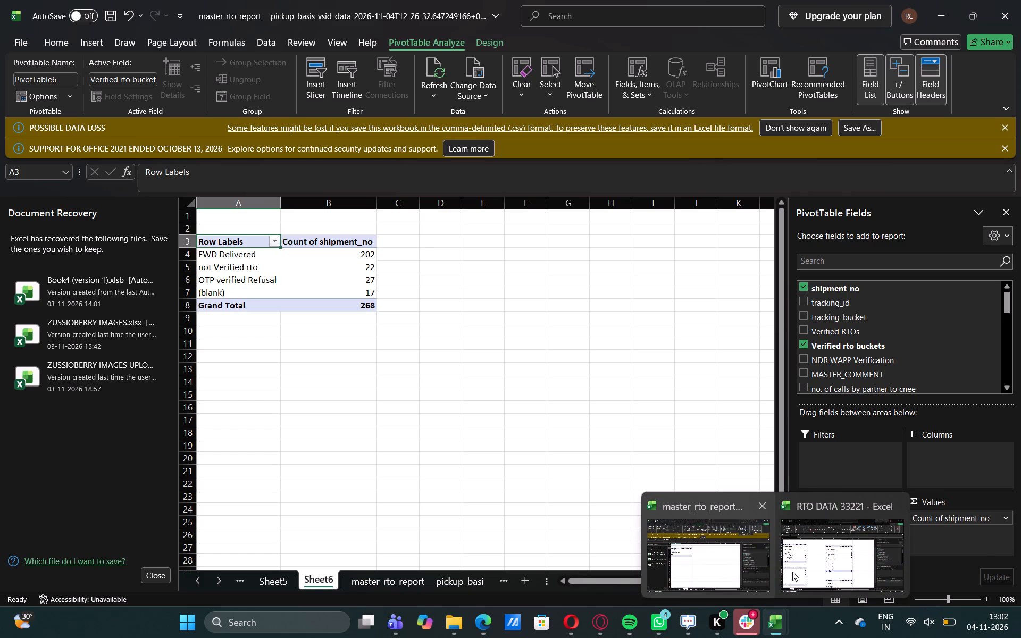
Examine the row labels of the Rto Reasons PivotTable in RTO DATA 33221 against the new PivotTable.
left_click(796, 572)
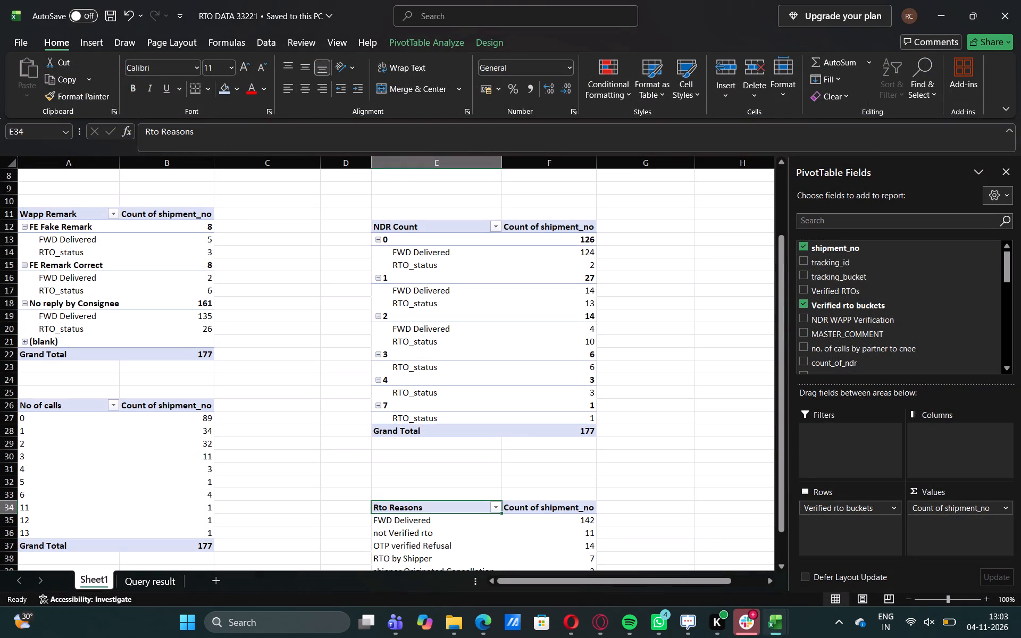
left_click(409, 522)
key("Down")
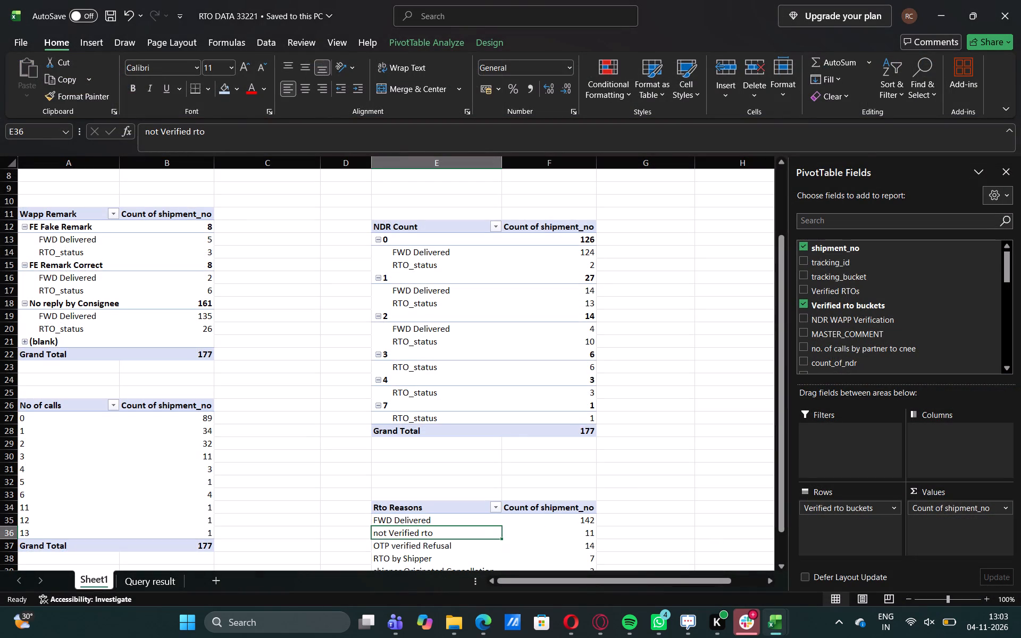
key("Up")
key("Down")
key("Down")
key("Down")
key("Down")
key("Down")
key("Down")
key("Down")
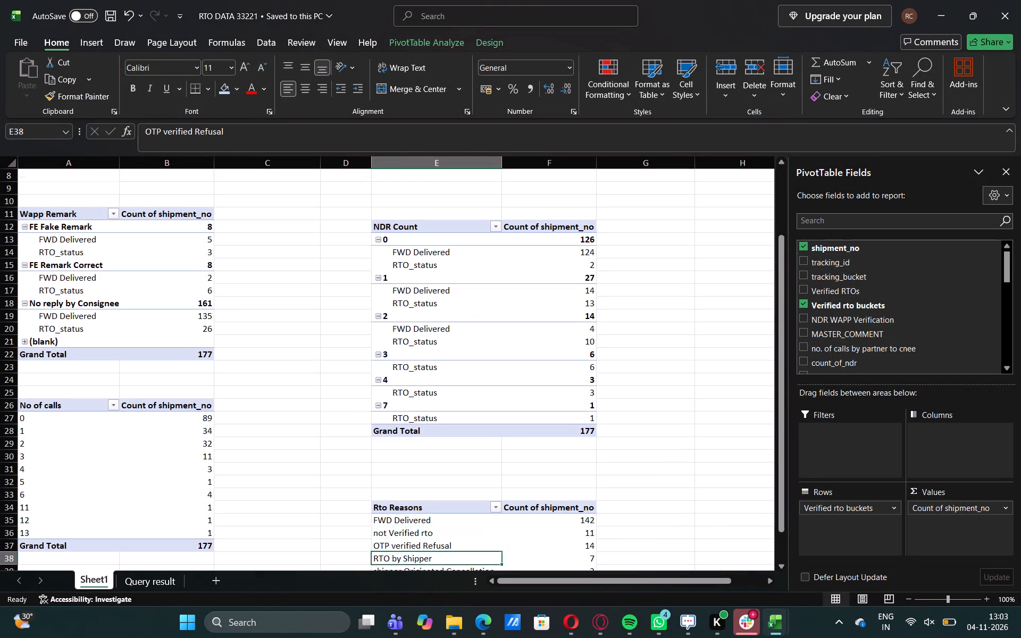
key("Up")
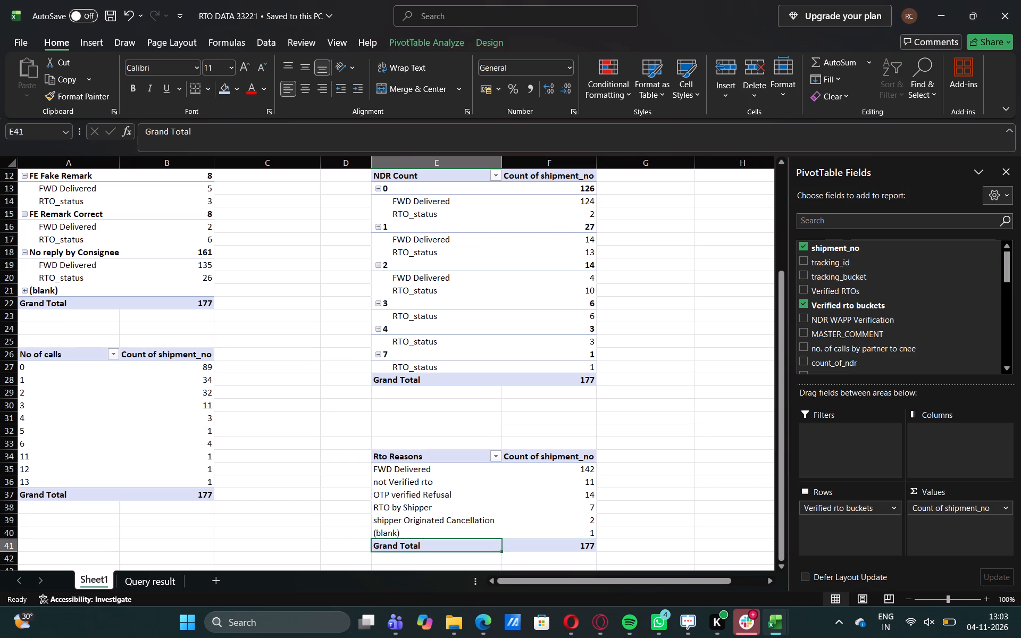
Check the Rto Reasons PivotTable's available fields and reason rows in RTO DATA 33221.
left_click(390, 467)
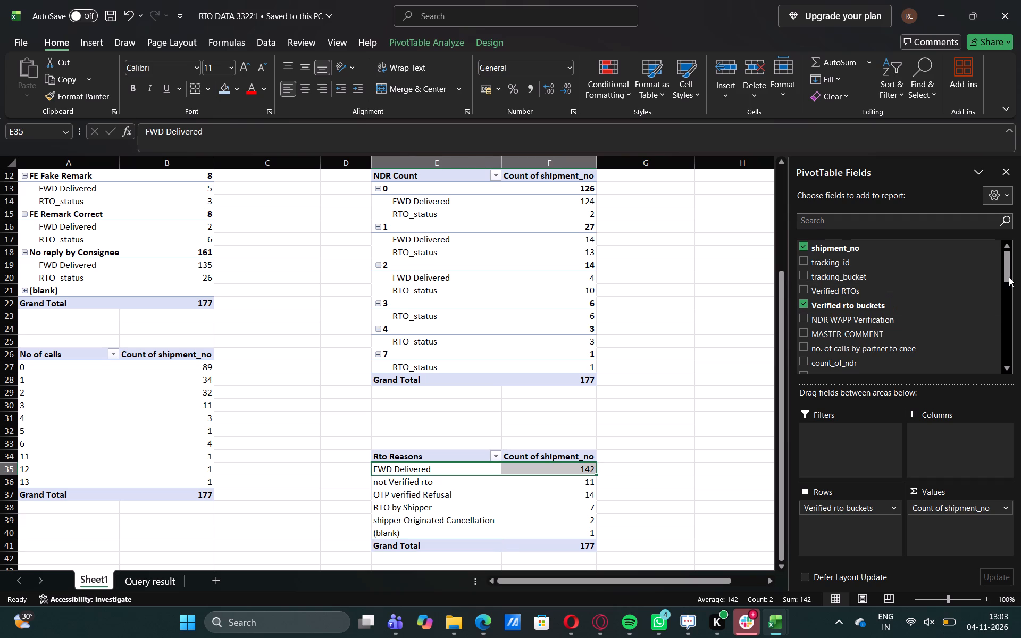
left_click_drag(1009, 273, 1008, 293)
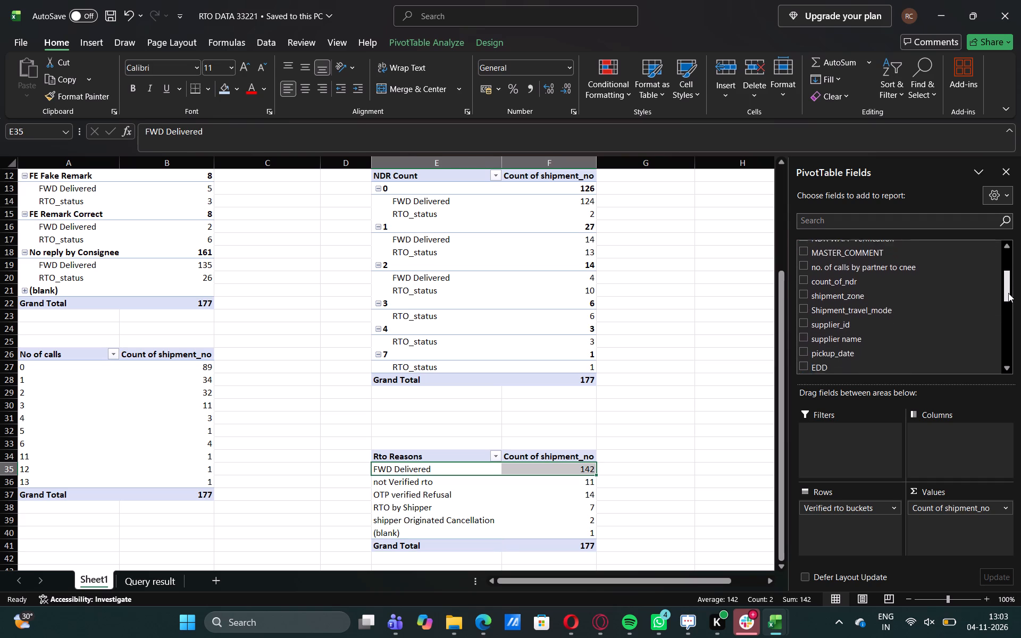
left_click_drag(1008, 293, 1012, 365)
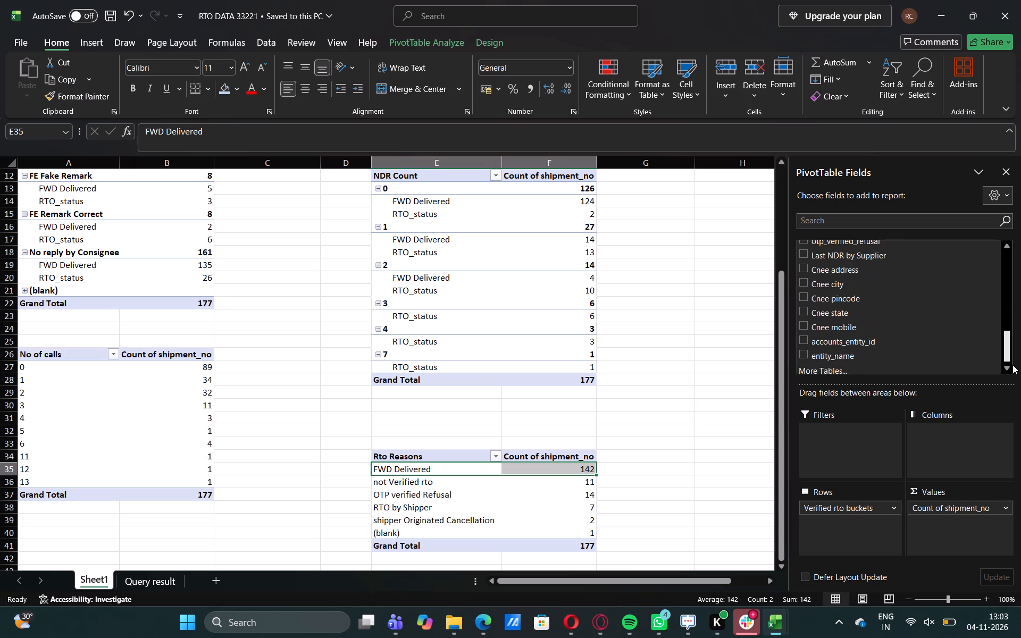
left_click_drag(1012, 365, 1019, 236)
left_click(566, 414)
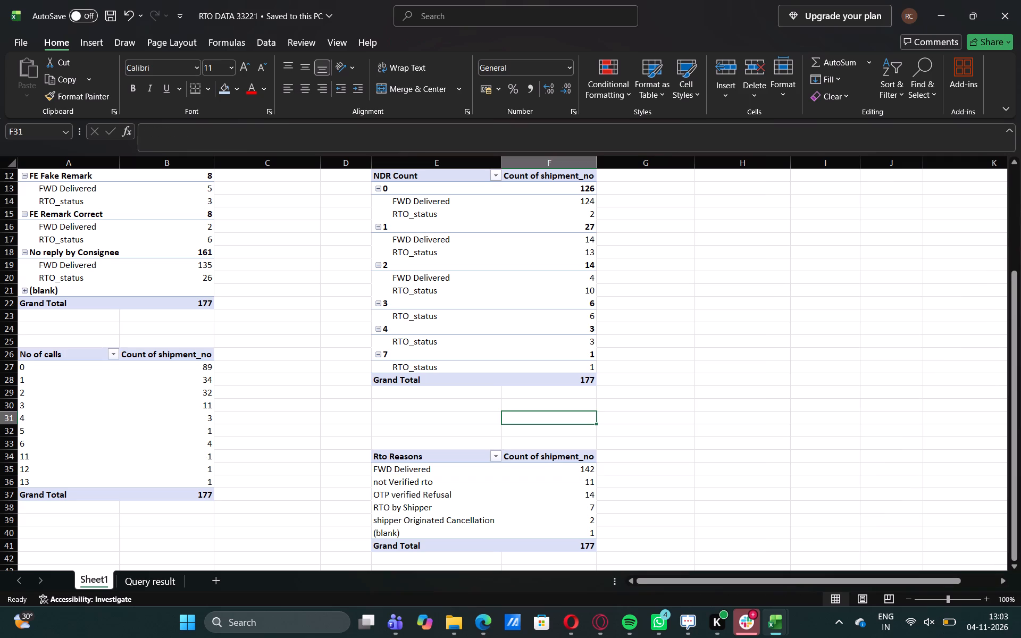
left_click(398, 454)
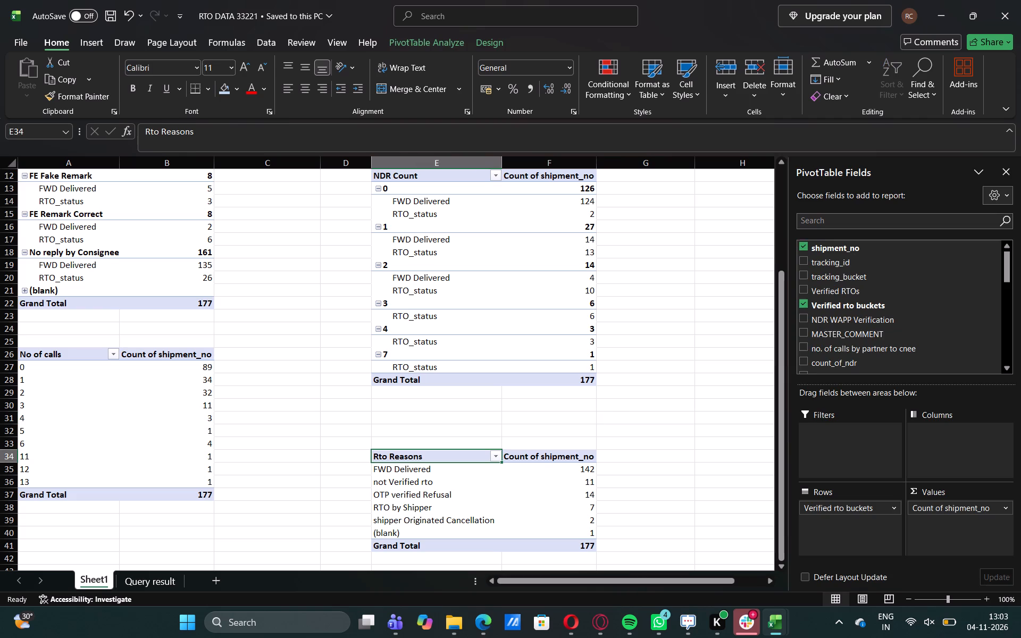
left_click(395, 481)
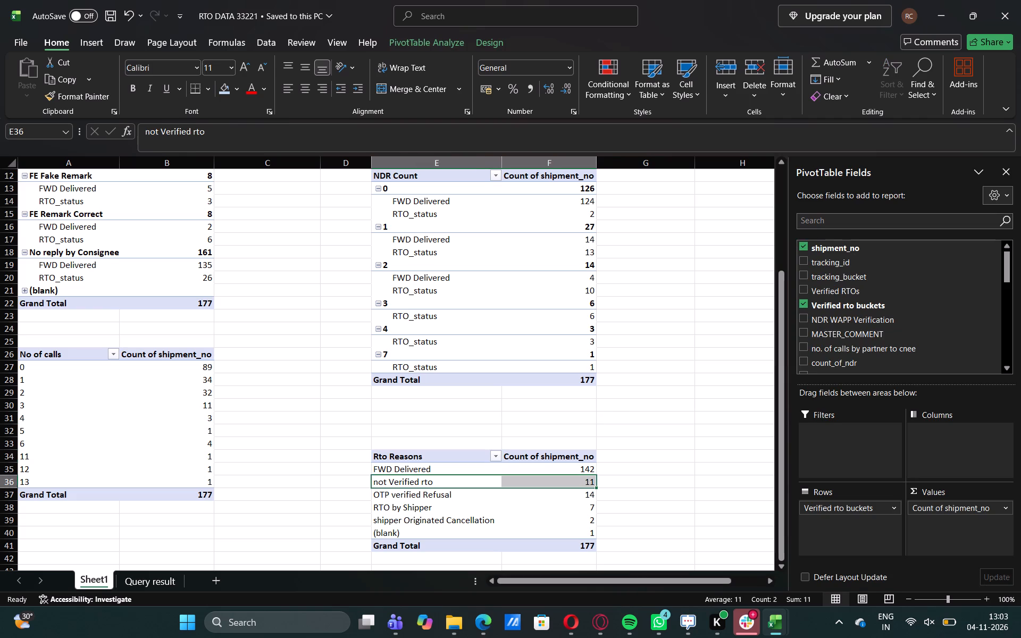
left_click(397, 492)
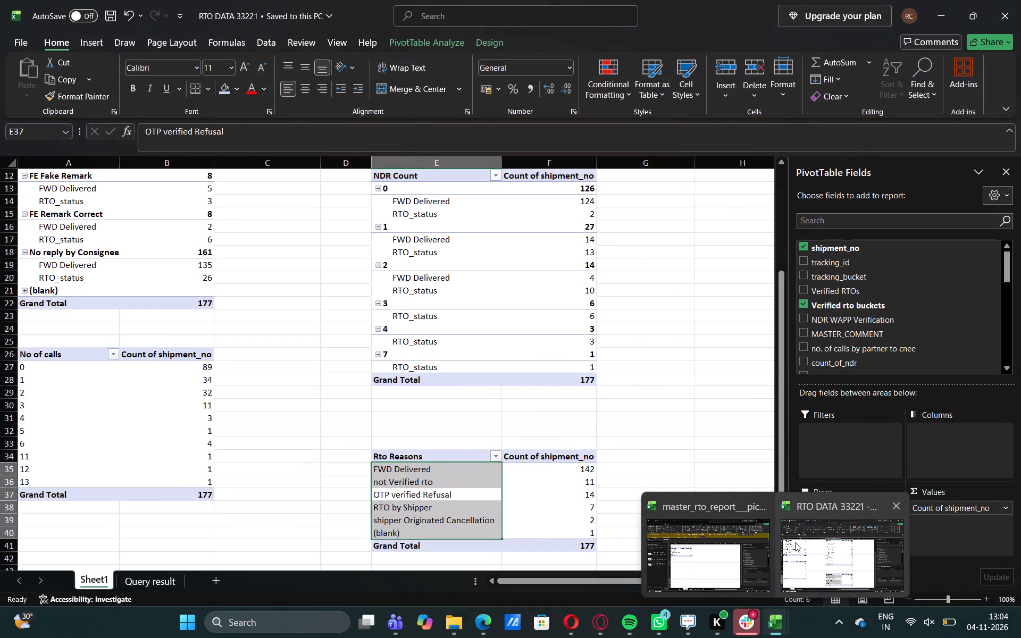
Copy the Verified rto buckets PivotTable from Sheet6 of the master RTO report and paste it at E3 on Sheet2.
left_click(720, 539)
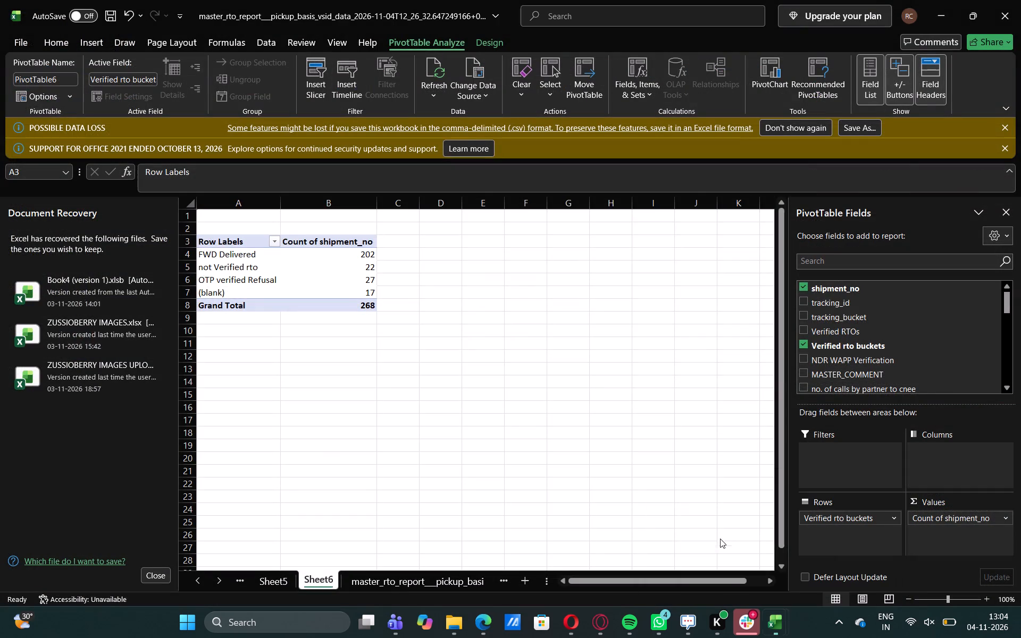
left_click_drag(214, 239, 217, 260)
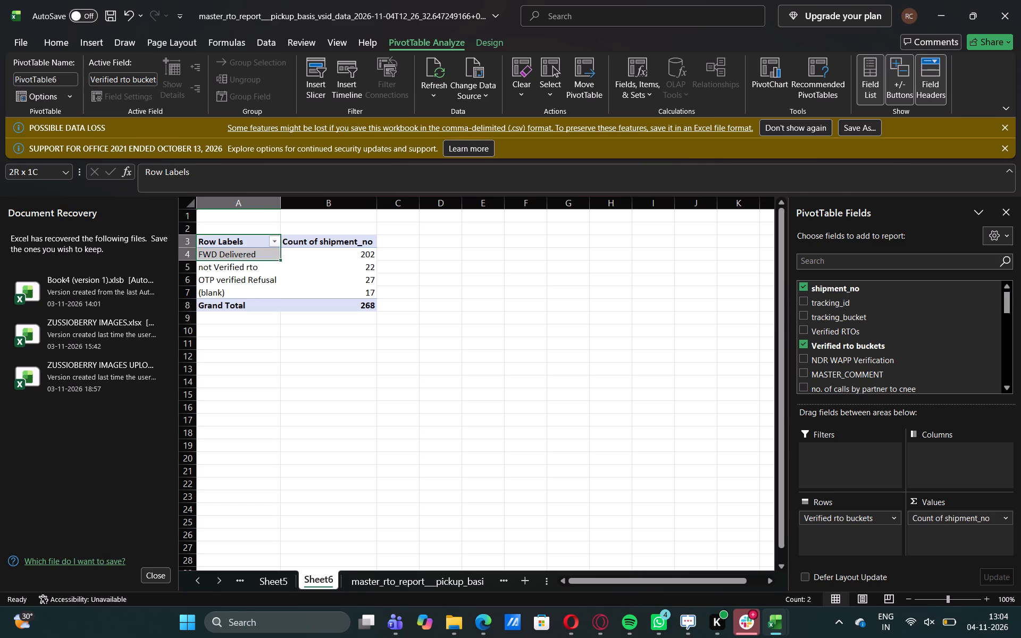
left_click_drag(217, 260, 376, 303)
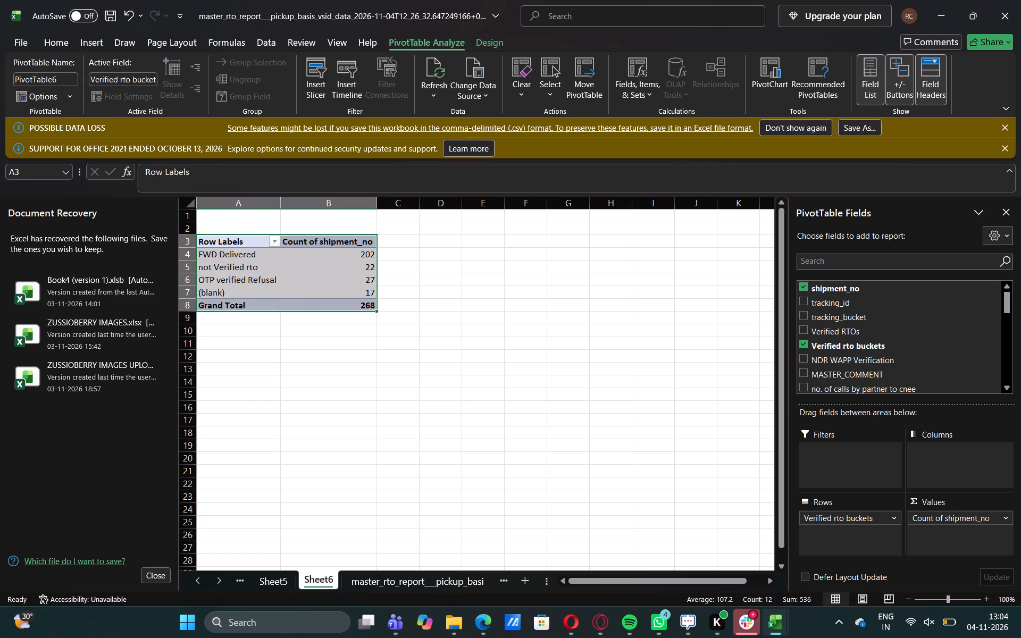
key("ctrl+c")
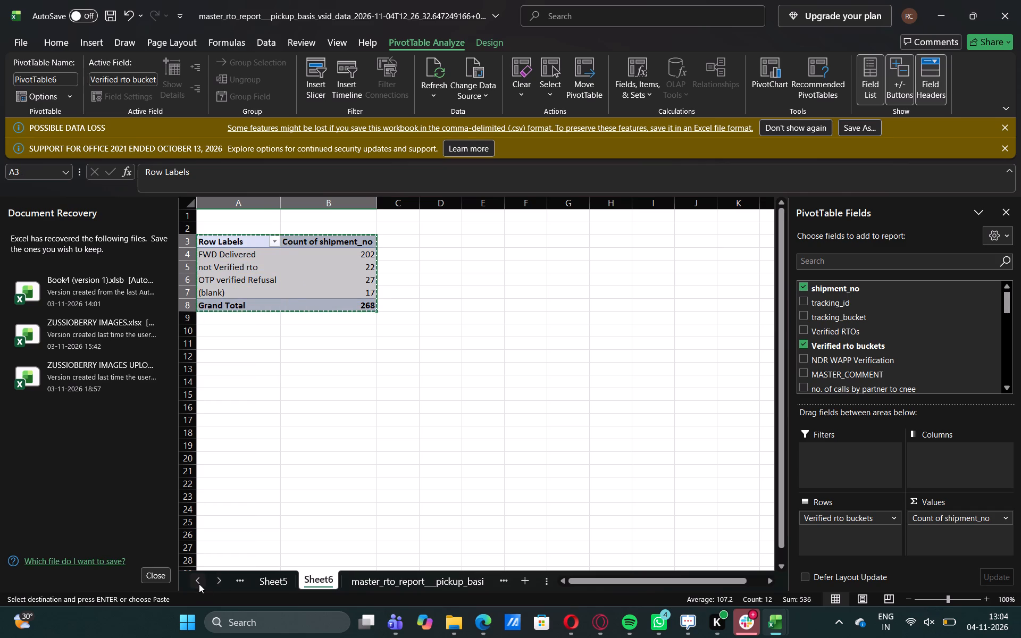
left_click(197, 580)
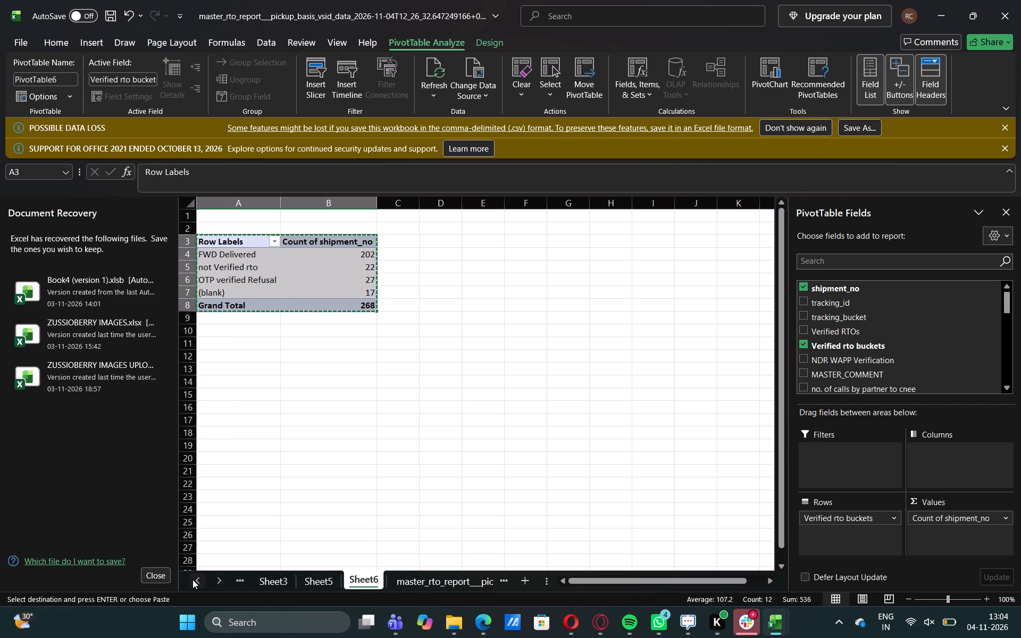
left_click(199, 580)
left_click(199, 580)
left_click(270, 580)
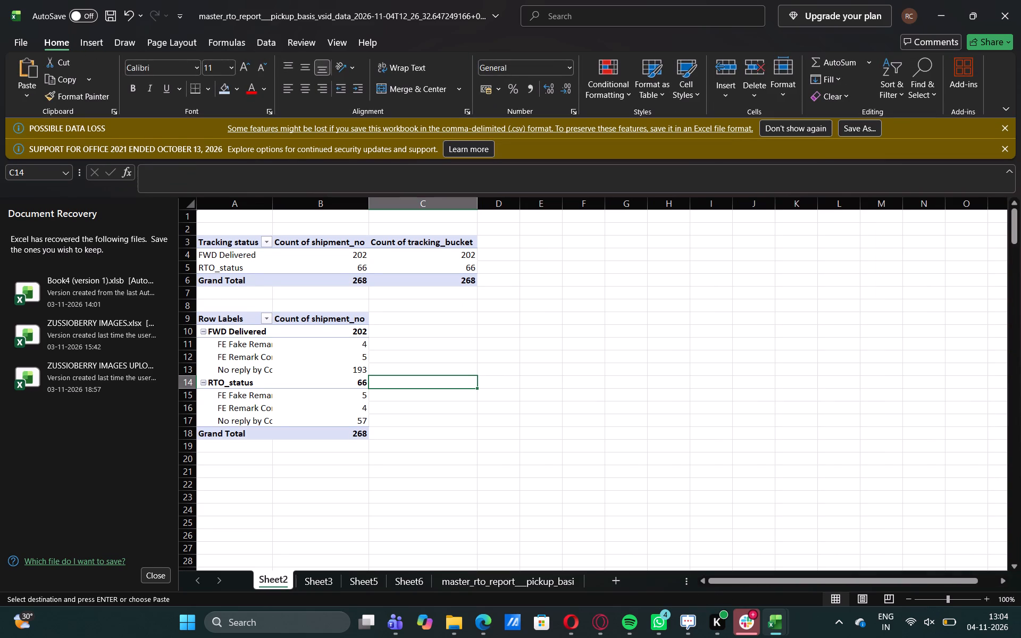
left_click(433, 330)
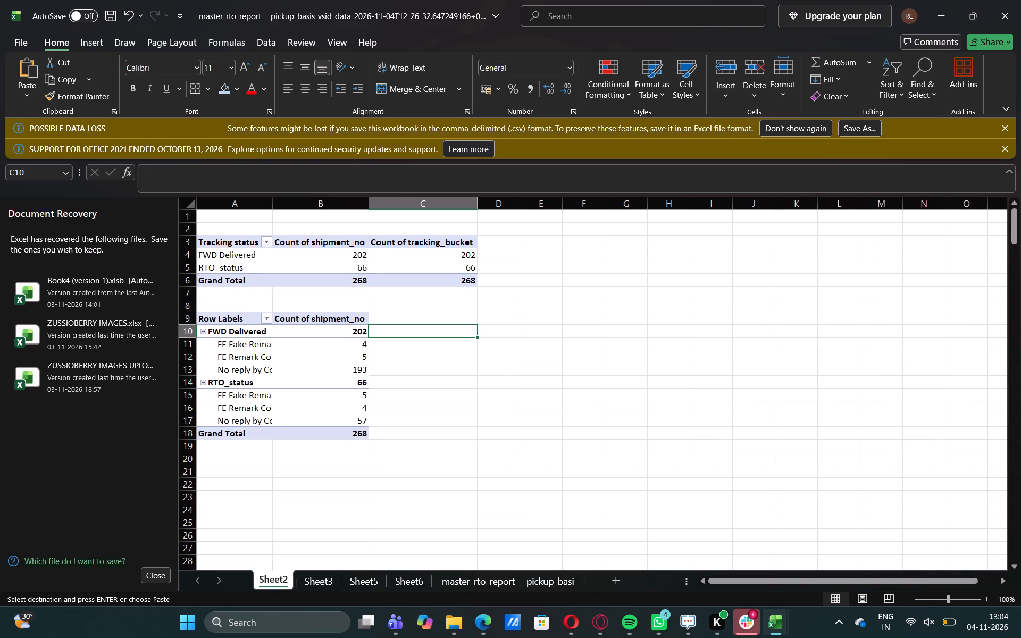
left_click(539, 241)
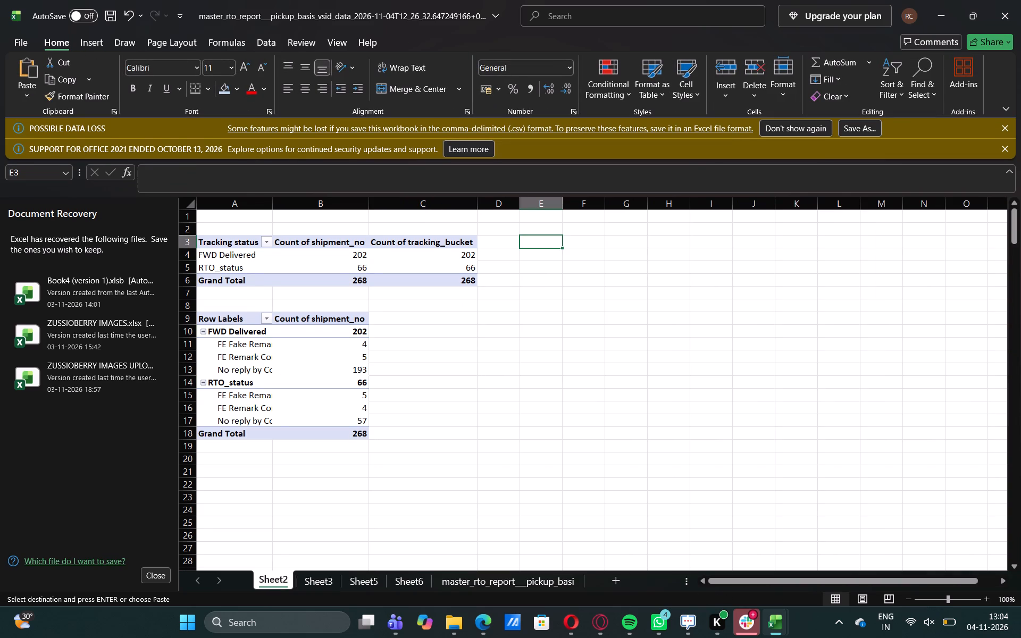
key("ctrl+v")
left_click(620, 273)
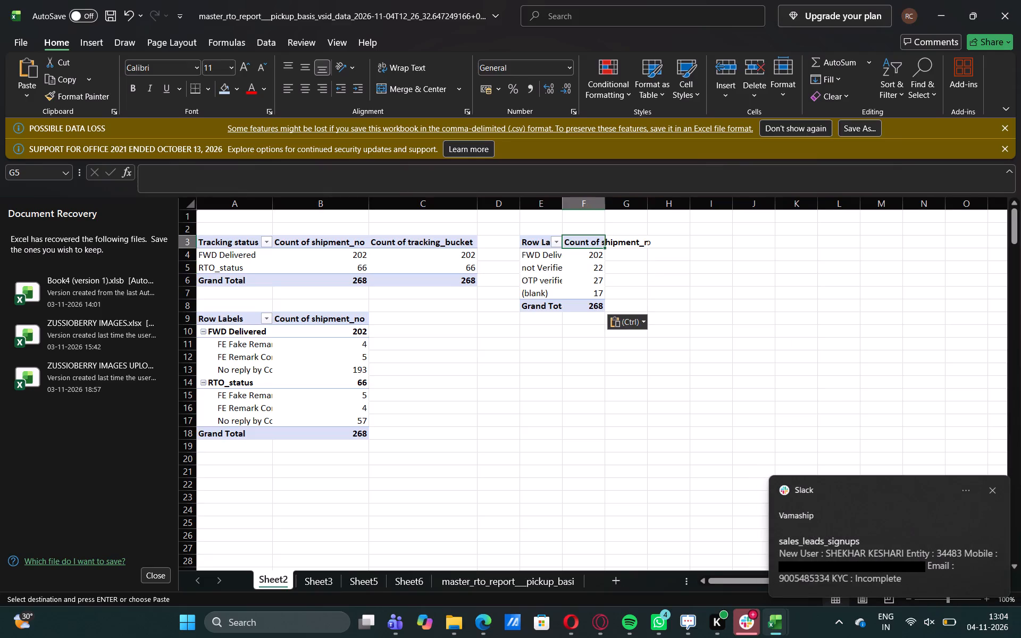
Widen column F on Sheet2 to fit the pasted PivotTable's Count of shipment_no header.
left_click(599, 245)
left_click_drag(605, 200, 627, 203)
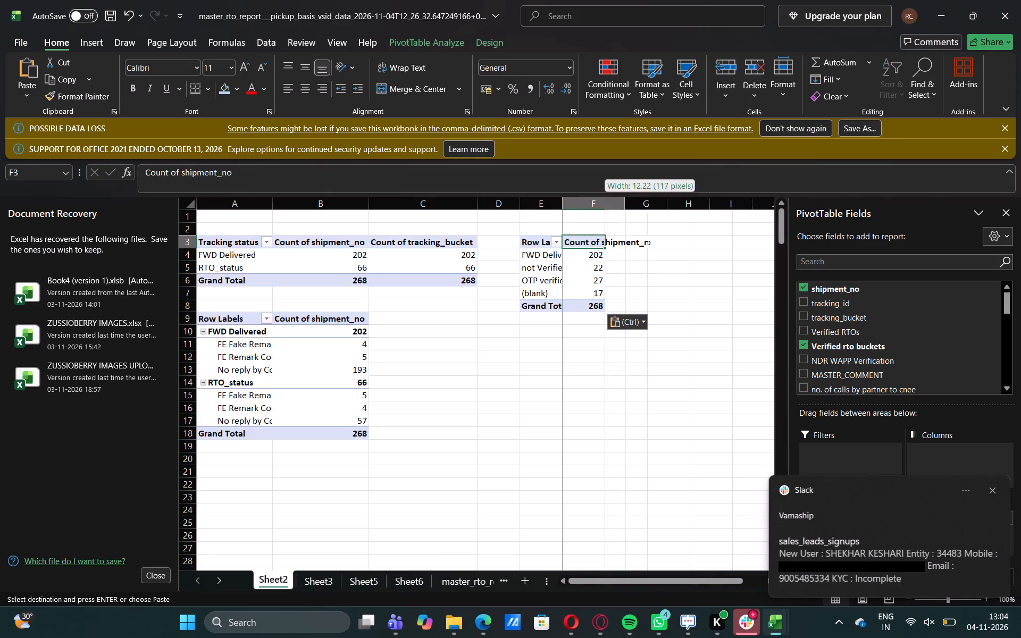
left_click_drag(627, 203, 650, 210)
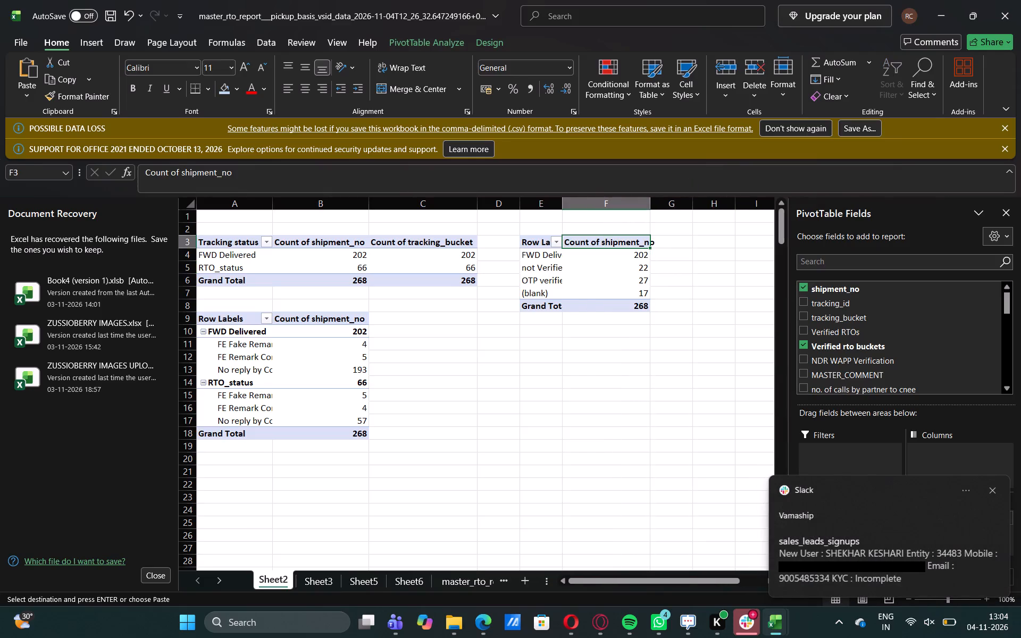
Widen columns E and A on Sheet2 so the PivotTables' row labels fit.
left_click_drag(562, 200, 587, 206)
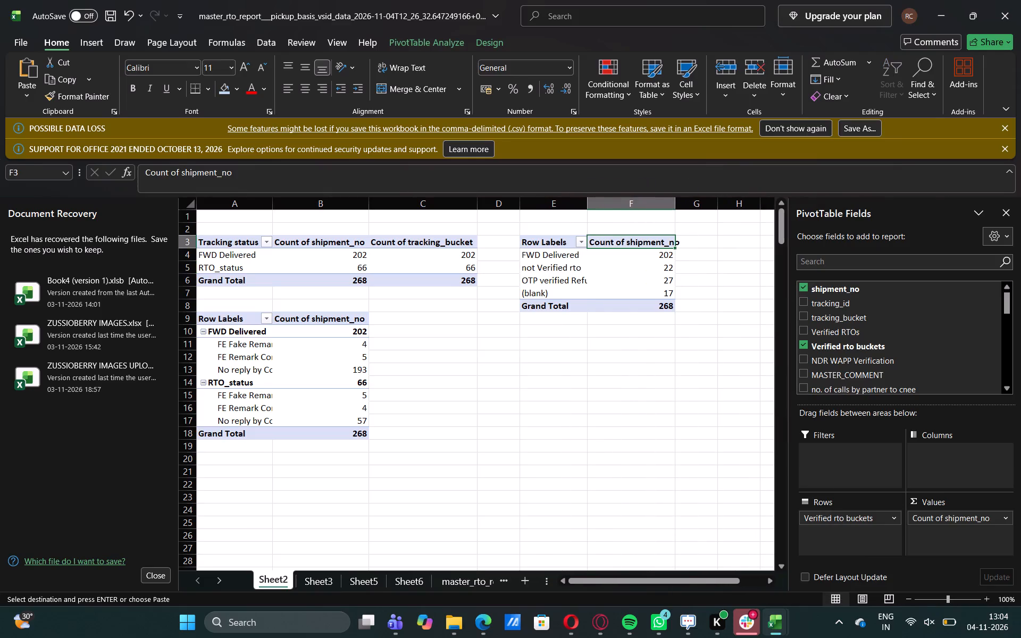
left_click(529, 342)
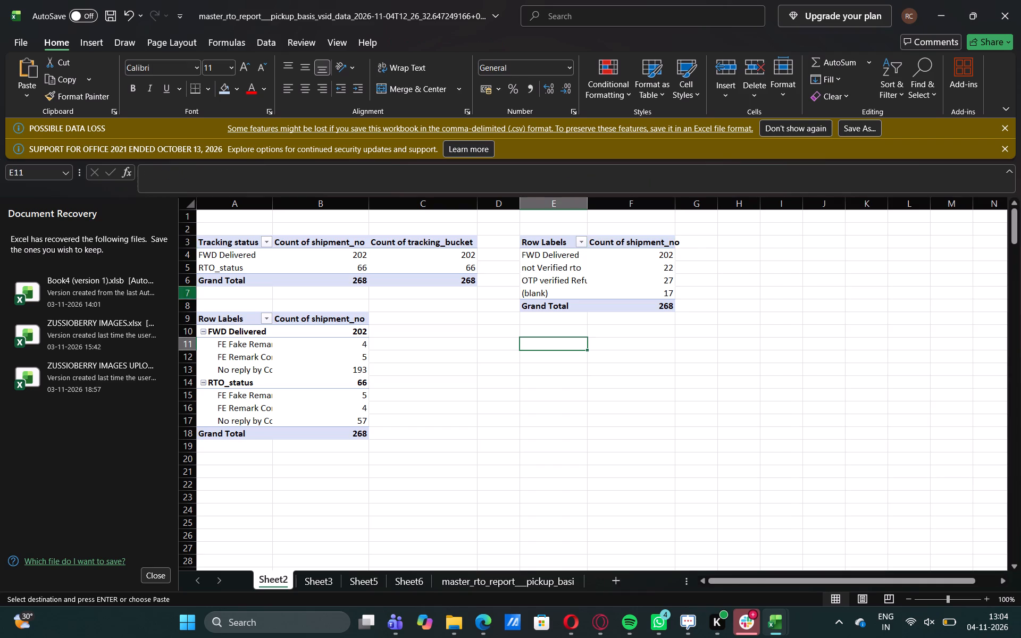
left_click_drag(273, 207, 303, 208)
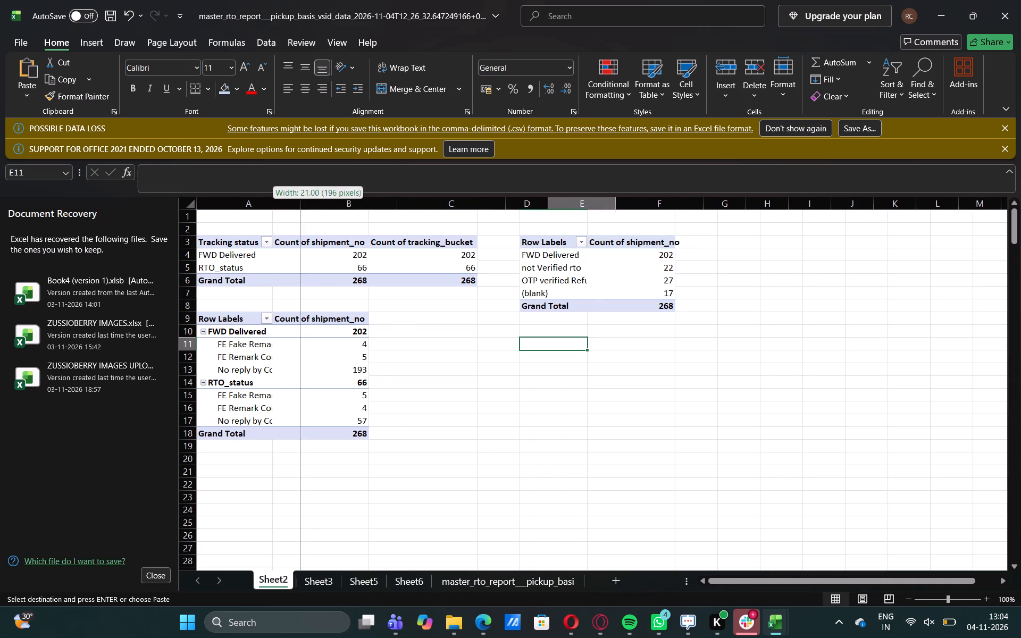
left_click_drag(303, 208, 305, 208)
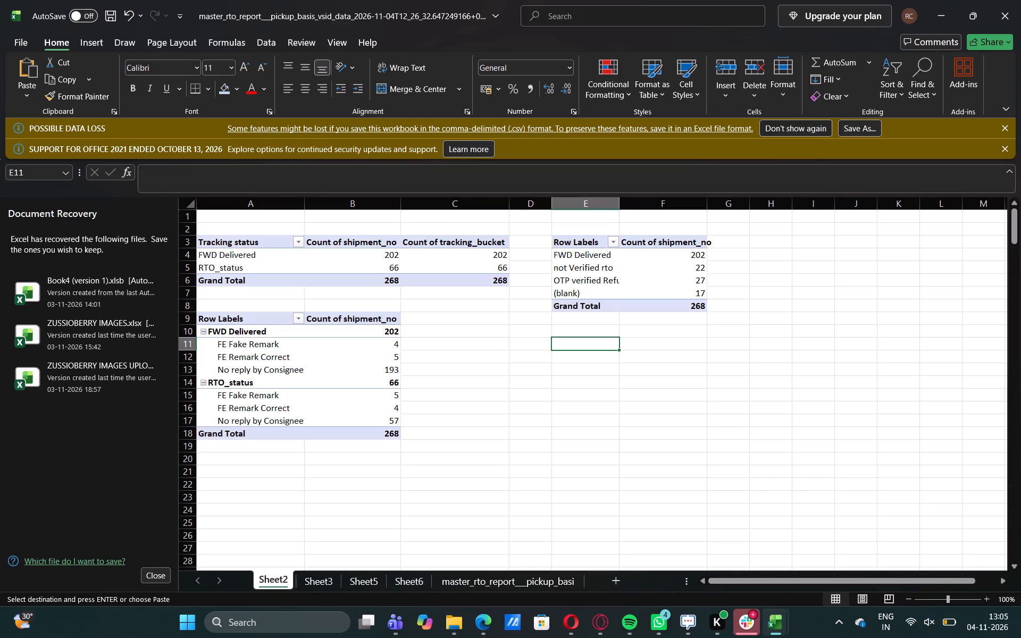
Delete Sheet3, Sheet5 and Sheet6 from the master RTO report and return to Sheet2.
right_click(314, 583)
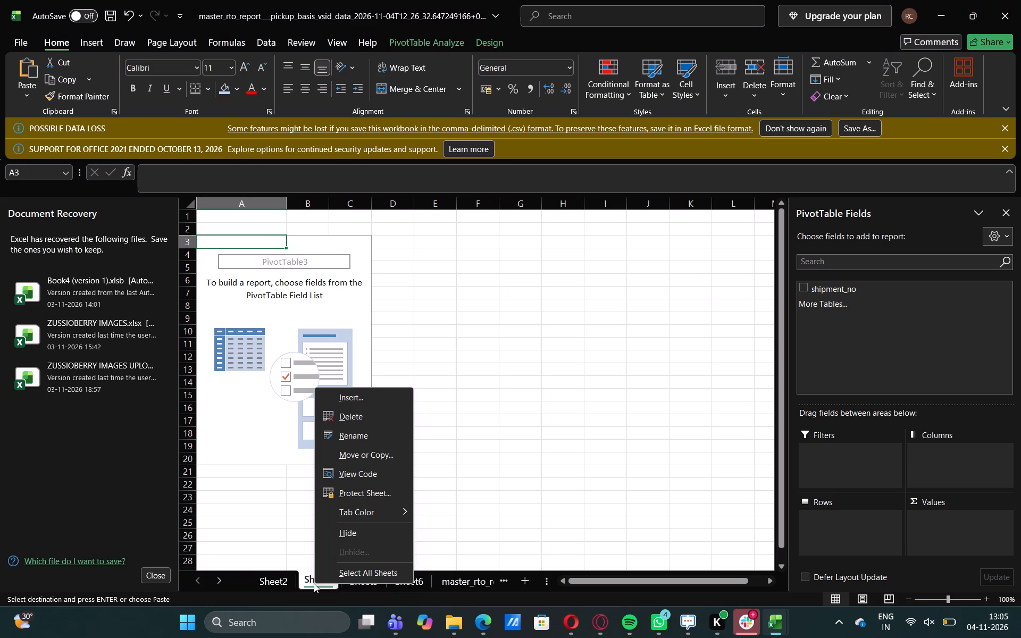
left_click(347, 416)
left_click(554, 338)
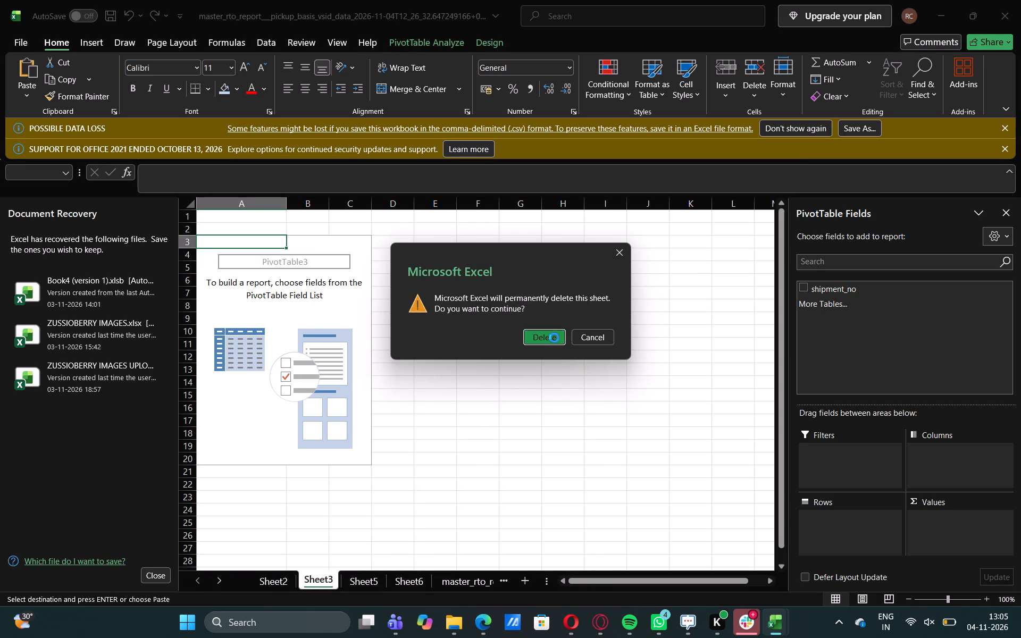
right_click(325, 579)
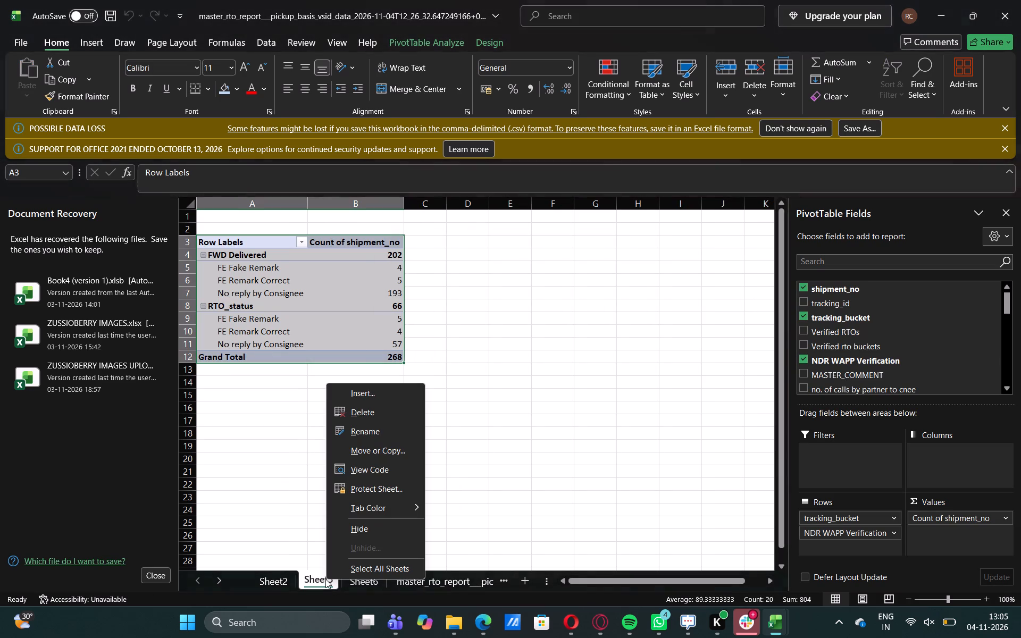
left_click(365, 412)
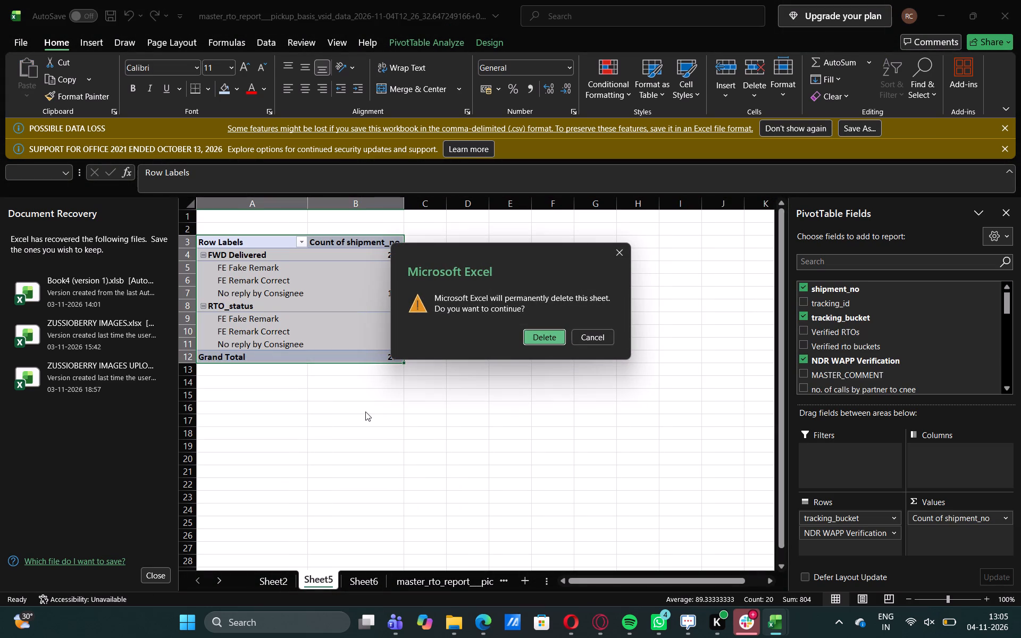
left_click(539, 337)
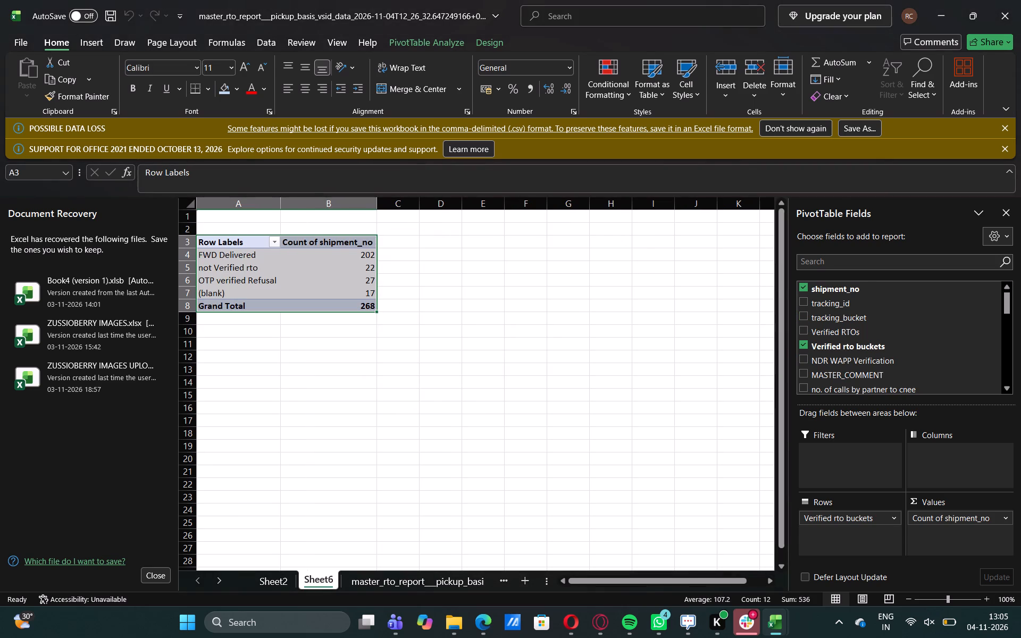
right_click(316, 583)
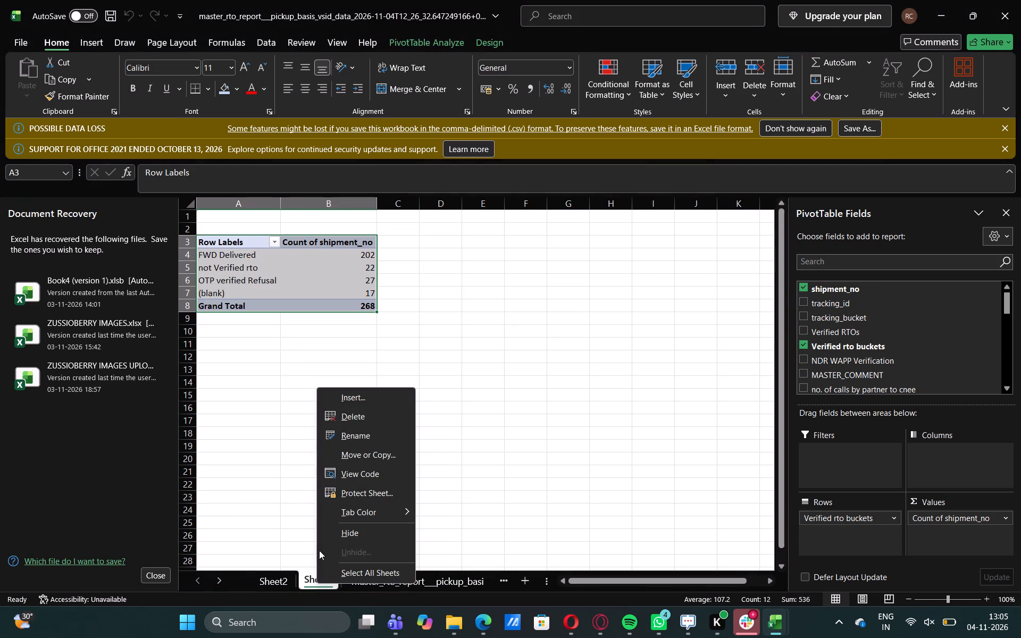
left_click(350, 417)
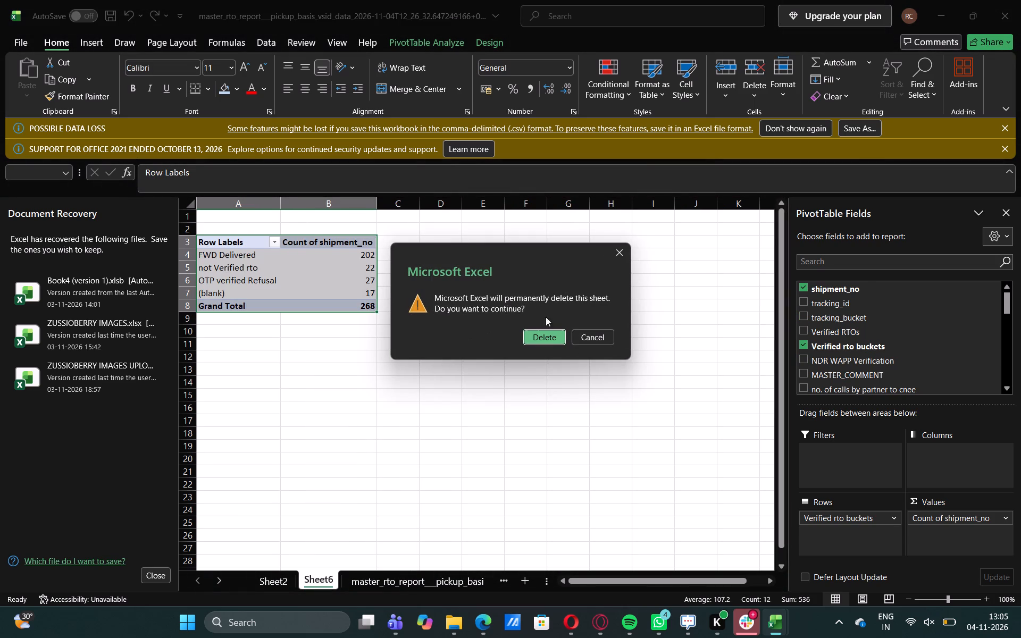
left_click(548, 333)
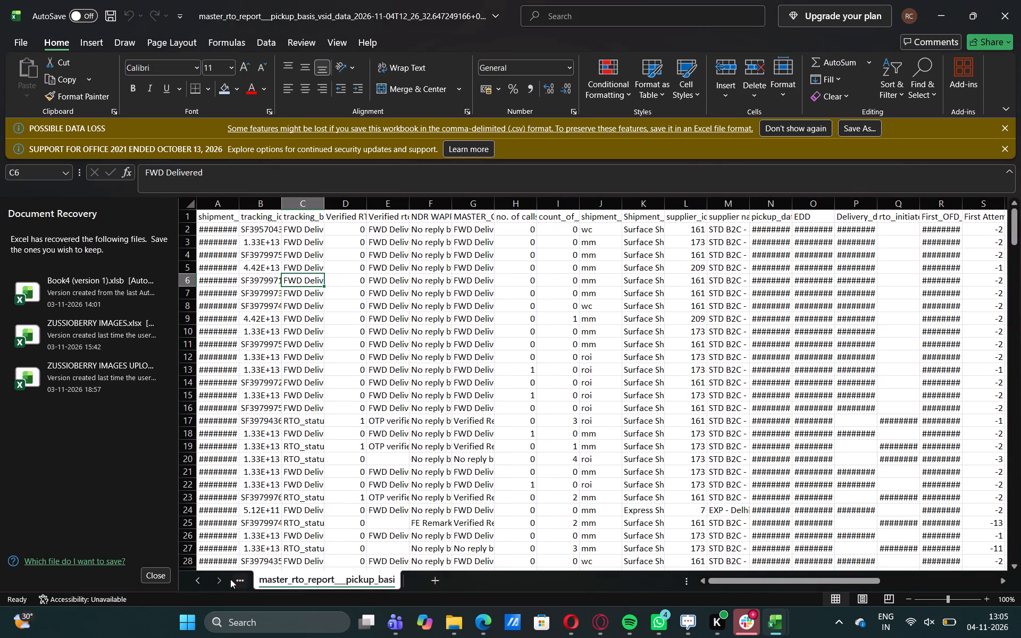
left_click(194, 576)
left_click(265, 586)
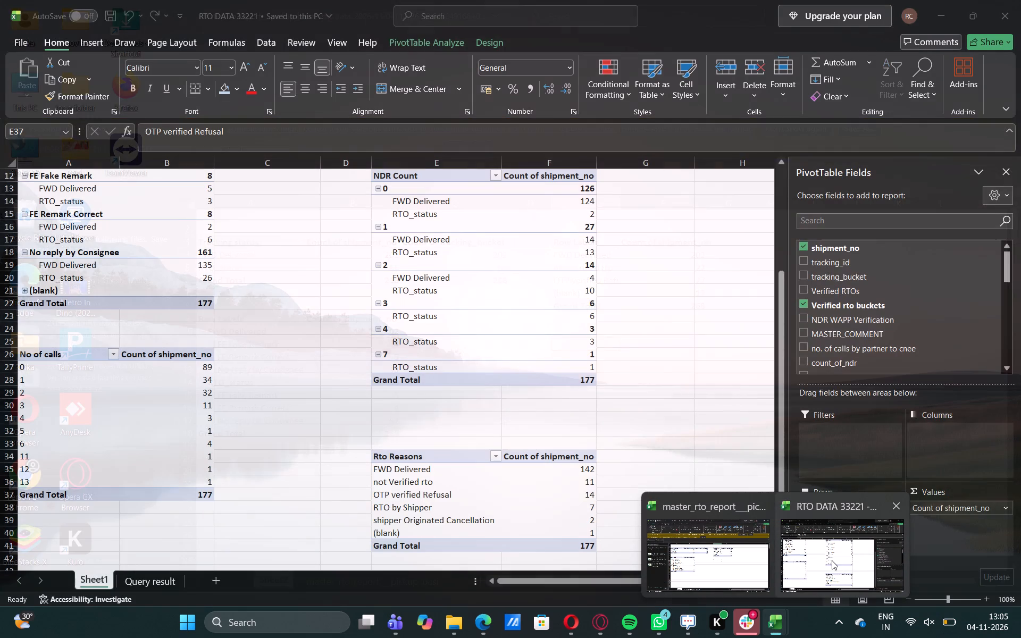
Check the No of calls PivotTable in RTO DATA 33221 and insert a PivotTable from the master RTO report data on a new worksheet.
left_click(831, 560)
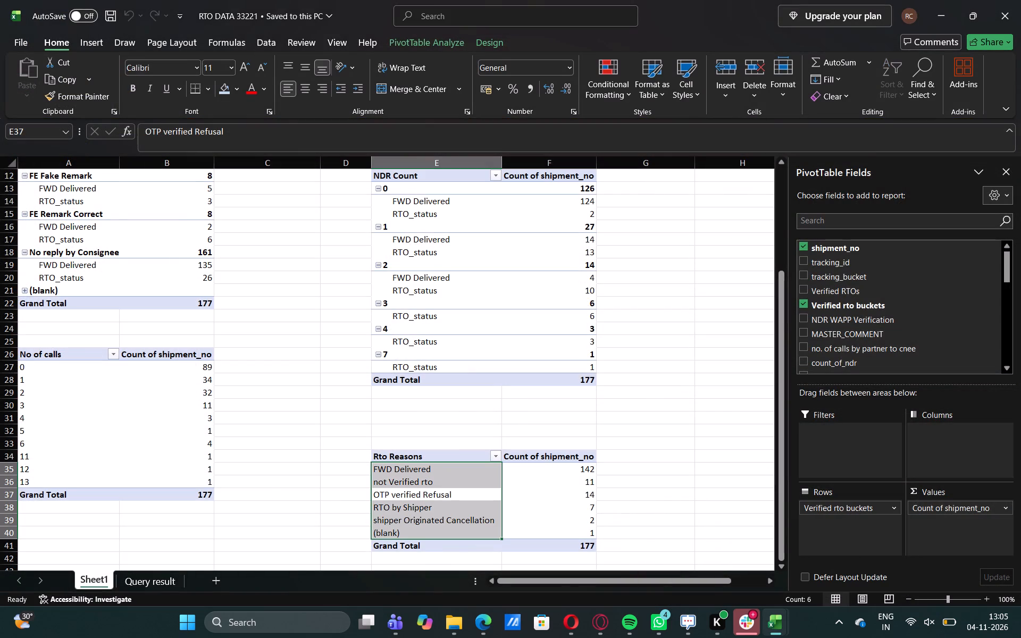
left_click(41, 353)
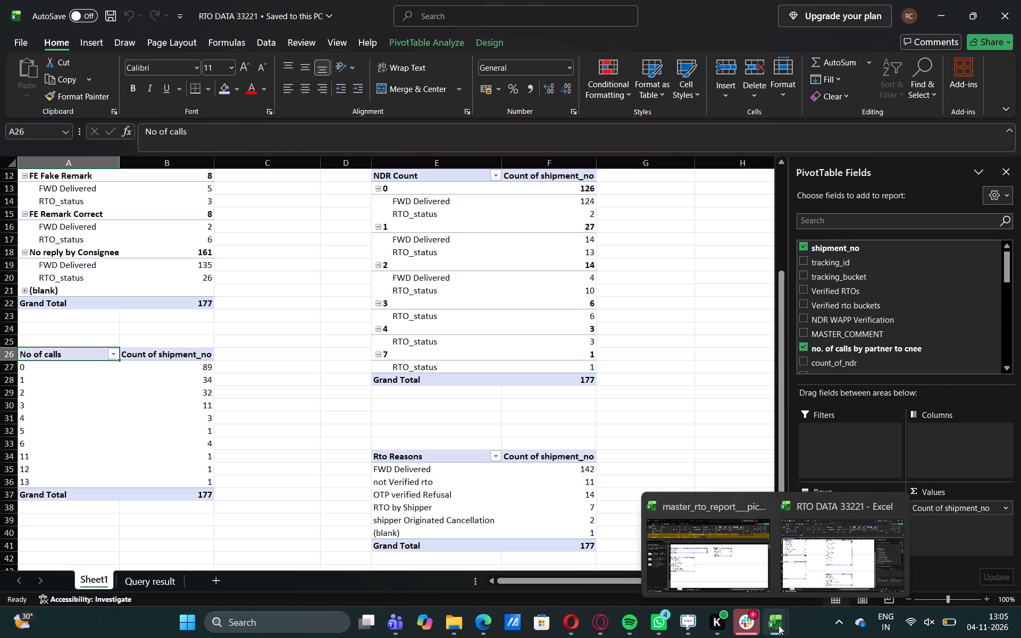
left_click(717, 560)
left_click(357, 586)
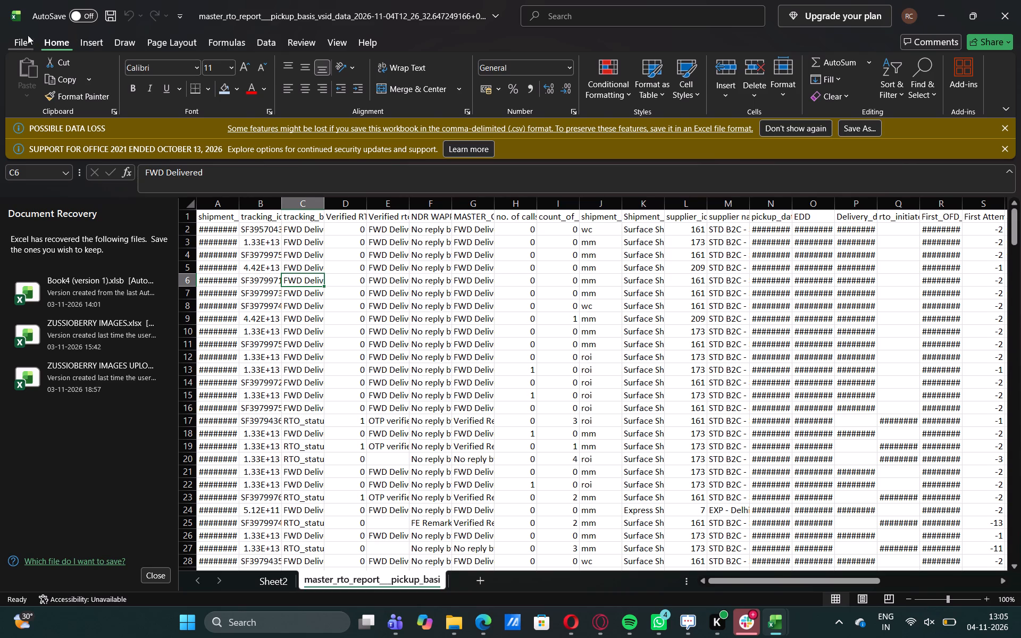
left_click(93, 40)
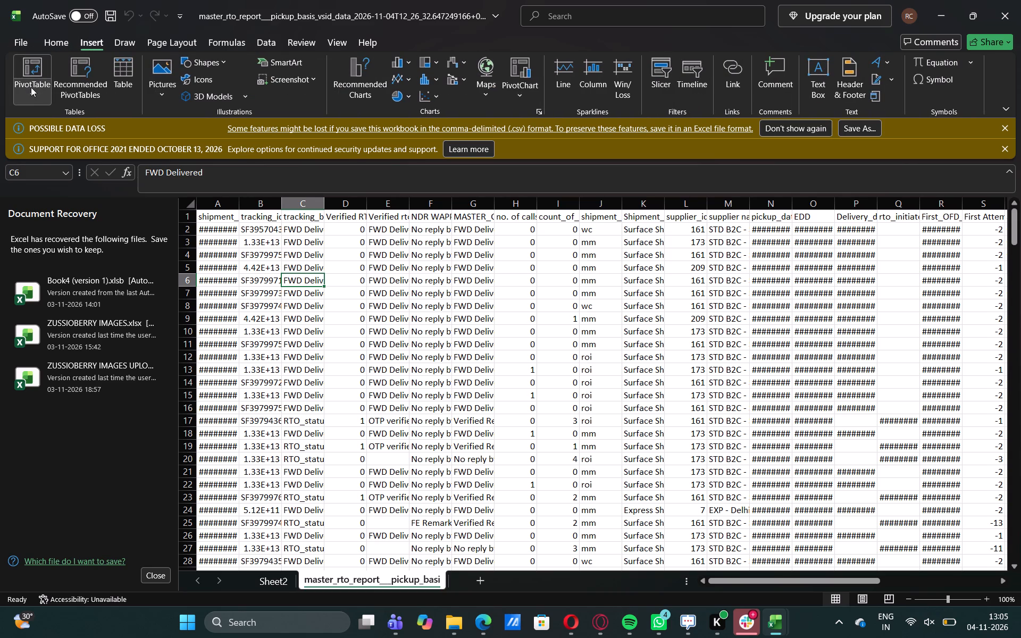
left_click(31, 87)
left_click(55, 117)
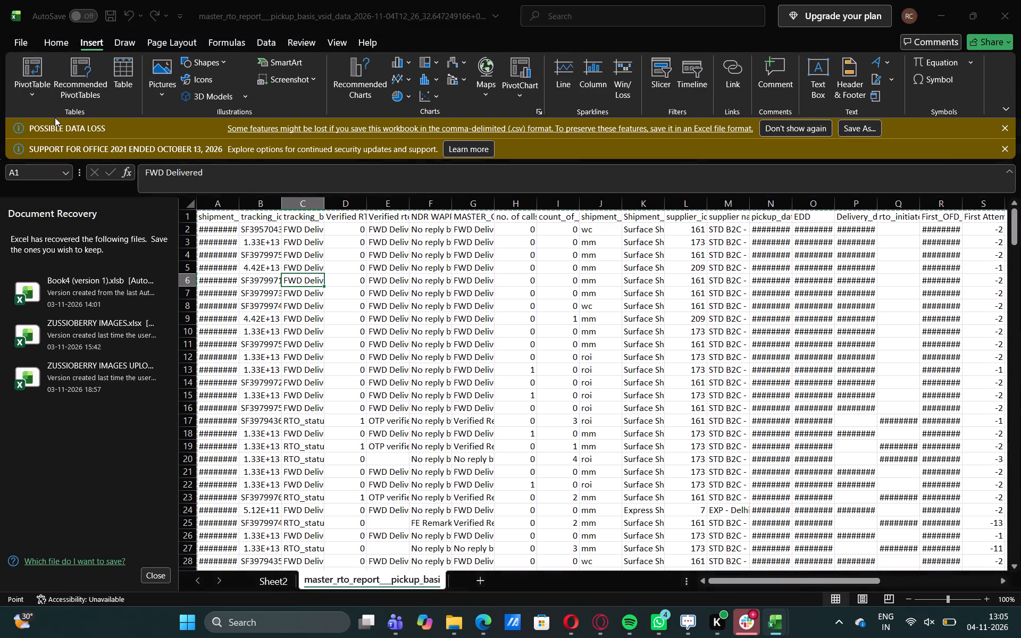
left_click(582, 364)
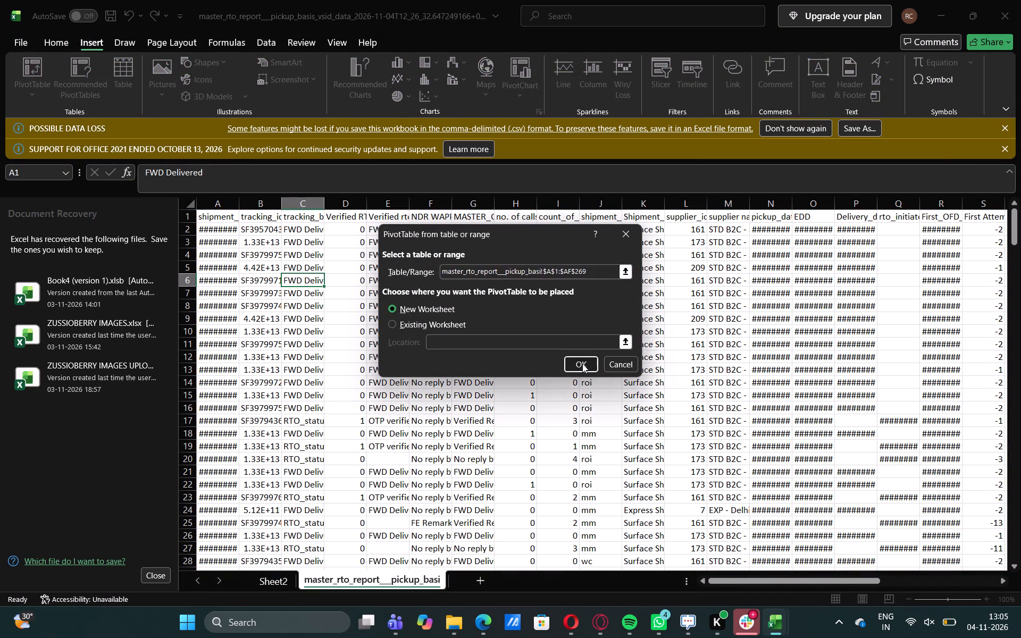
Add shipment_no and no. of calls by partner to cnee to the new PivotTable, summarizing shipment_no by Count.
left_click(802, 288)
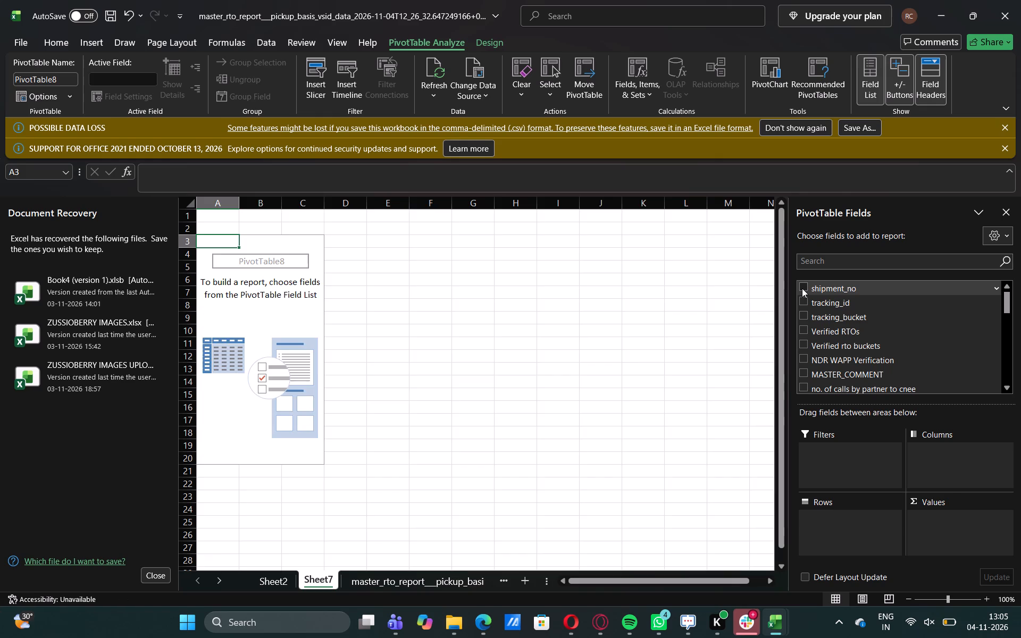
left_click(804, 389)
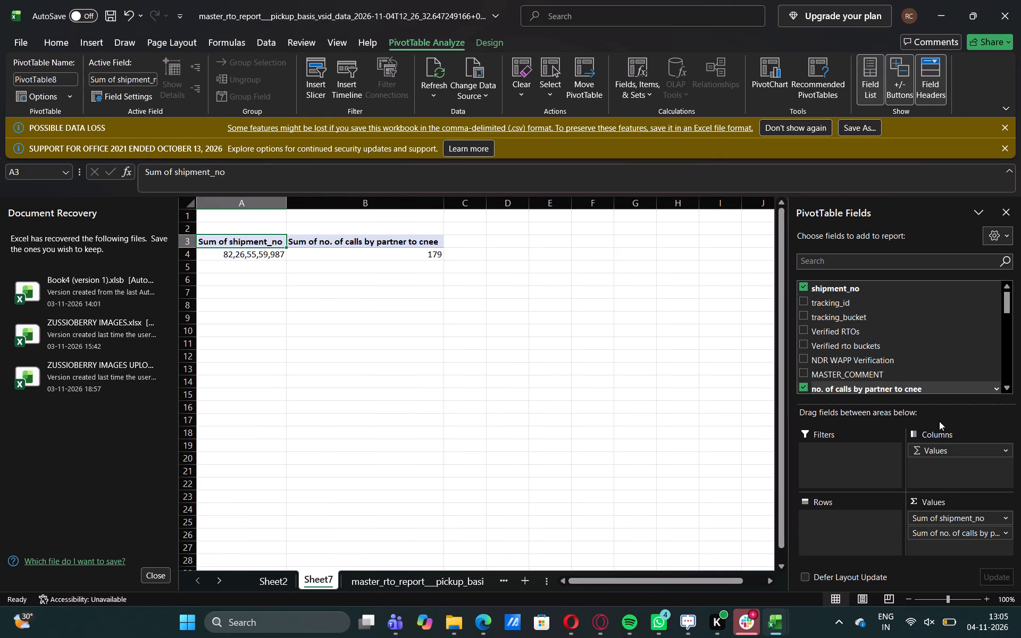
left_click(1005, 517)
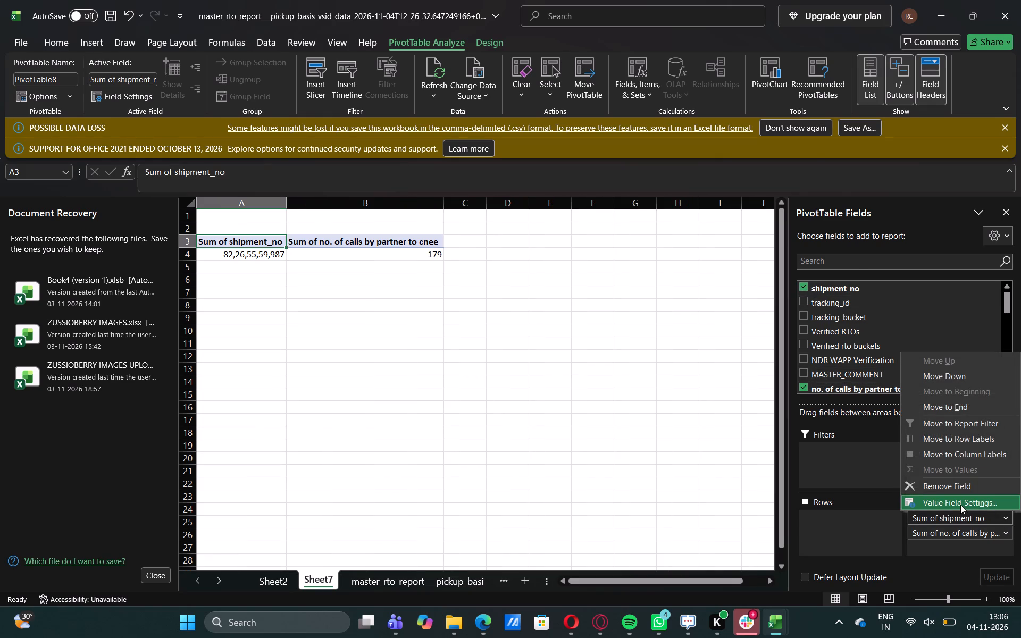
left_click(960, 503)
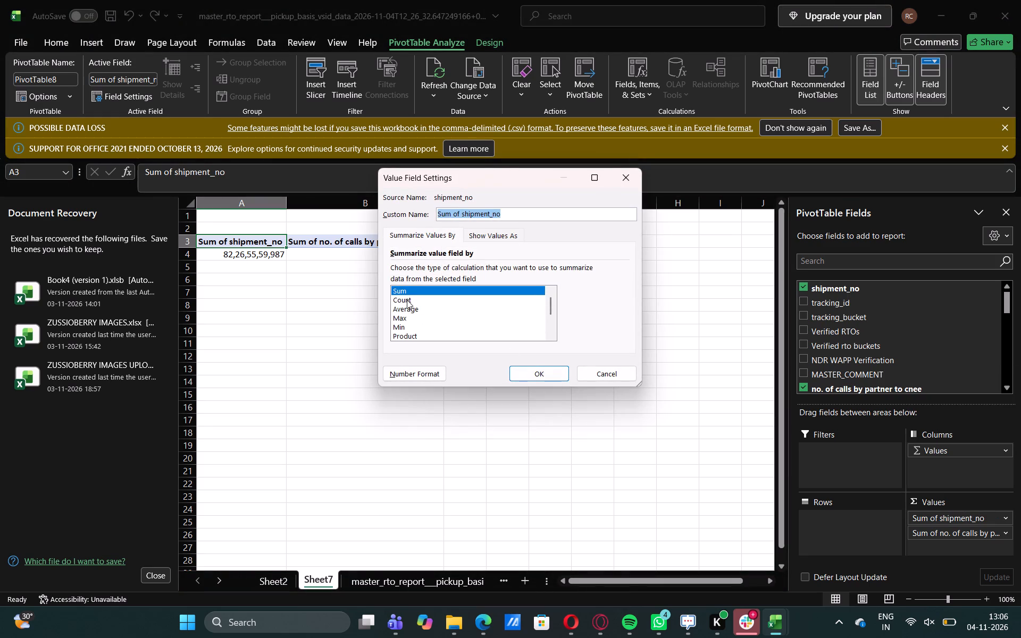
left_click(407, 300)
left_click(540, 373)
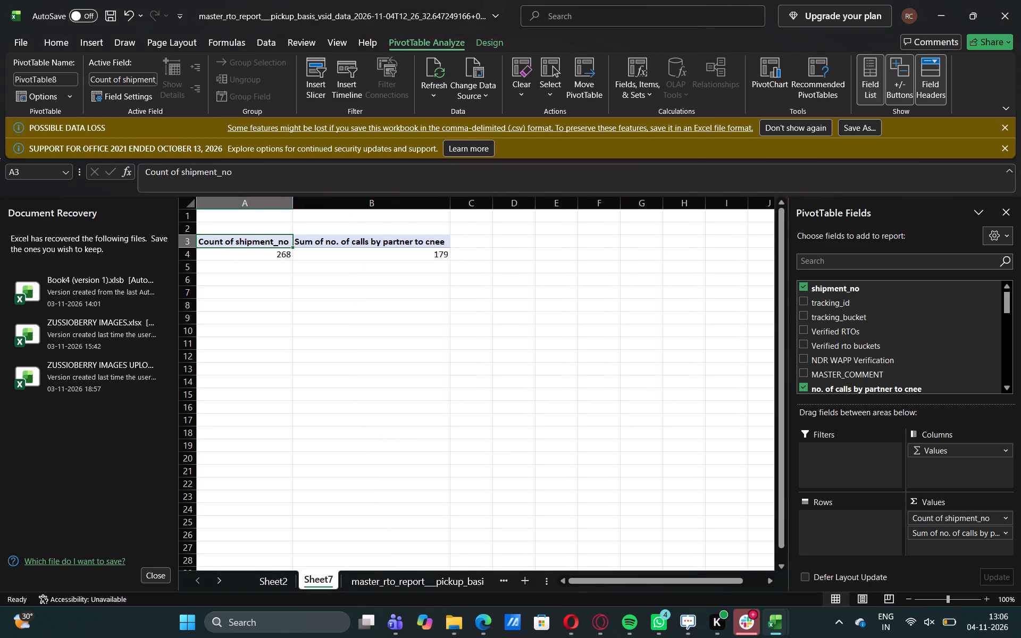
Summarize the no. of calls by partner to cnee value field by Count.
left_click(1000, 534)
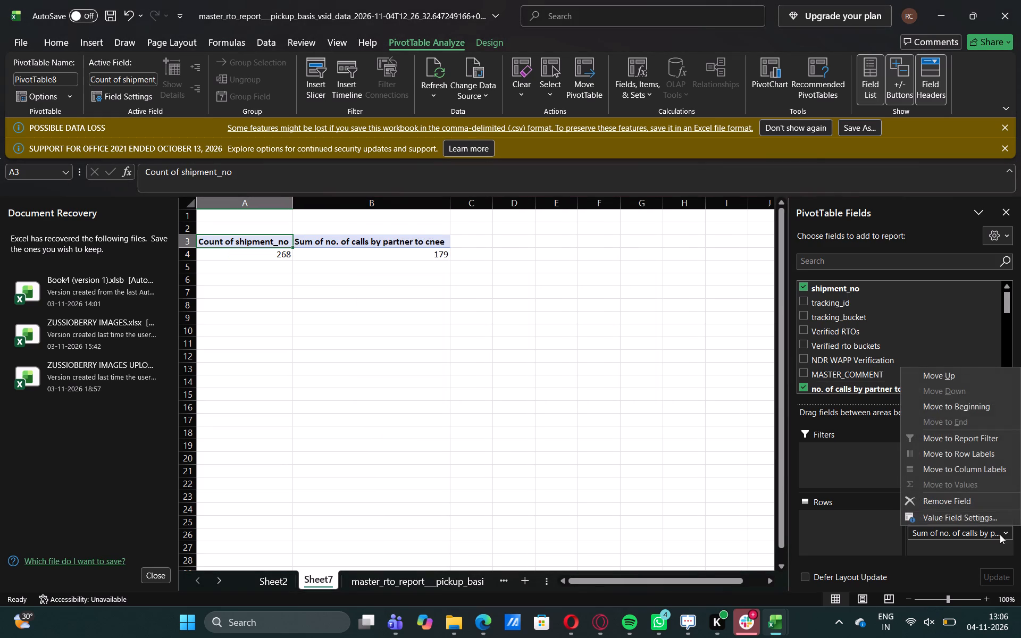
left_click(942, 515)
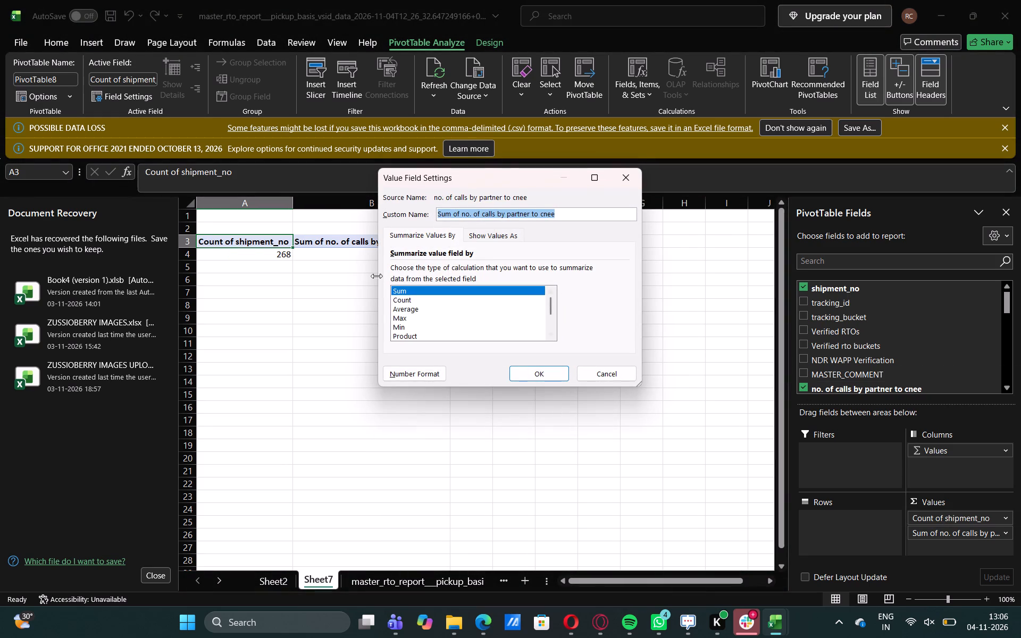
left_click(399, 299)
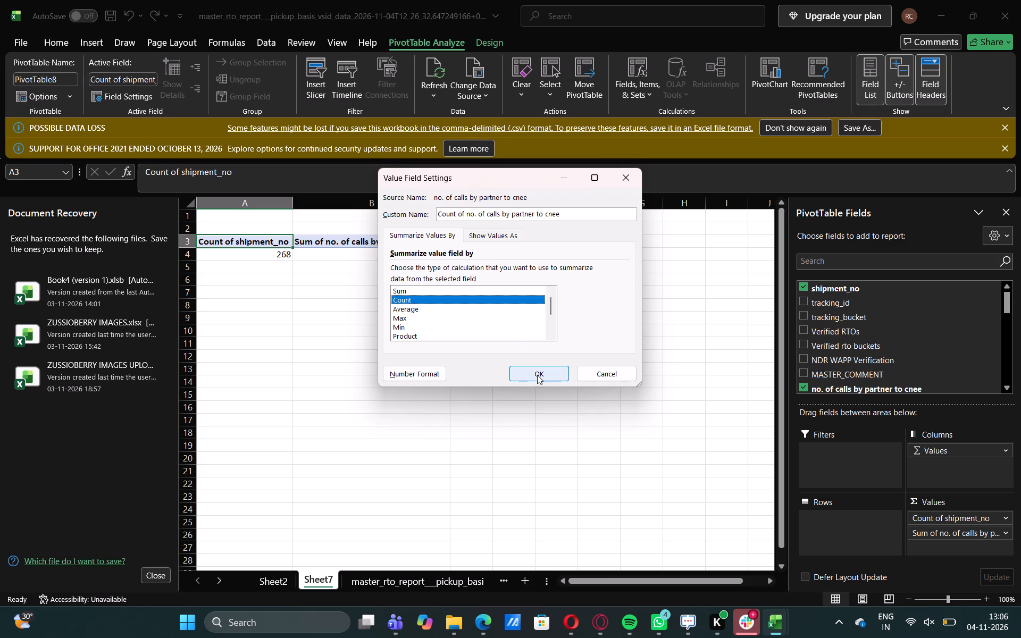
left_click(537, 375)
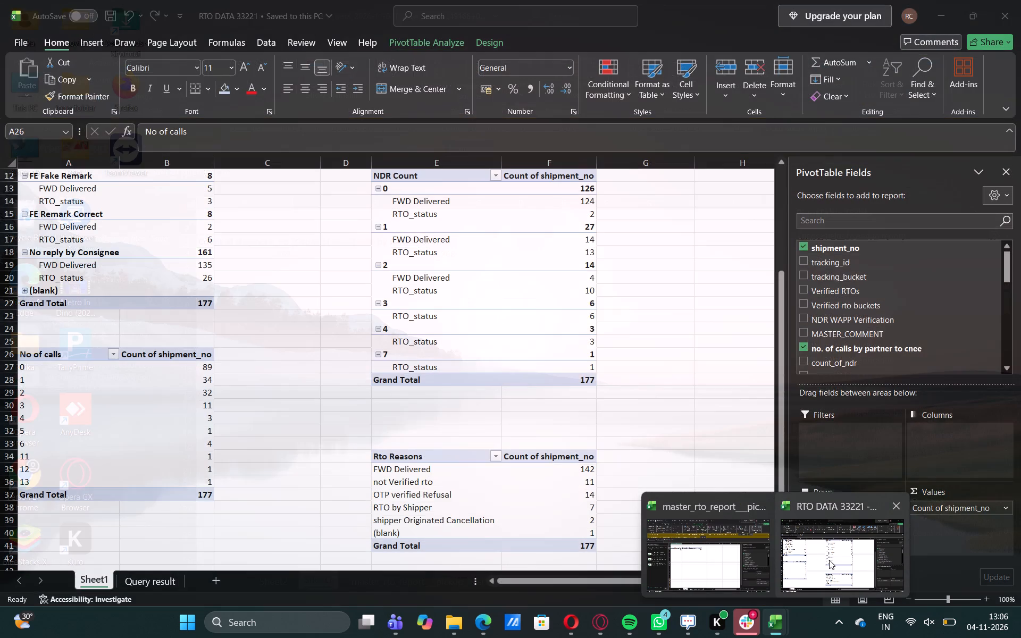
Move no. of calls by partner to cnee from values to rows, following the No of calls PivotTable in RTO DATA 33221.
left_click(829, 560)
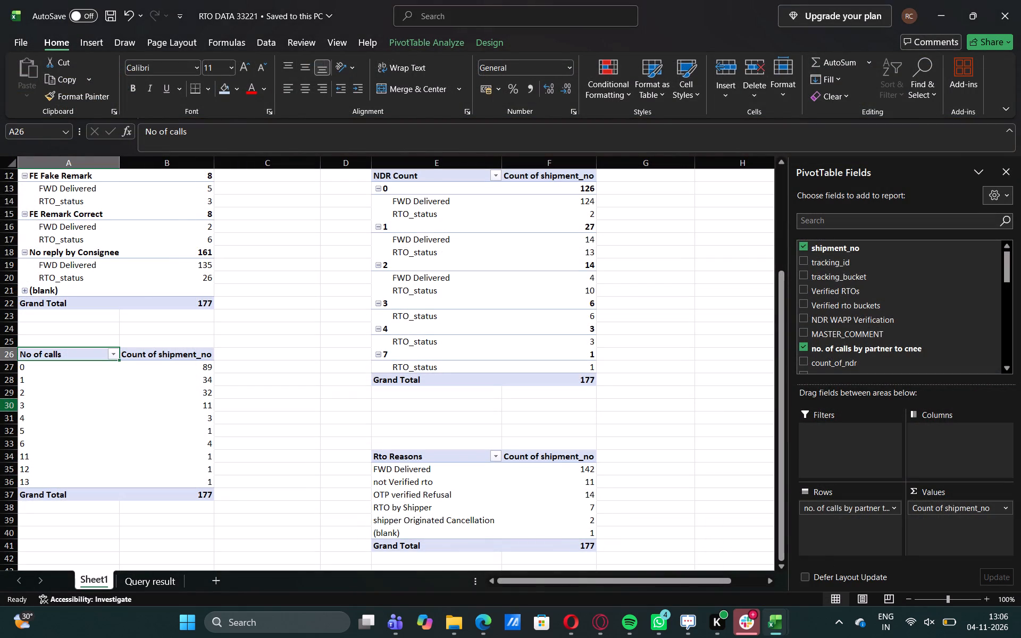
left_click(31, 367)
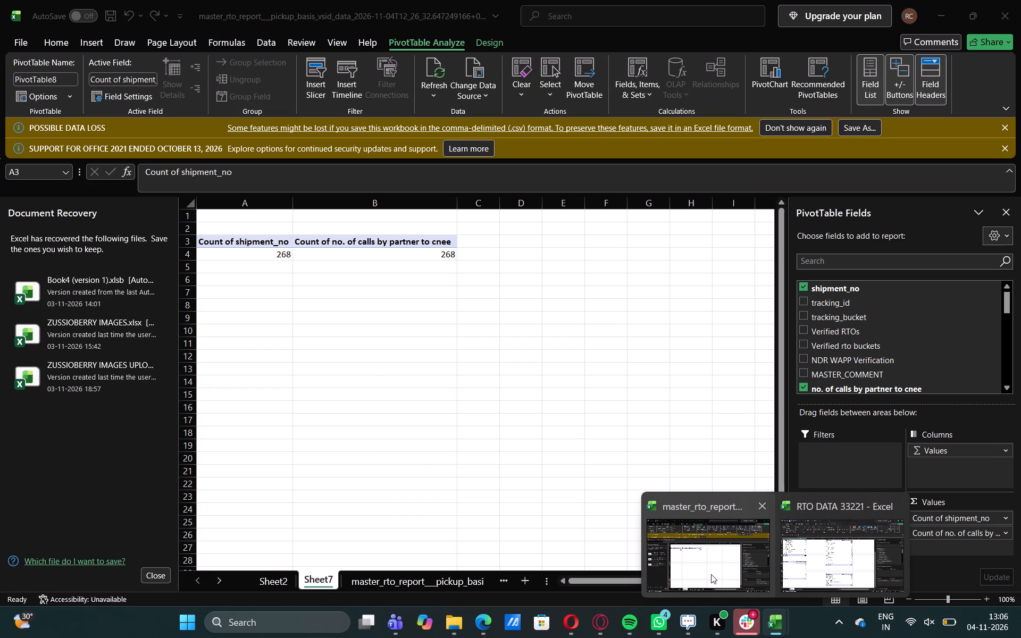
left_click(712, 572)
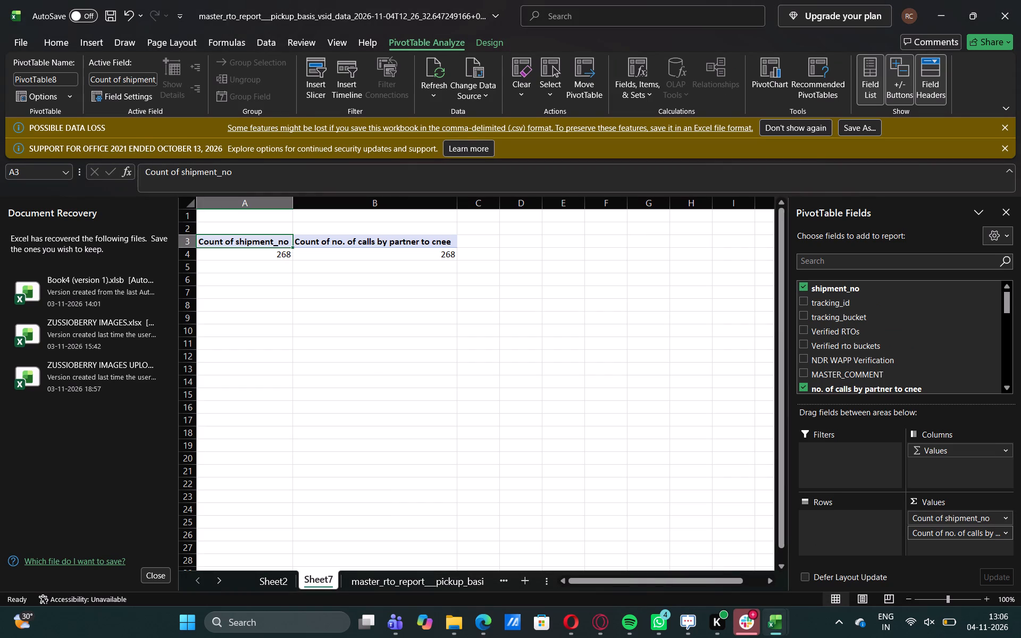
left_click_drag(947, 532, 862, 511)
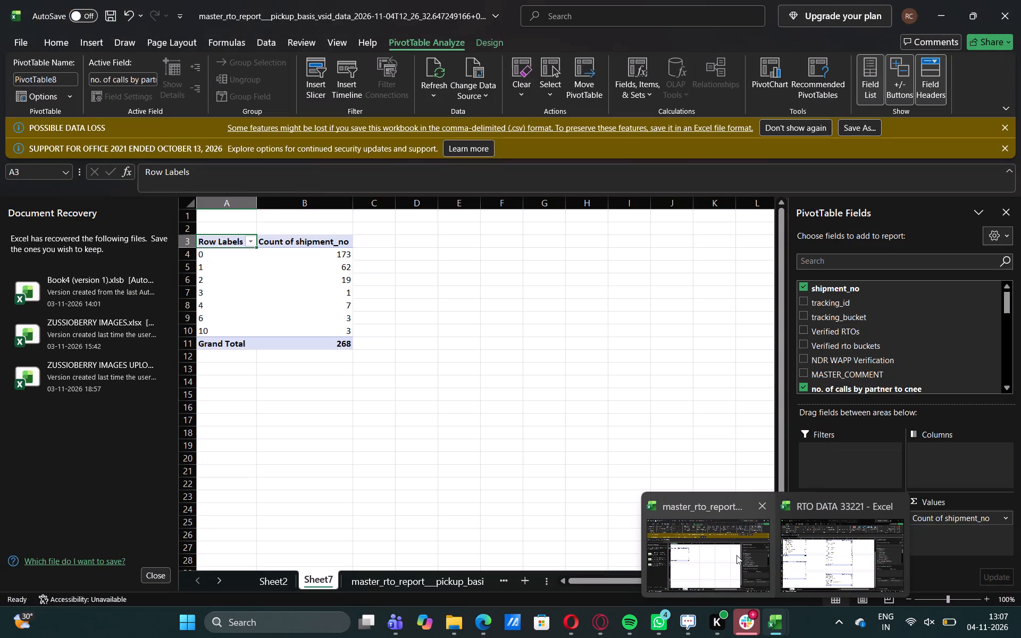
Rename the Row Labels header of the new calls PivotTable on Sheet7 to NO of calls.
left_click(737, 555)
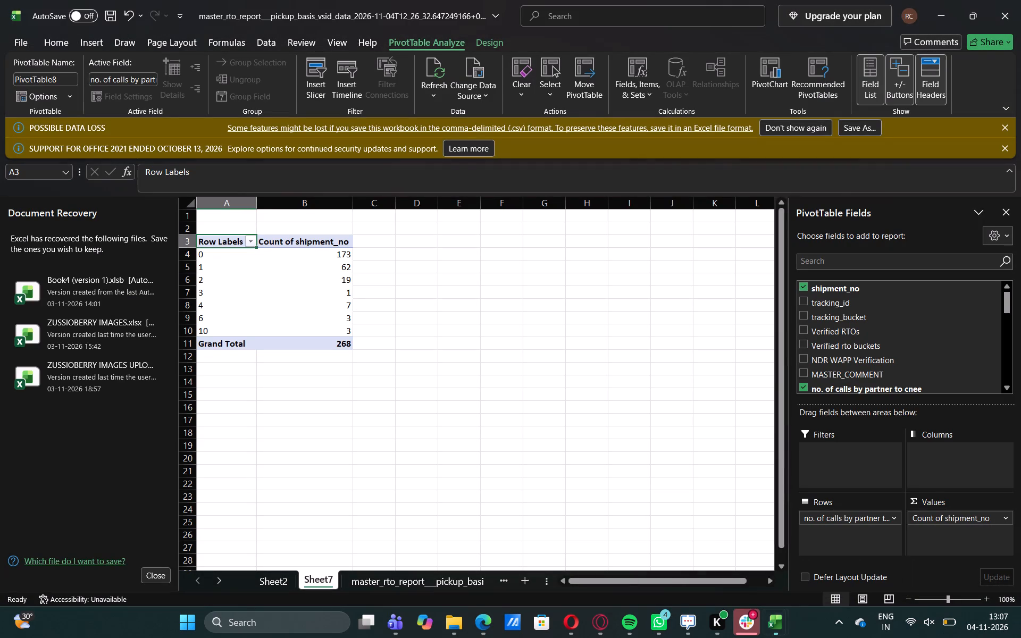
left_click(219, 239)
key("BackSpace")
type("NO")
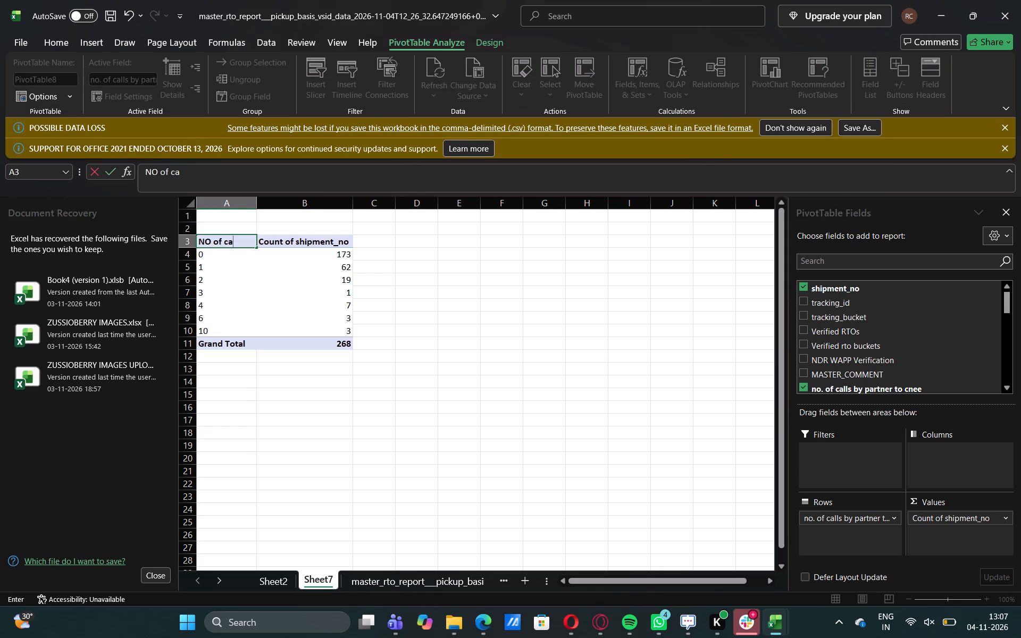
left_click(371, 293)
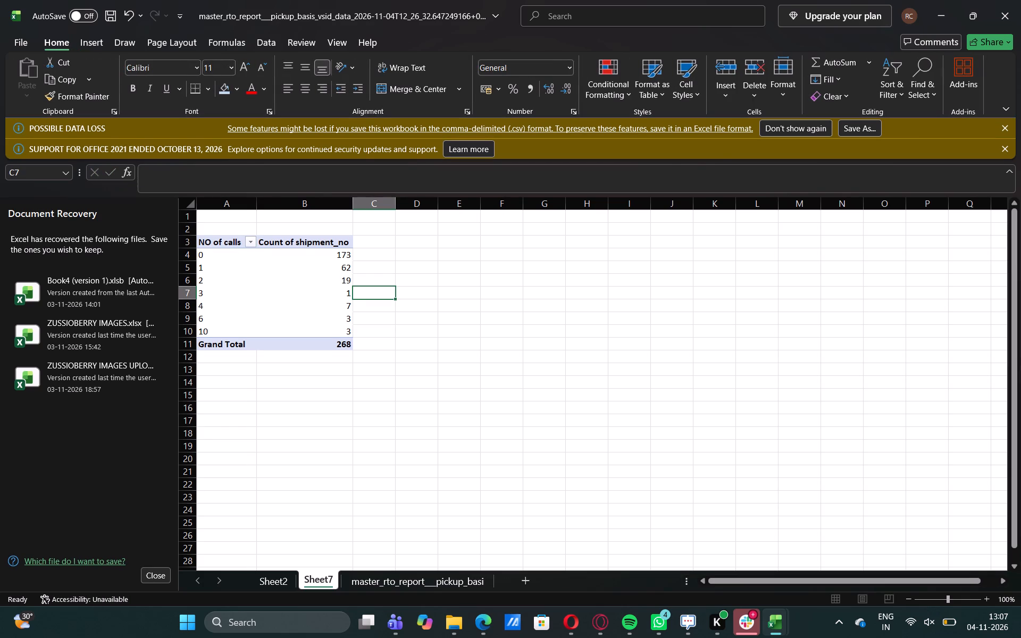
Copy the whole NO of calls PivotTable from Sheet7 and paste it into Sheet2 at cell E11.
left_click(235, 241)
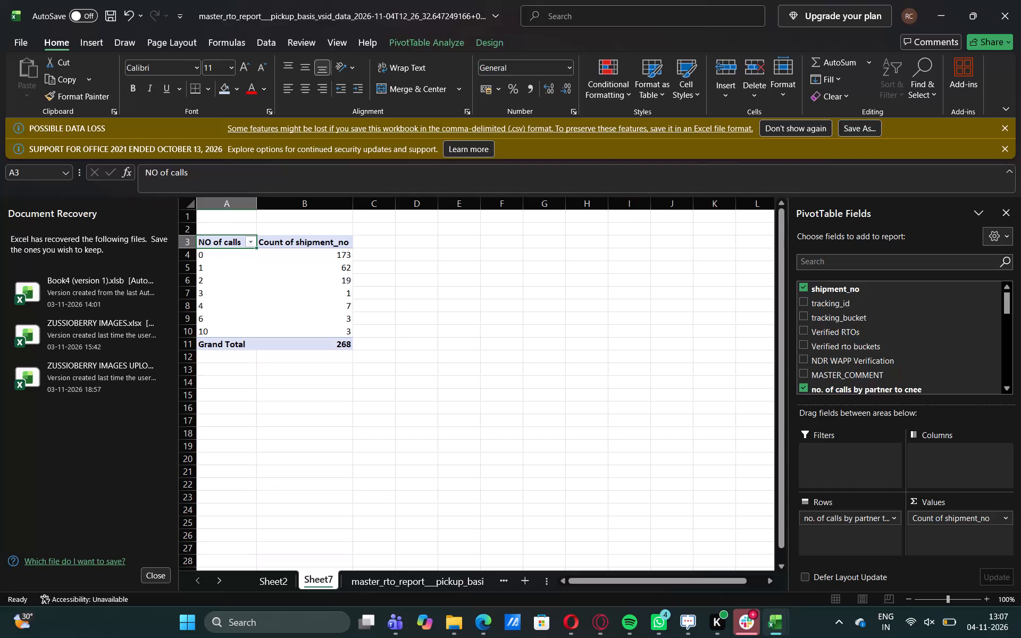
left_click(227, 256)
left_click(224, 264)
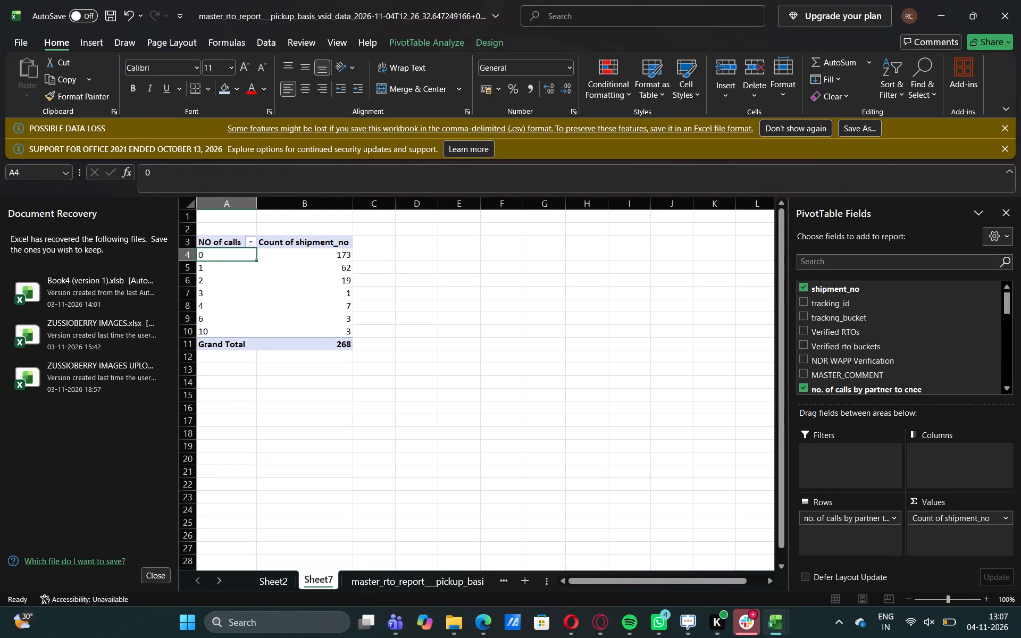
left_click(224, 272)
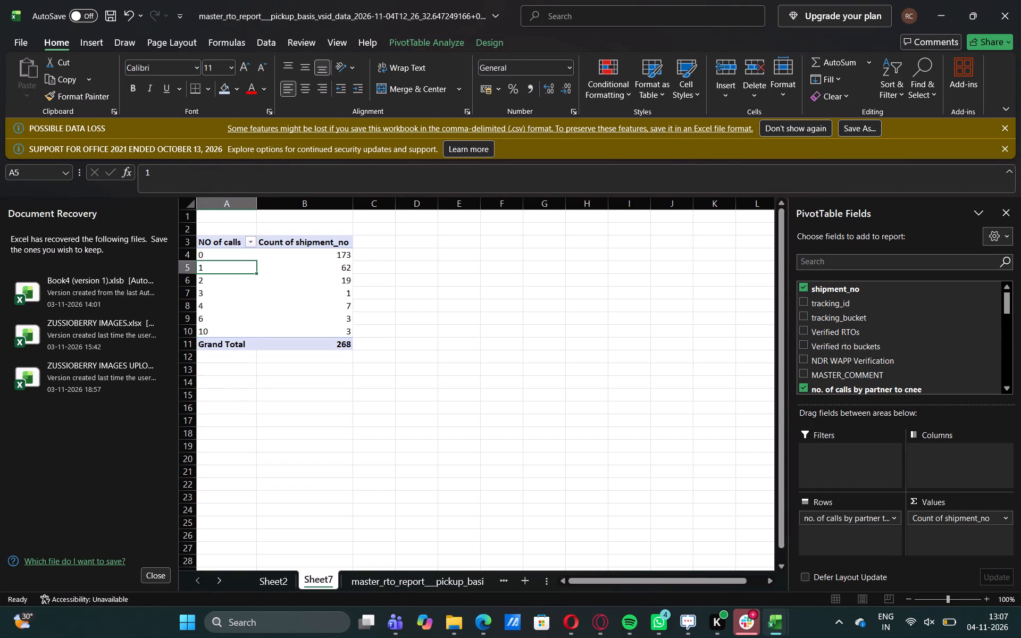
left_click(222, 259)
left_click(222, 252)
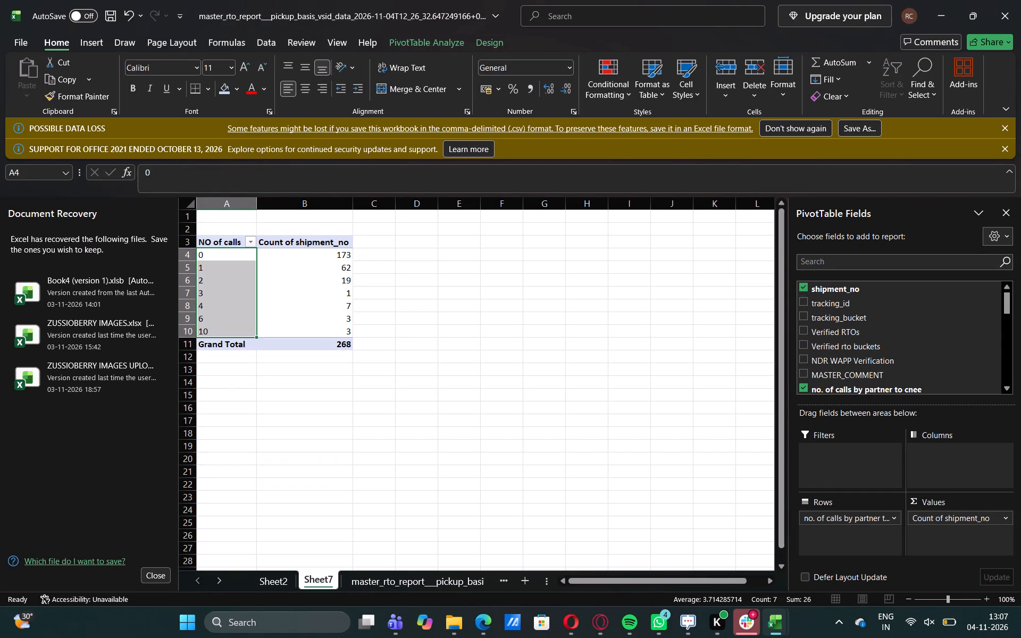
left_click(222, 242)
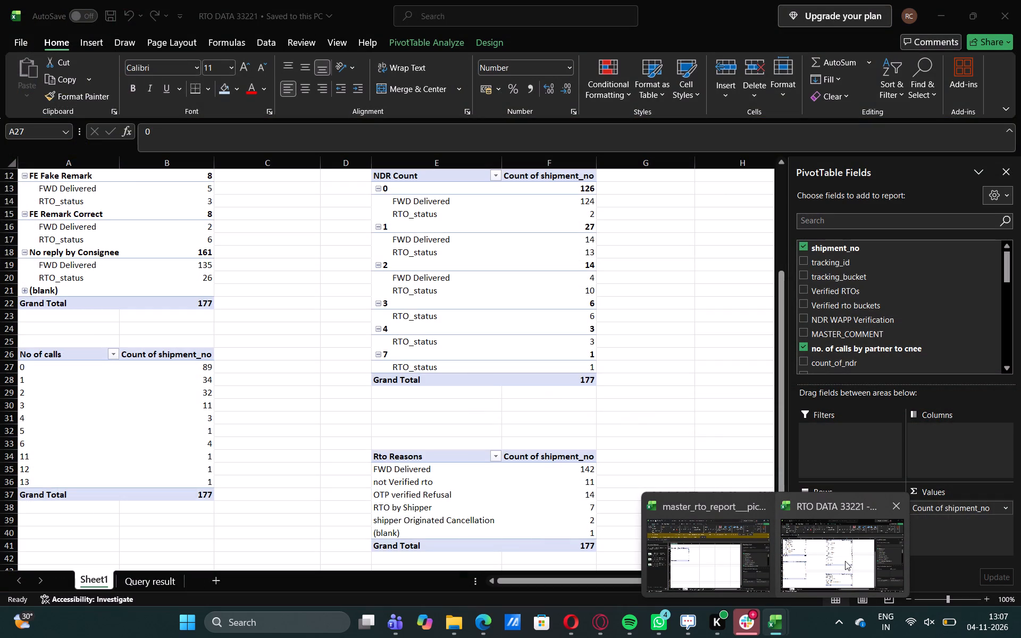
left_click(730, 557)
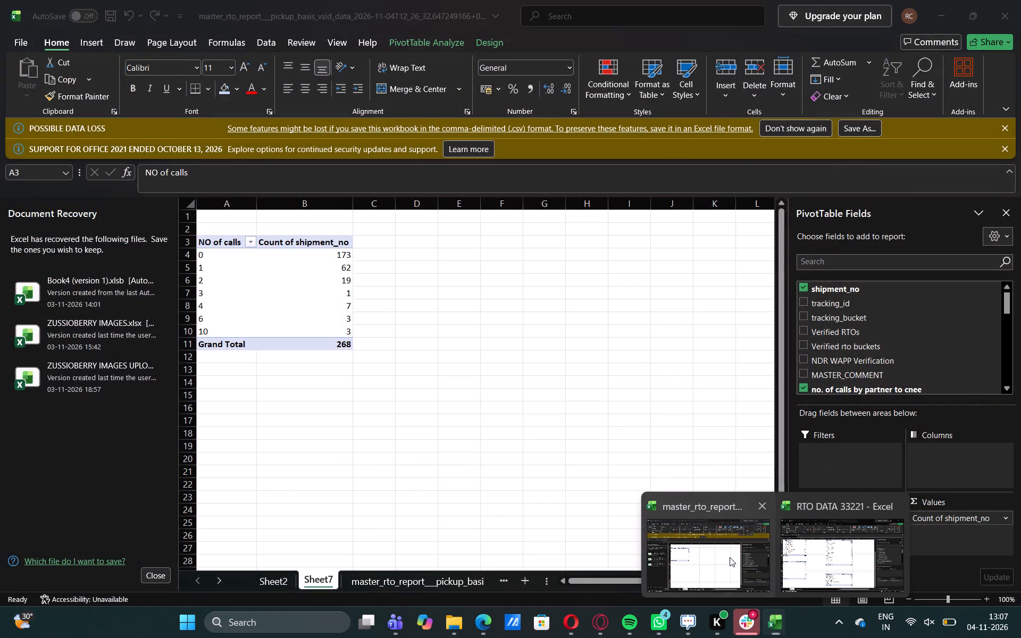
left_click_drag(208, 240, 254, 352)
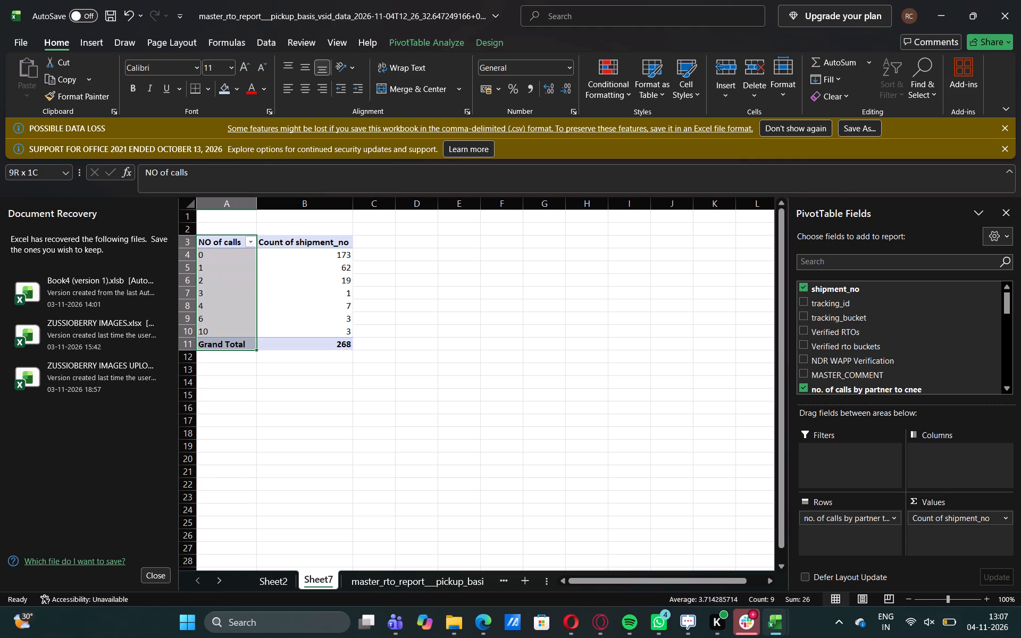
left_click_drag(254, 352, 333, 346)
key("ctrl+c")
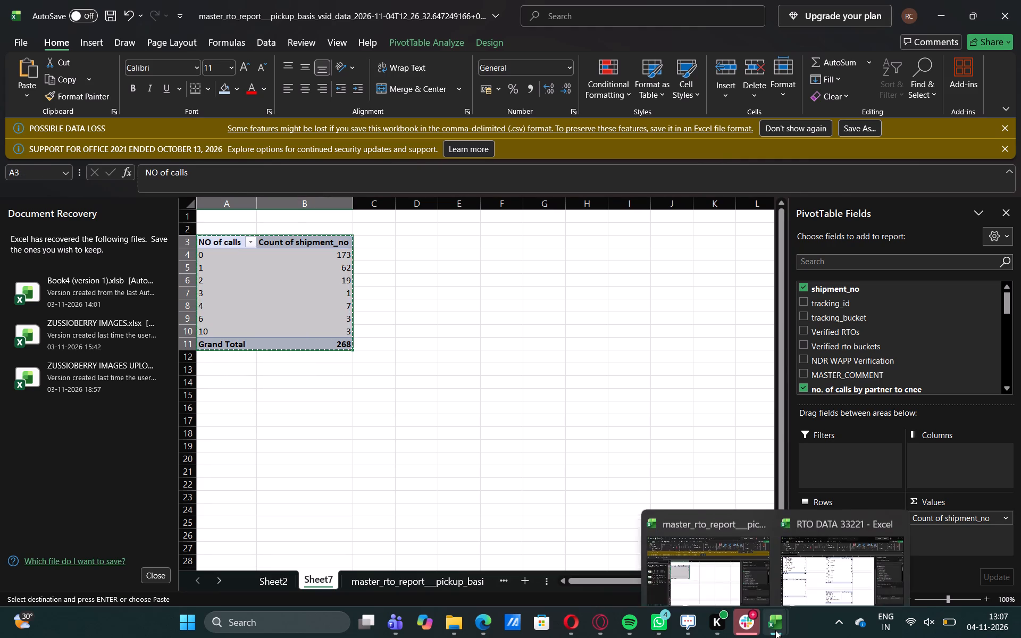
left_click(280, 577)
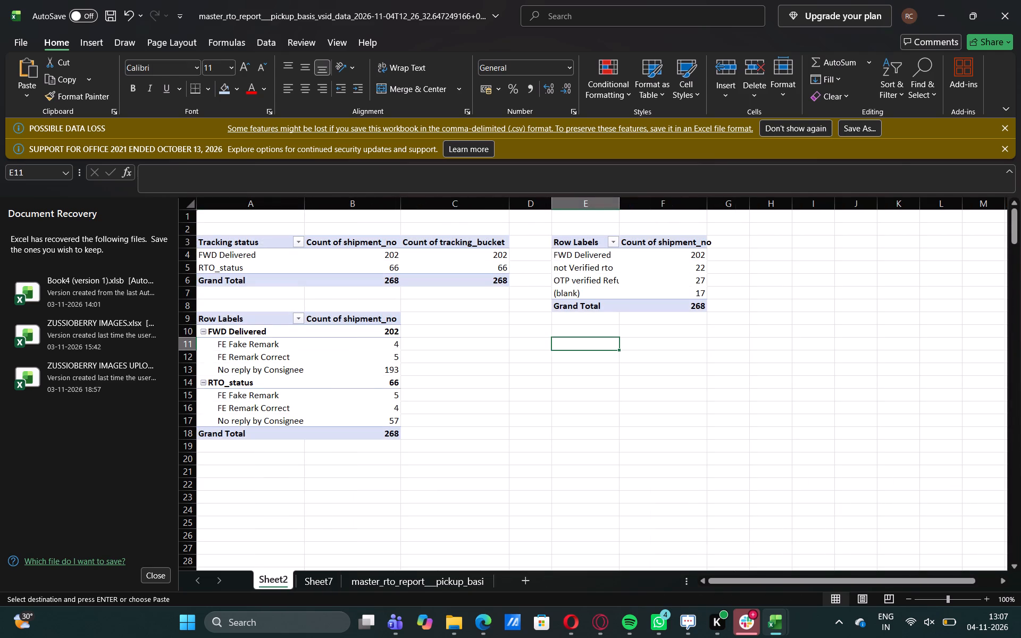
key("ctrl+v")
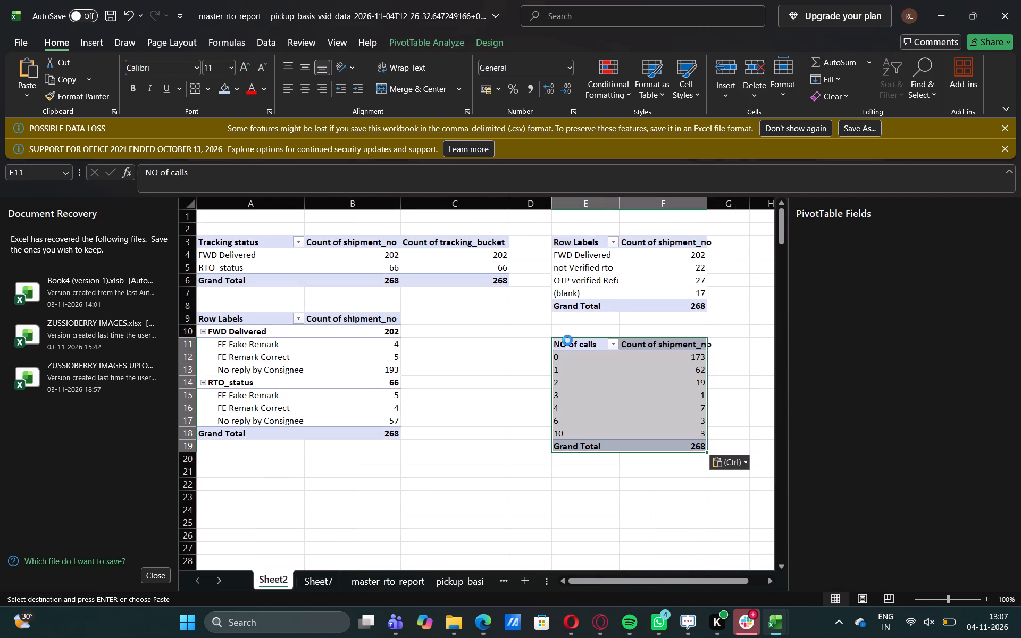
left_click(647, 499)
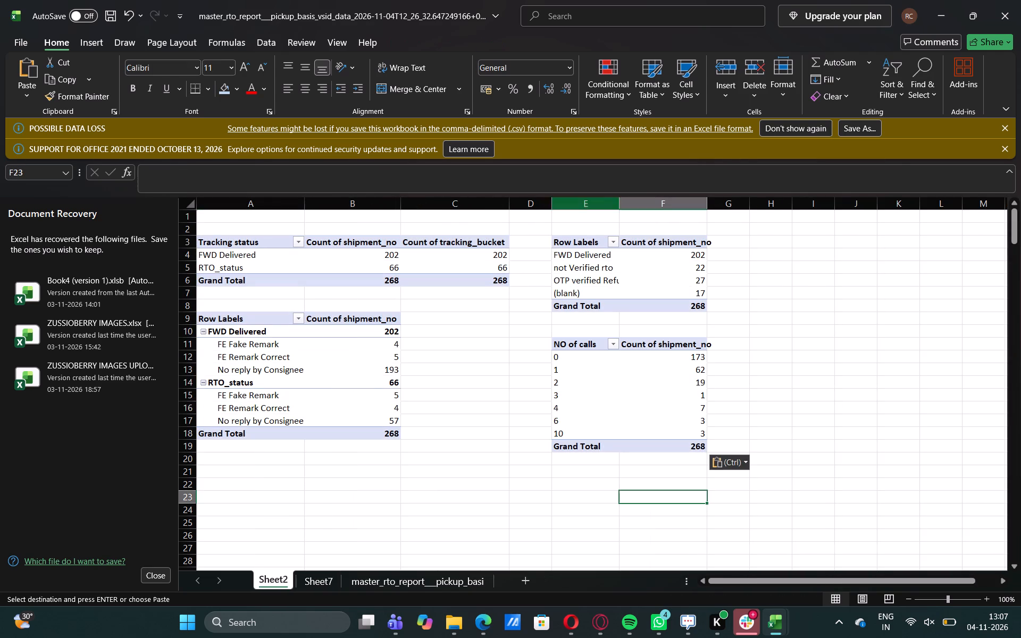
Widen column E on Sheet2 so the OTP verified Refusal label fits.
left_click_drag(620, 203, 638, 205)
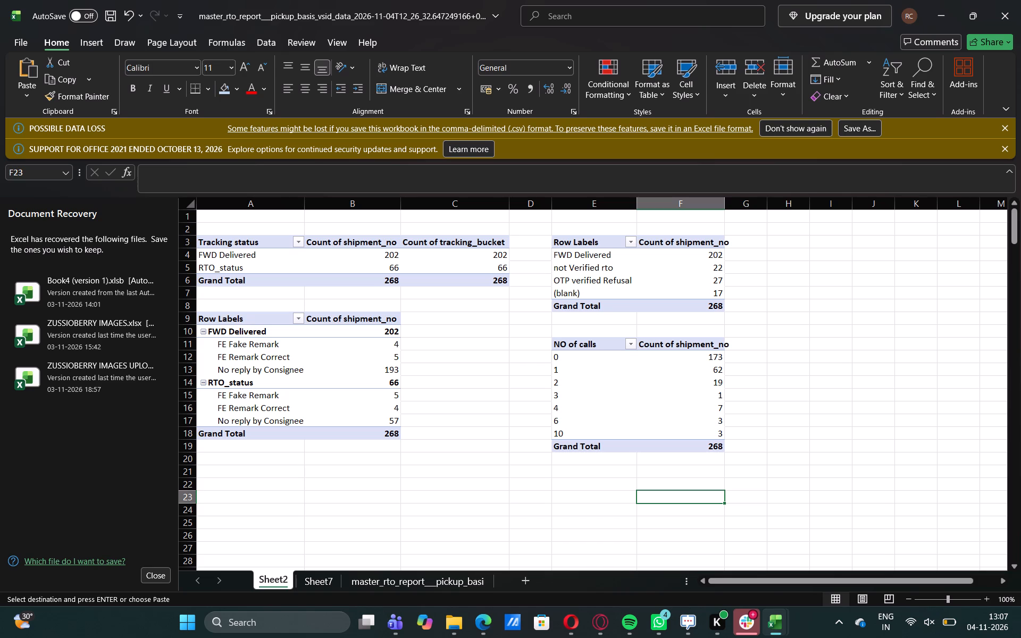
left_click(486, 257)
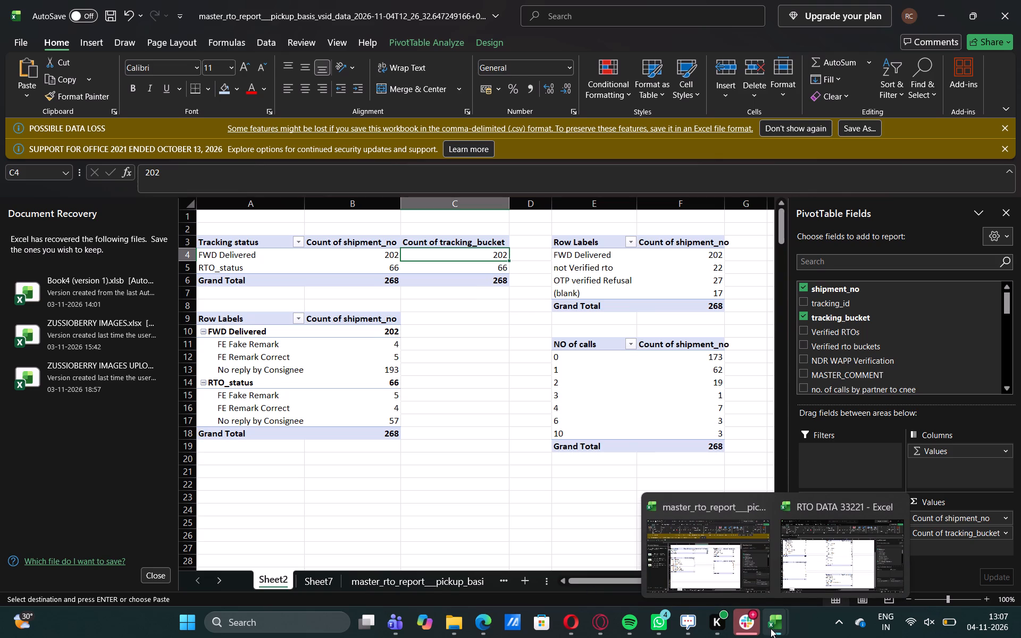
Check the NDR Count PivotTable's fields in RTO DATA 33221 and insert a PivotTable from the master RTO report data on a new worksheet.
left_click(800, 551)
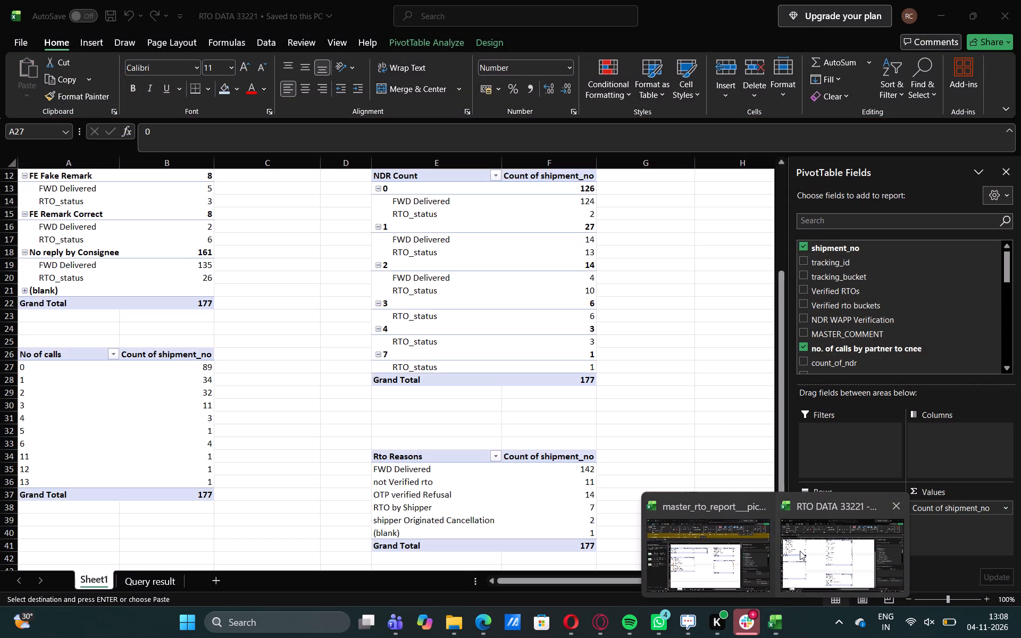
left_click(391, 177)
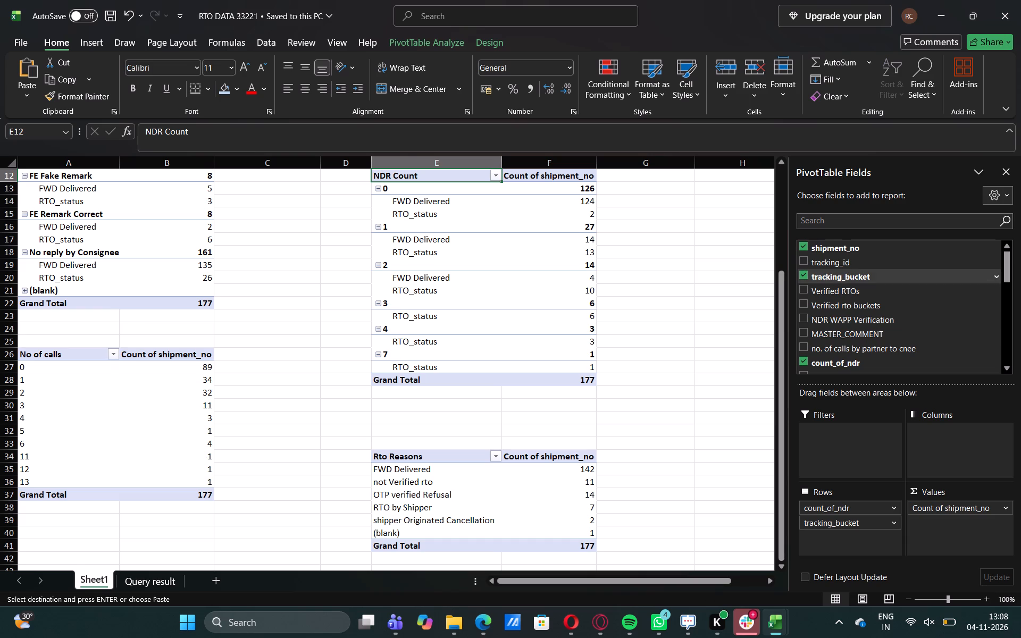
left_click_drag(1009, 267, 1009, 272)
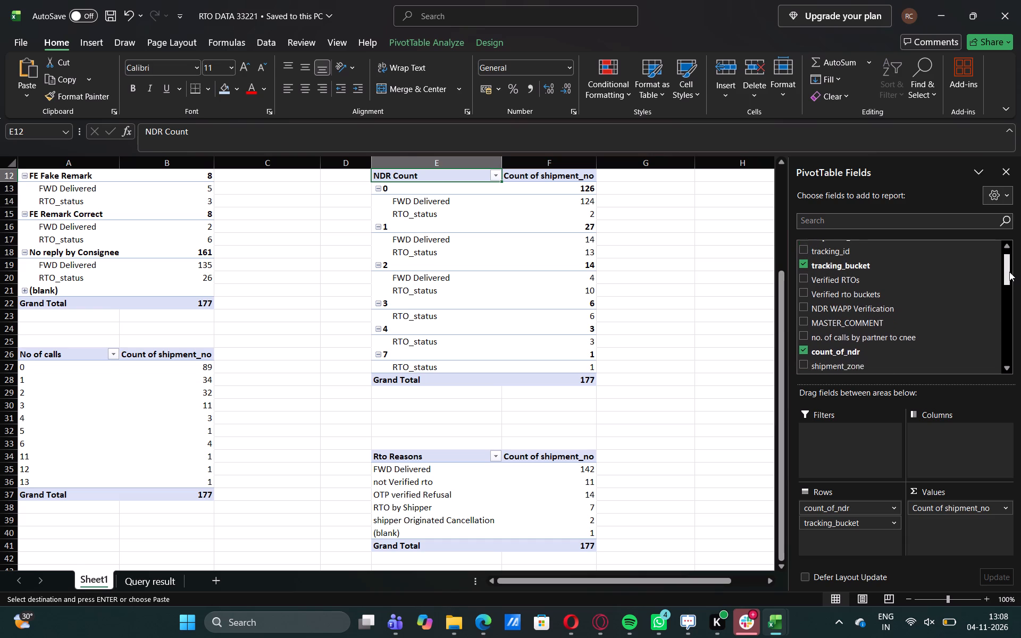
left_click_drag(1009, 272, 1010, 176)
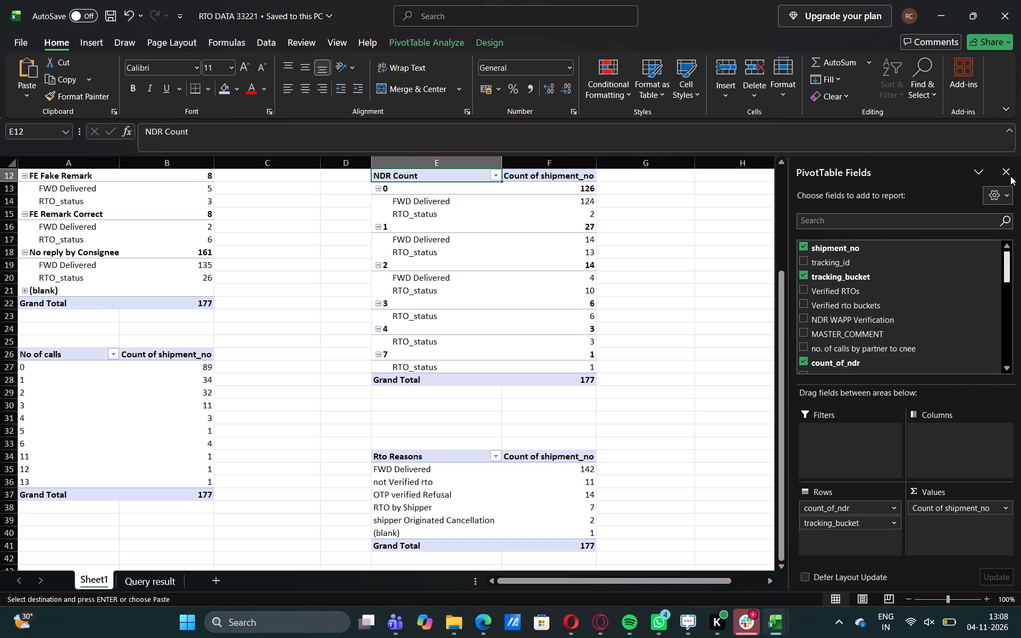
left_click_drag(1010, 176, 1010, 177)
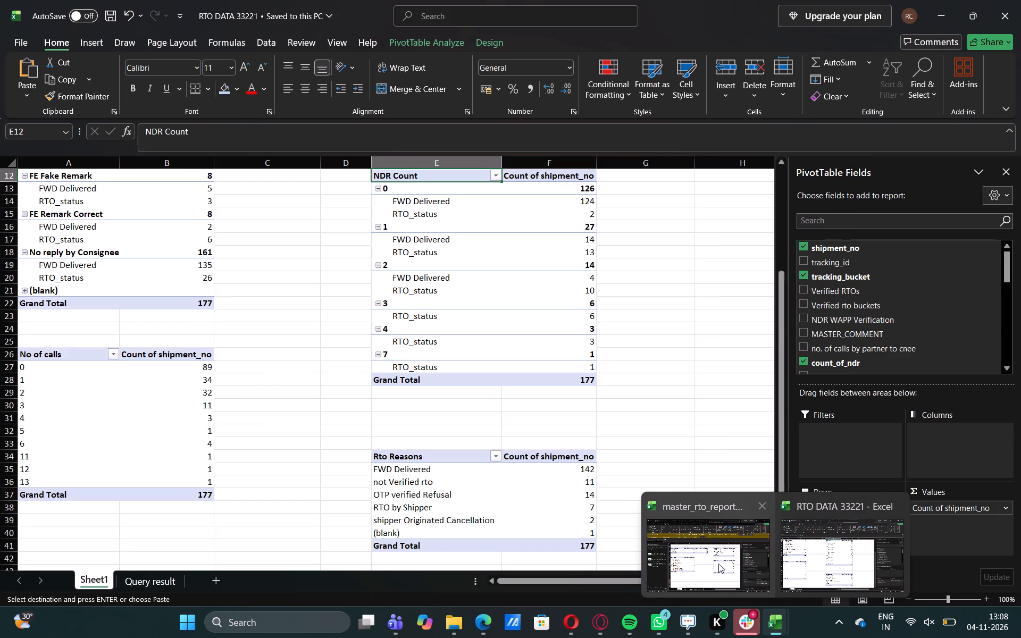
left_click(714, 555)
left_click(451, 588)
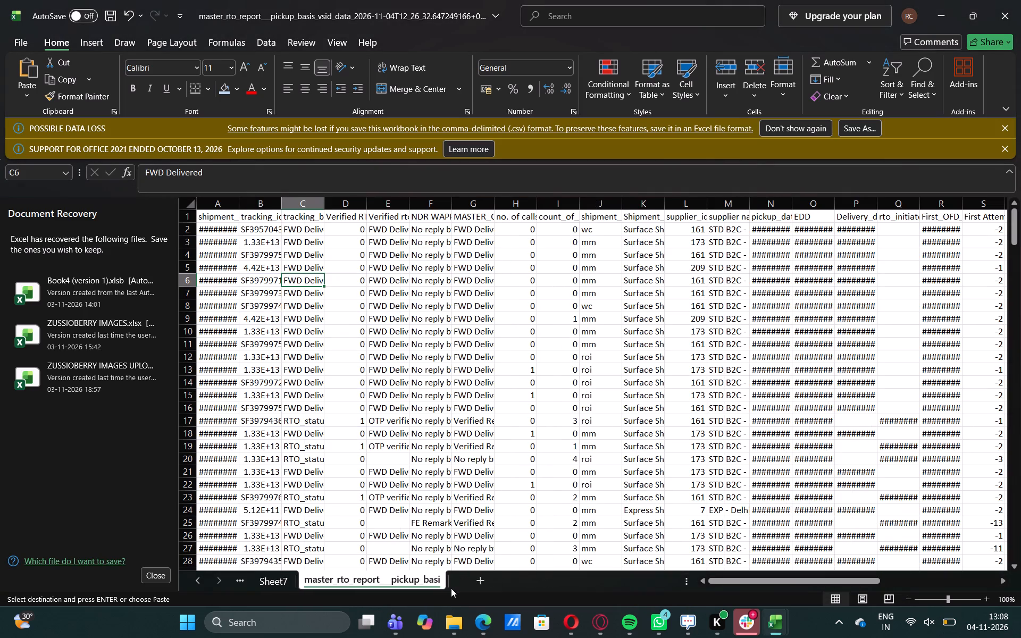
left_click(85, 42)
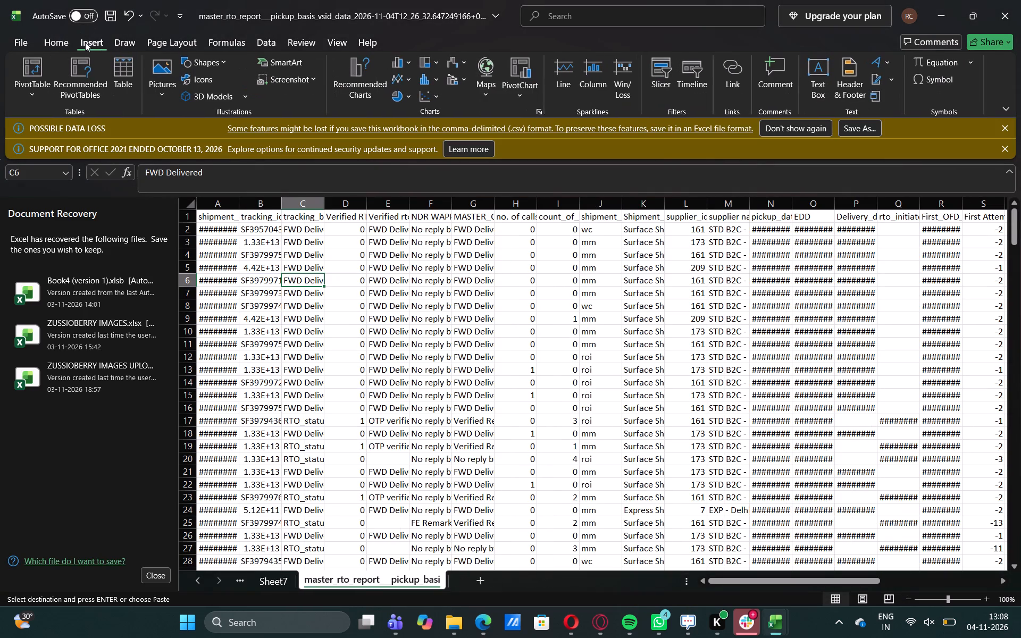
left_click(36, 90)
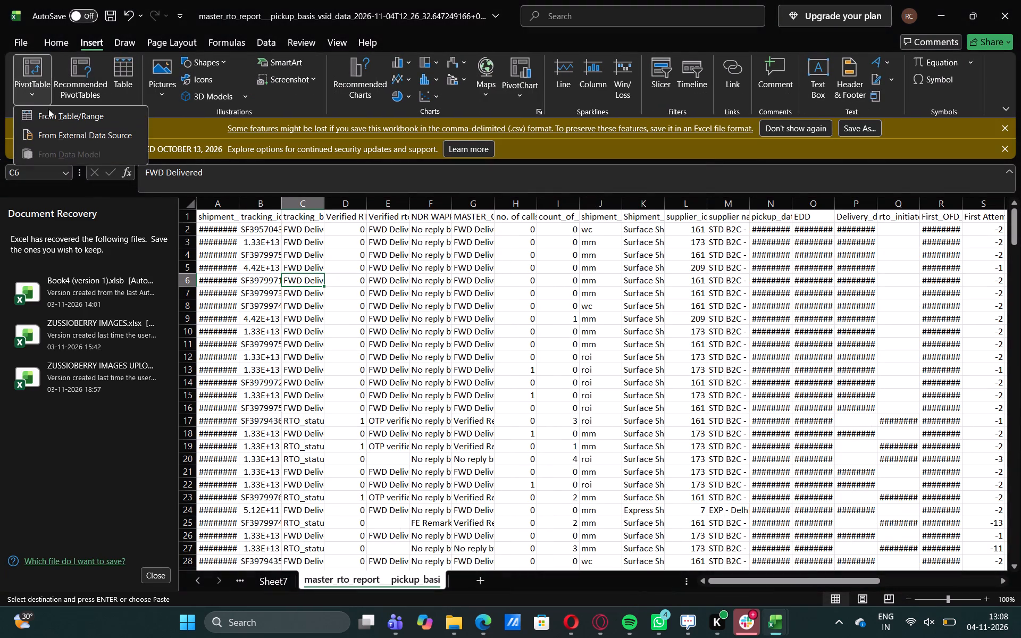
left_click(53, 119)
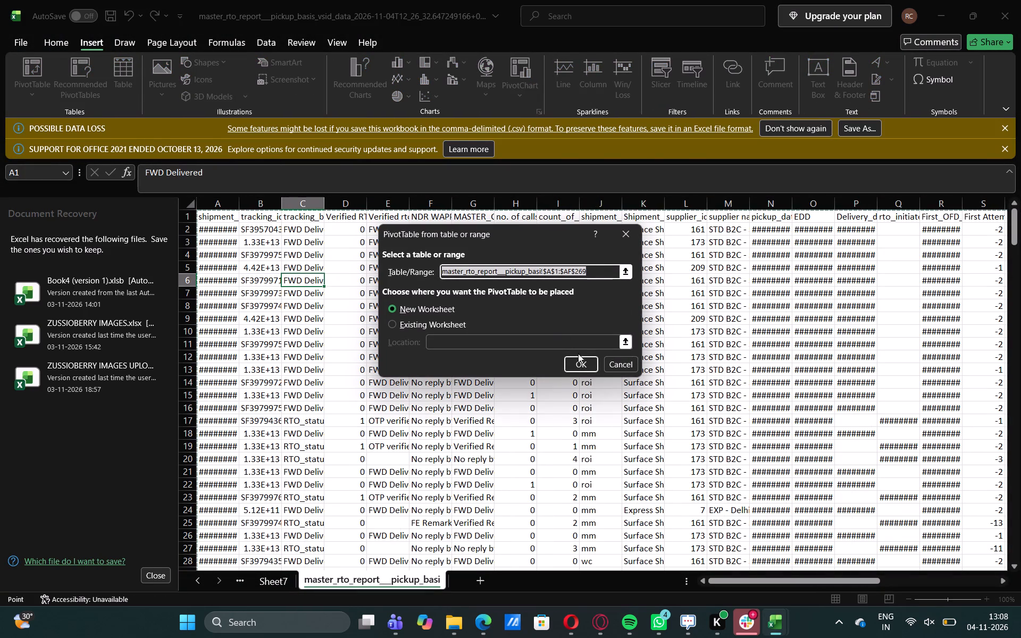
left_click(583, 367)
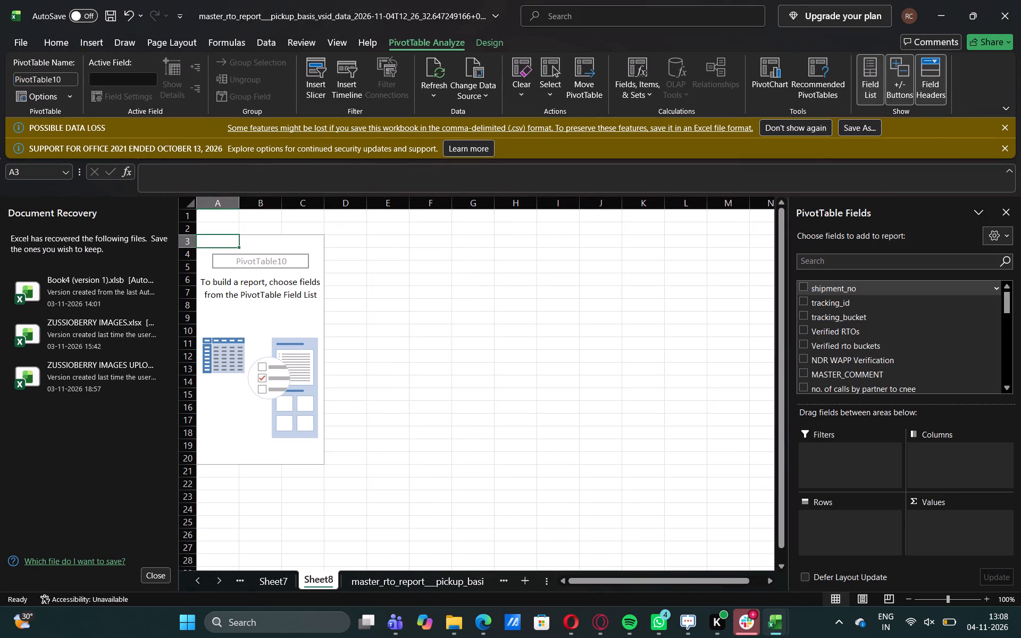
Add shipment_no, tracking_bucket and count_of_ndr to the new PivotTable, placing count_of_ndr in rows below tracking_bucket.
left_click(809, 287)
left_click(803, 313)
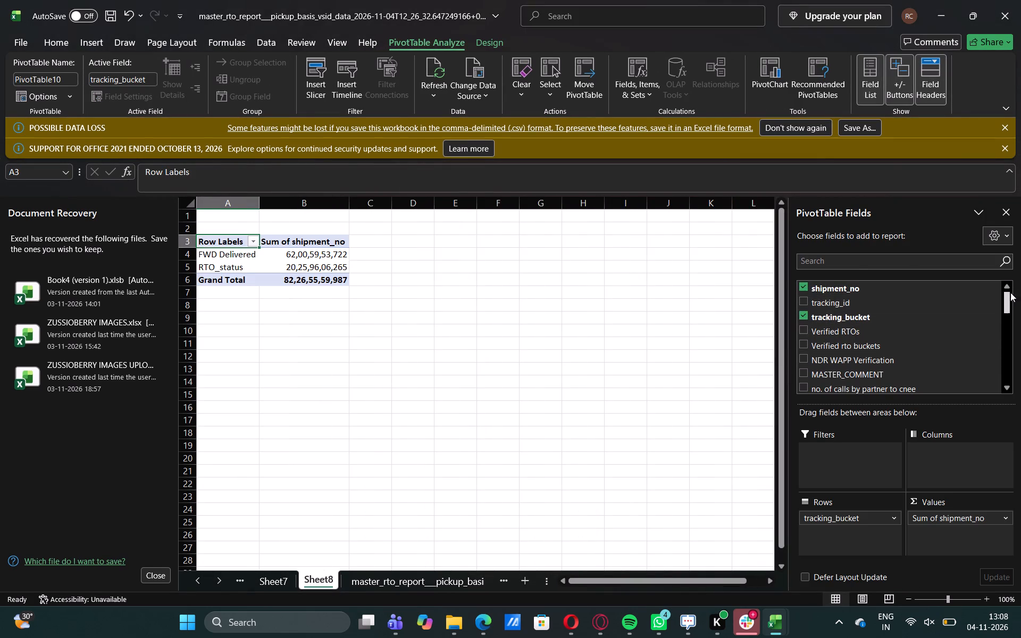
left_click_drag(1010, 294, 1010, 305)
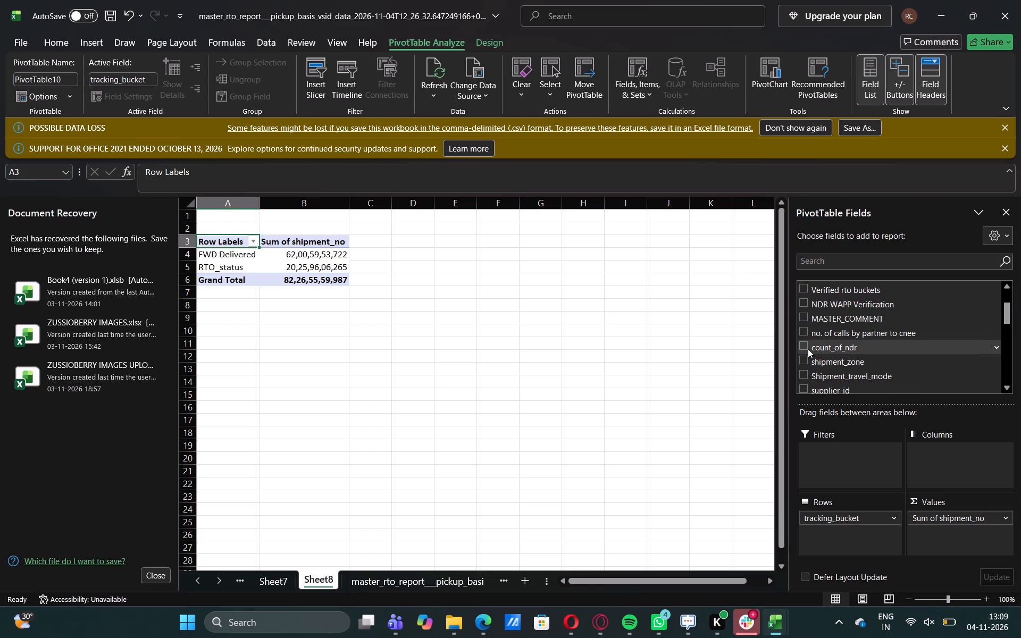
left_click(804, 345)
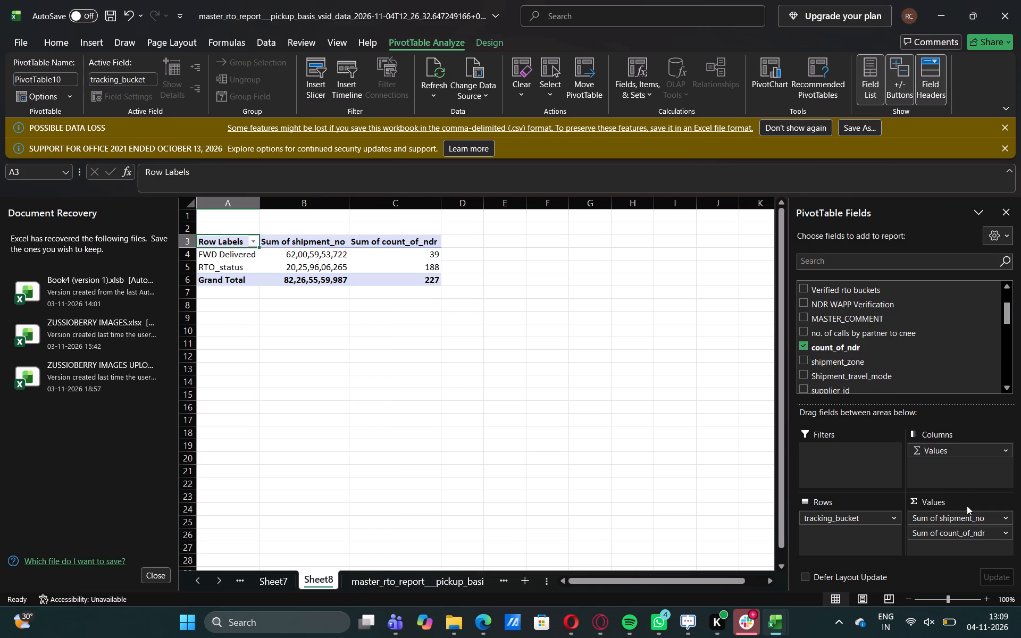
left_click_drag(949, 538, 841, 533)
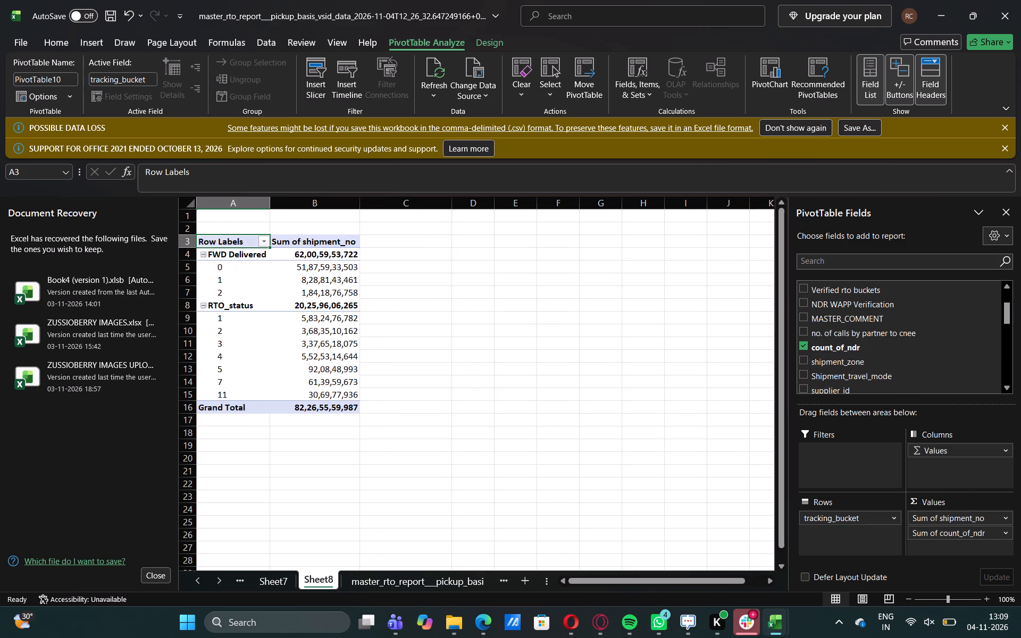
Summarize the shipment_no value field by Count in the new NDR PivotTable.
left_click(985, 519)
left_click(971, 507)
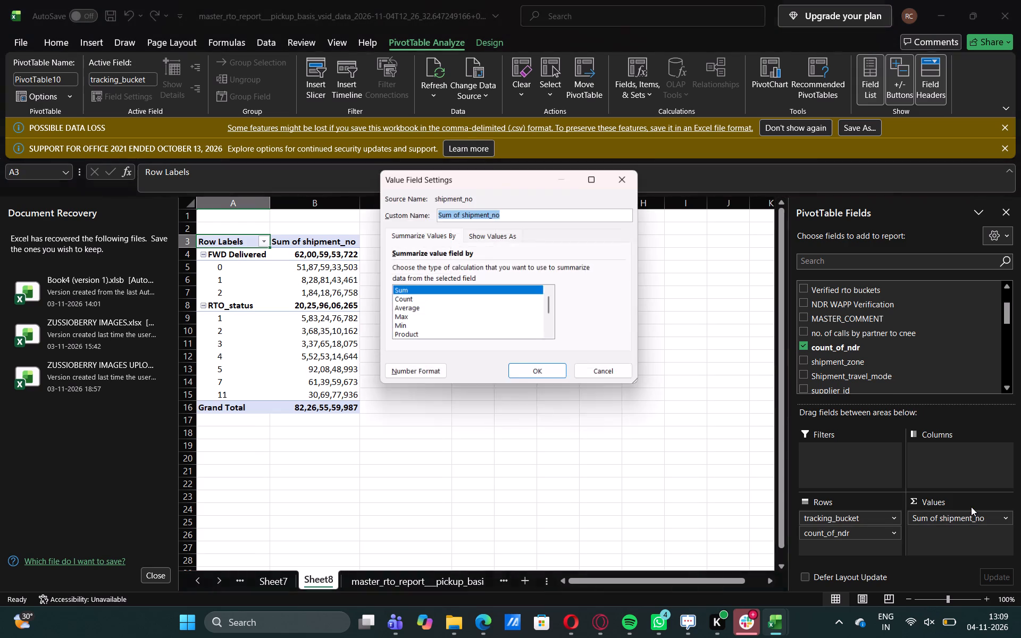
left_click(411, 300)
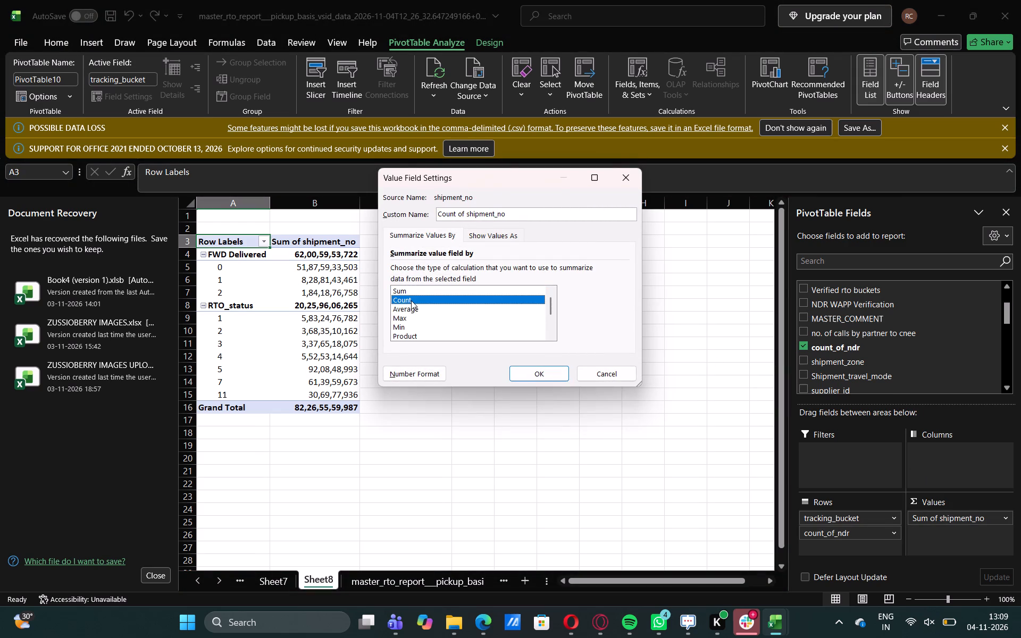
left_click(542, 377)
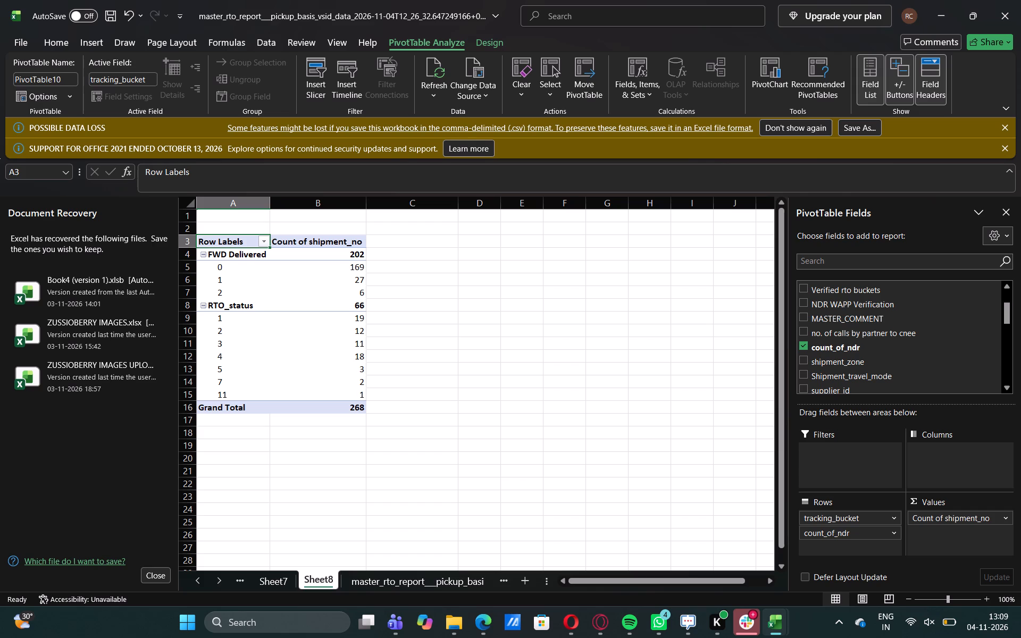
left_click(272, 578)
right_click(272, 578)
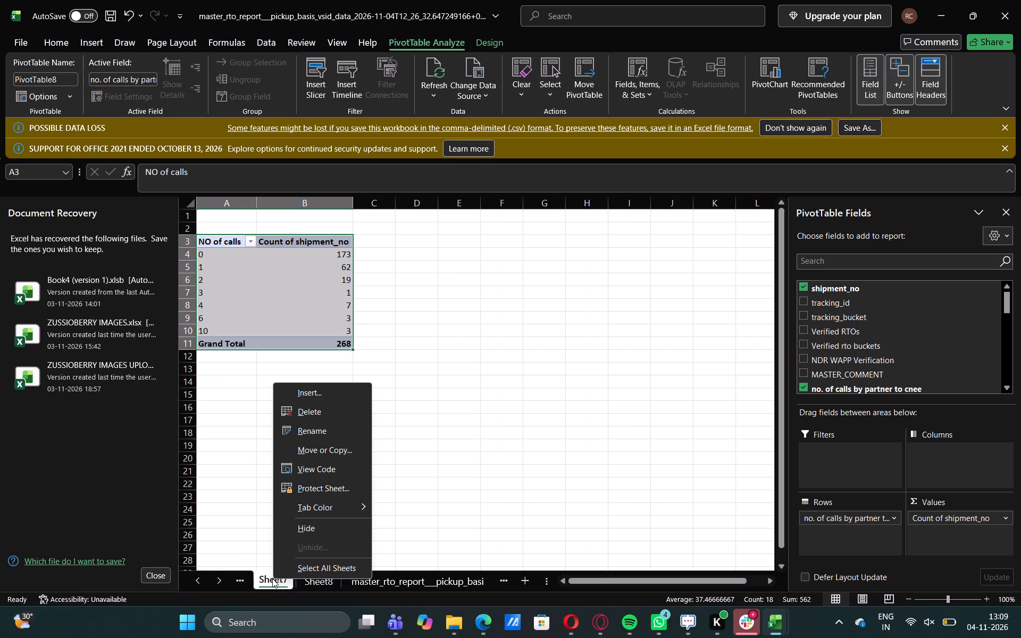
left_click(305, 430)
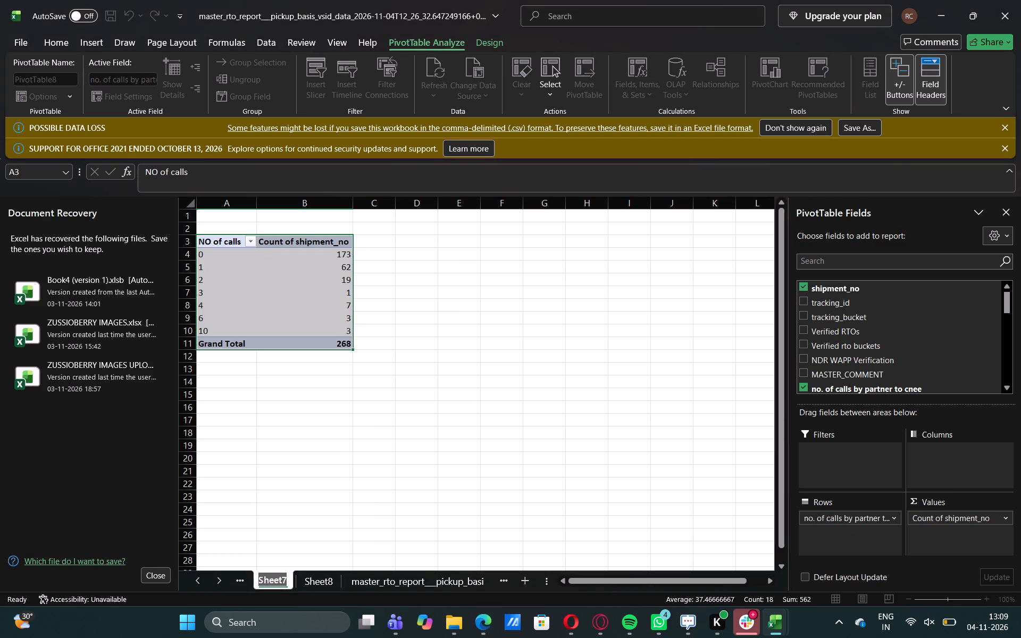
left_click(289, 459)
Return to Sheet2 and check the layout of the PivotTables collected there.
left_click(196, 582)
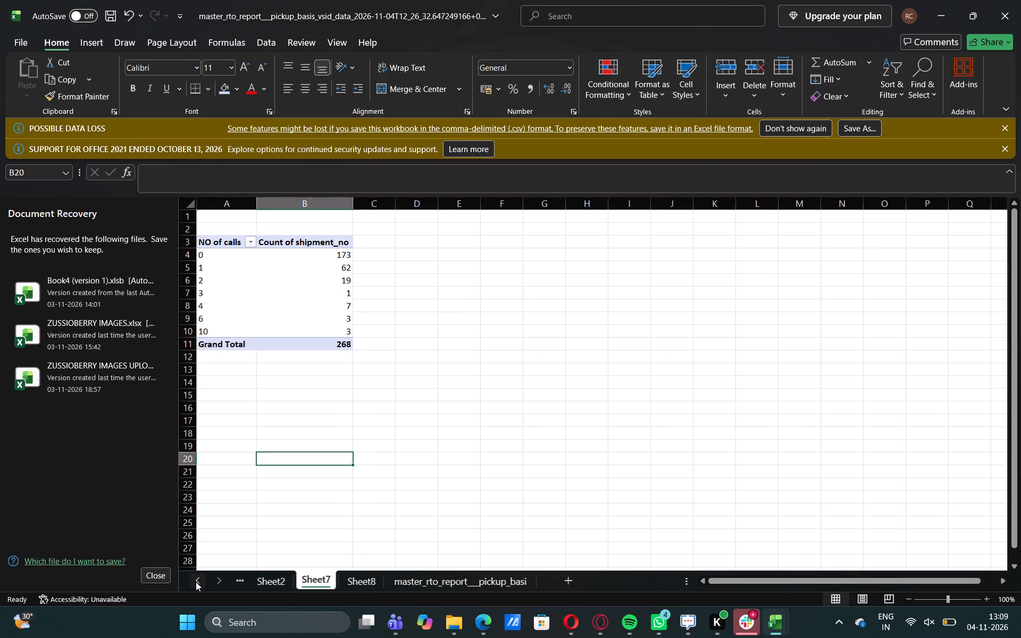
left_click(268, 580)
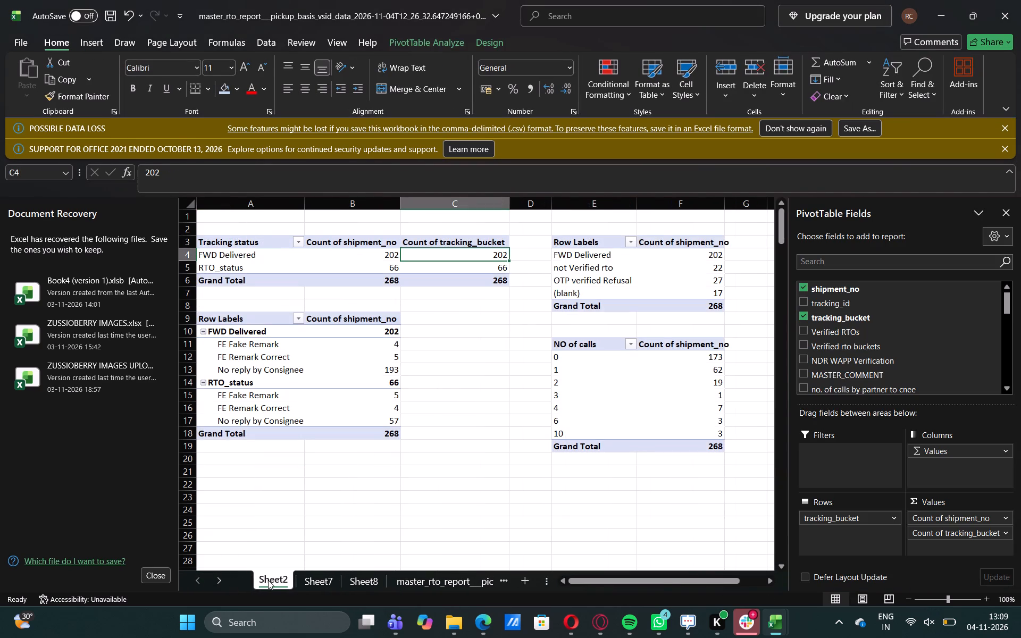
left_click(355, 522)
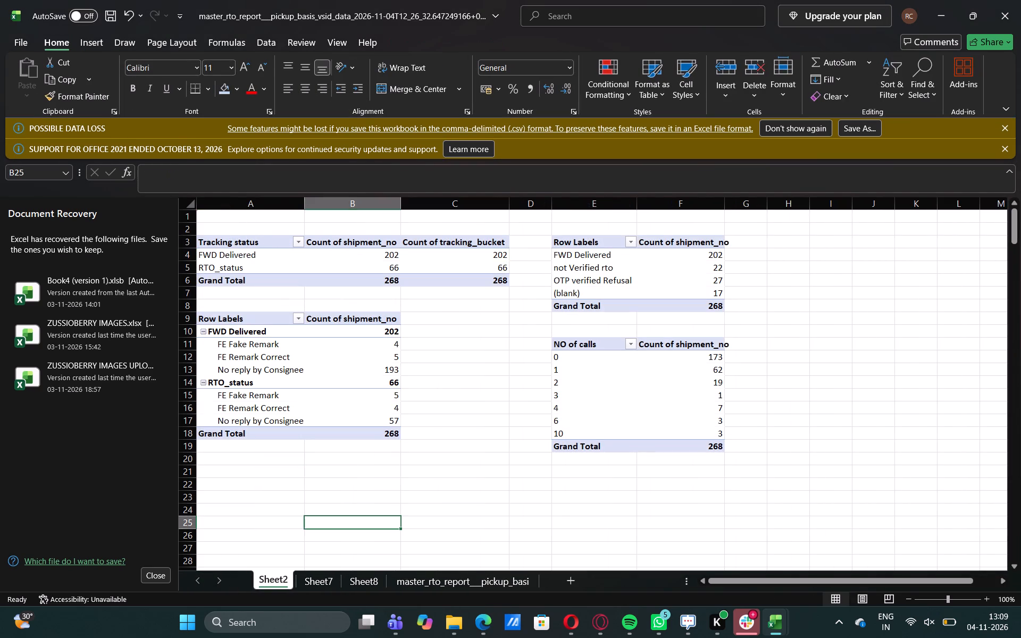
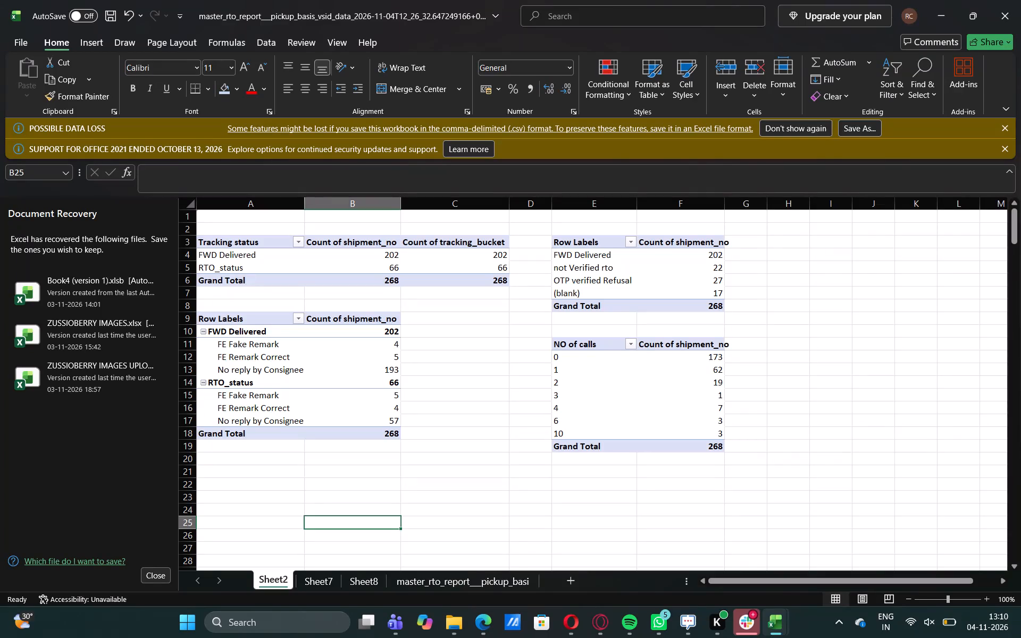
Remove the Count of tracking_bucket value field from the Tracking status PivotTable on Sheet2, leaving only Count of shipment_no as its value.
left_click(423, 241)
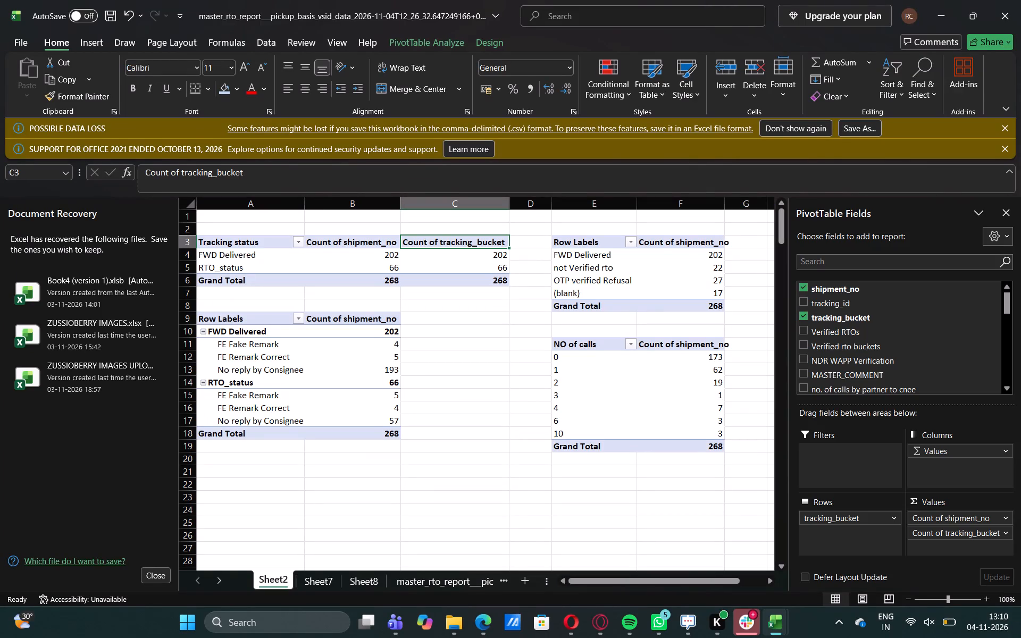
left_click_drag(423, 241, 428, 280)
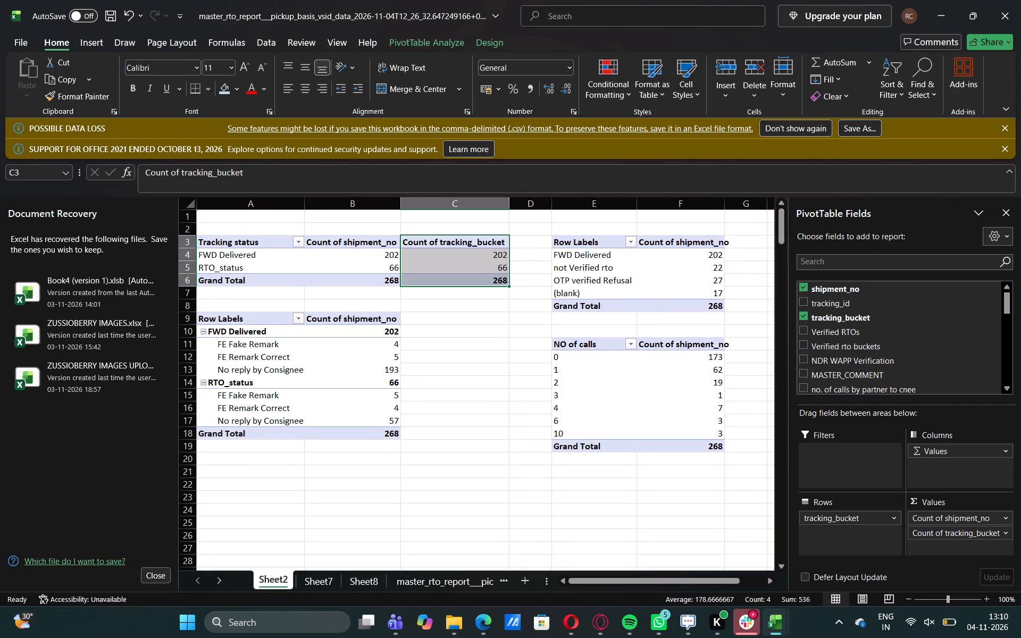
key("Delete")
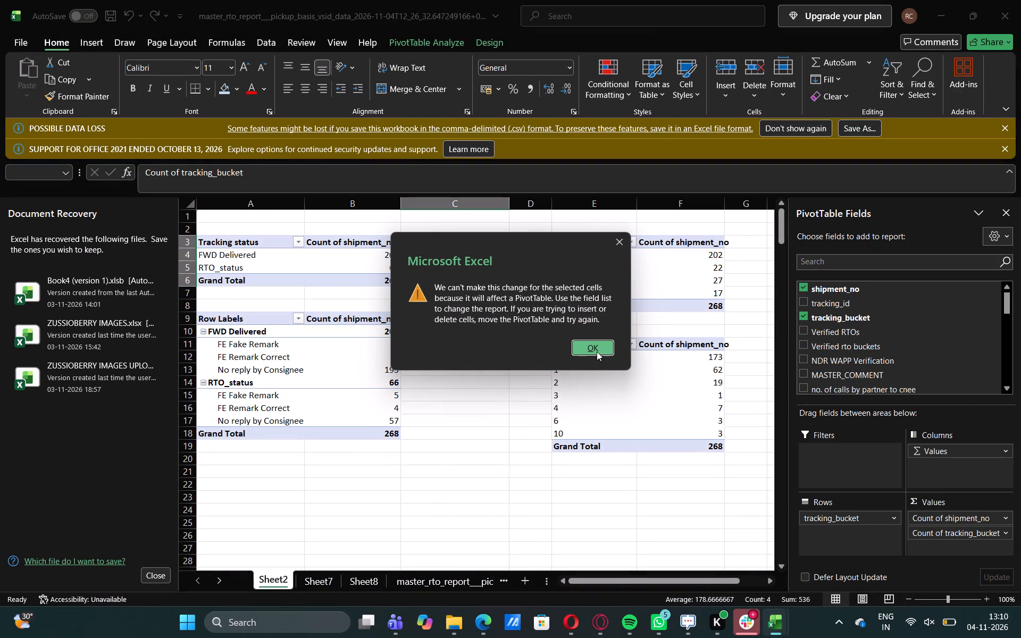
left_click(597, 351)
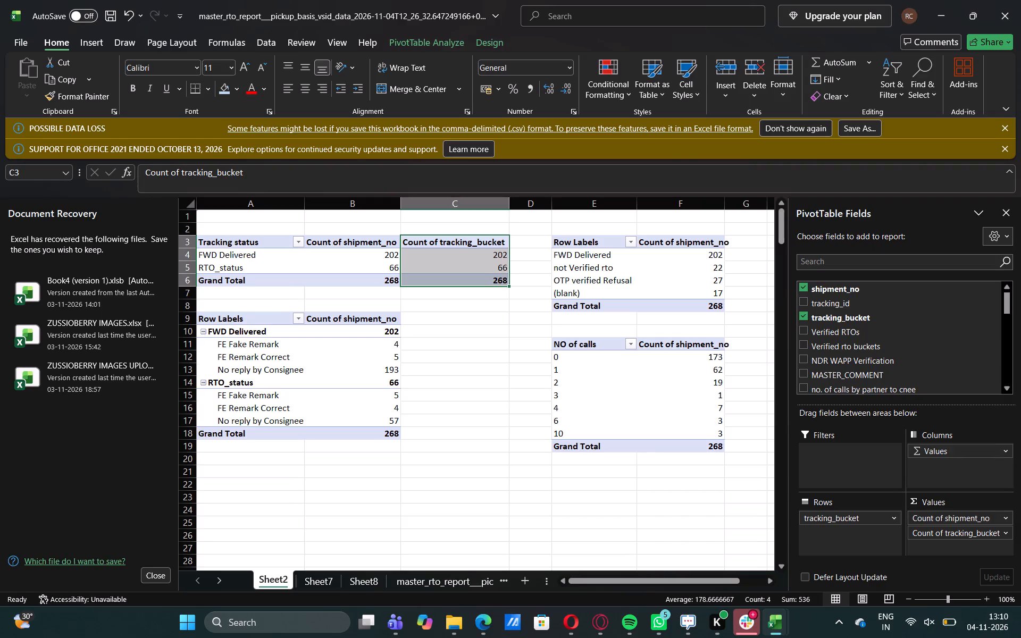
left_click(950, 533)
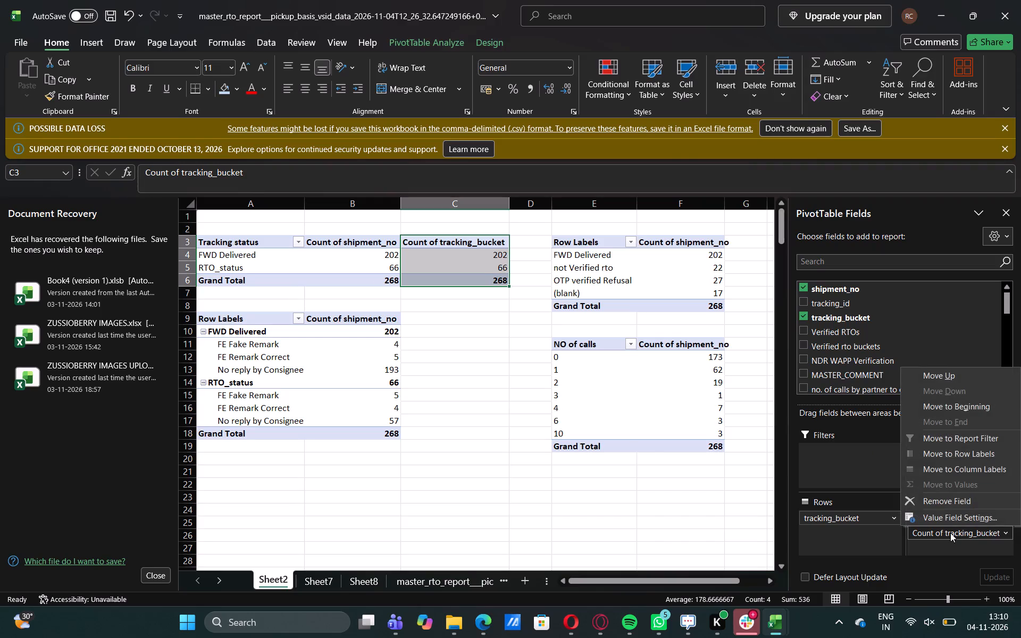
left_click(939, 503)
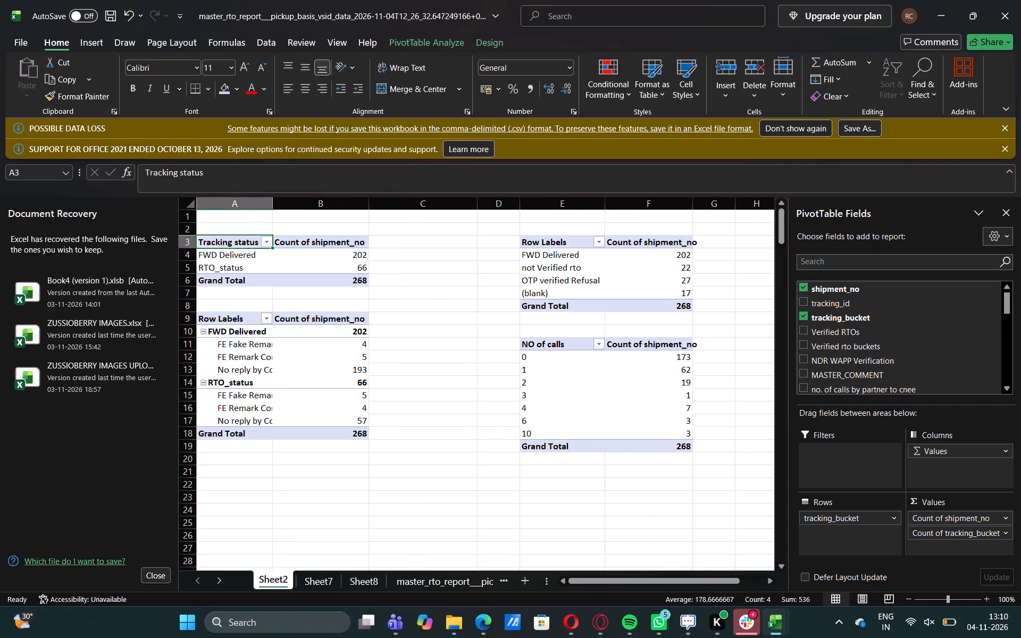
left_click(363, 491)
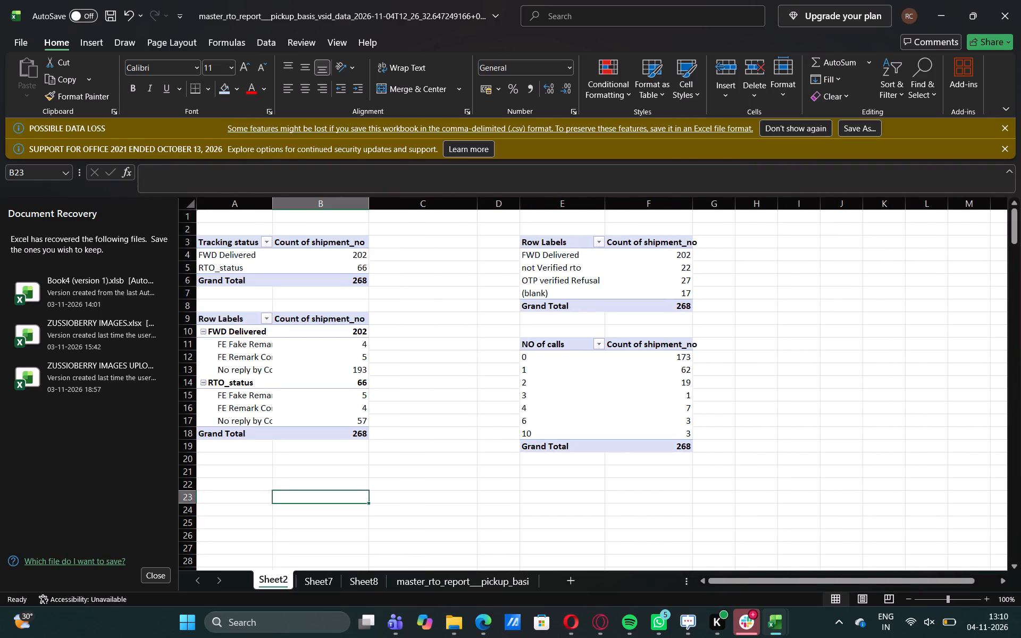
left_click(240, 482)
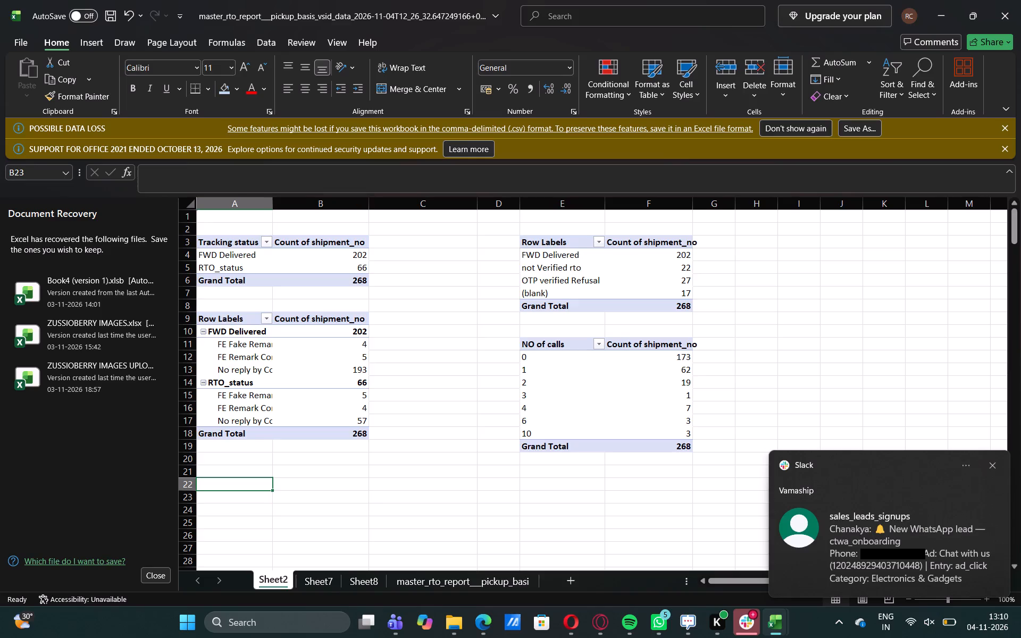
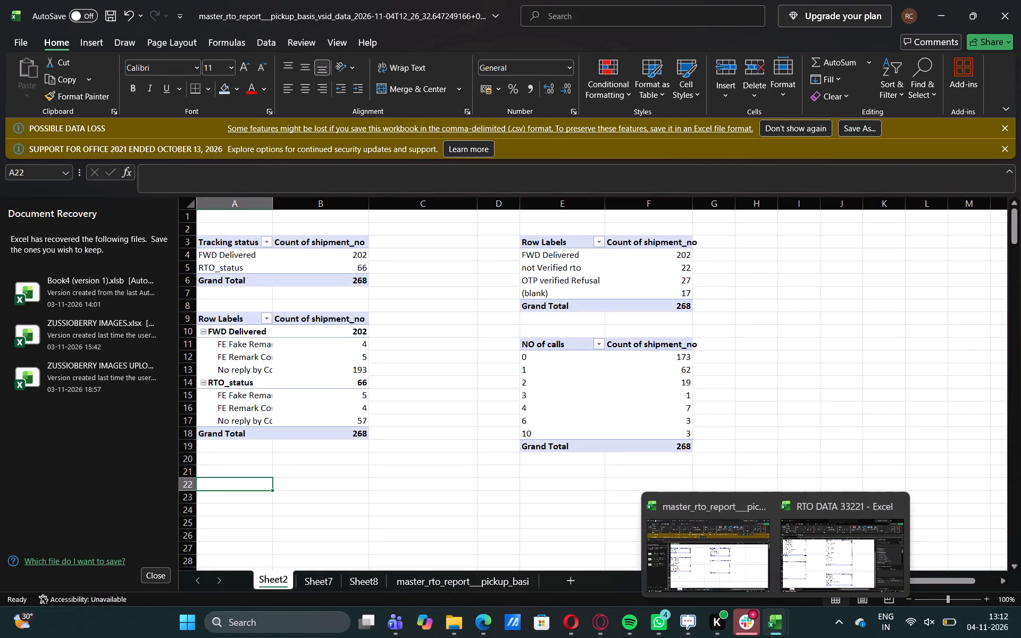
Begin renaming the Row Labels heading in A9, above the tracking and NDR WAPP Verification PivotTable, by entering WAPP.
left_click(217, 320)
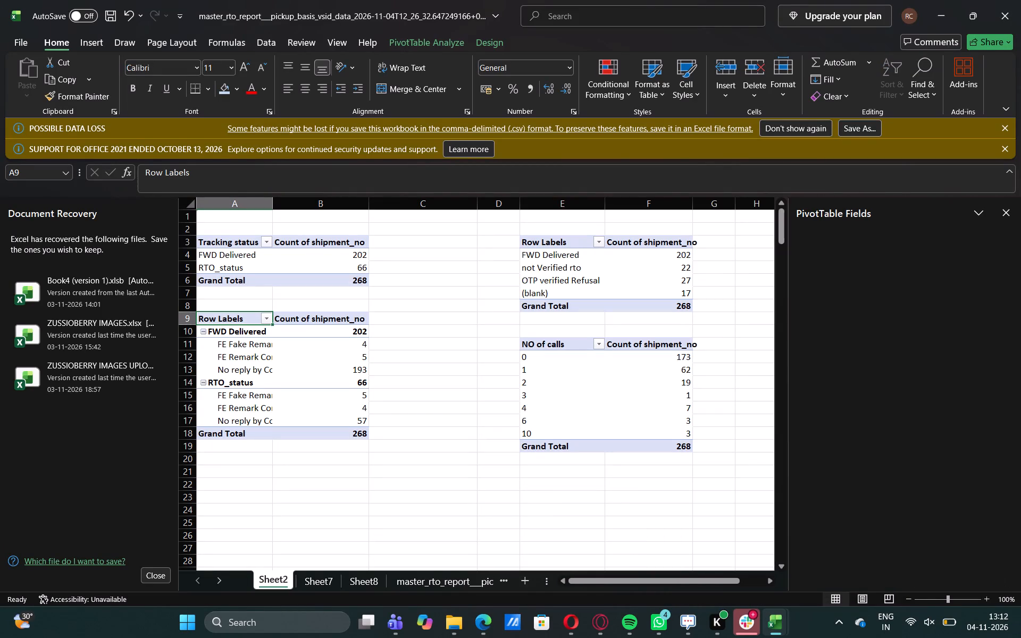
type("WA")
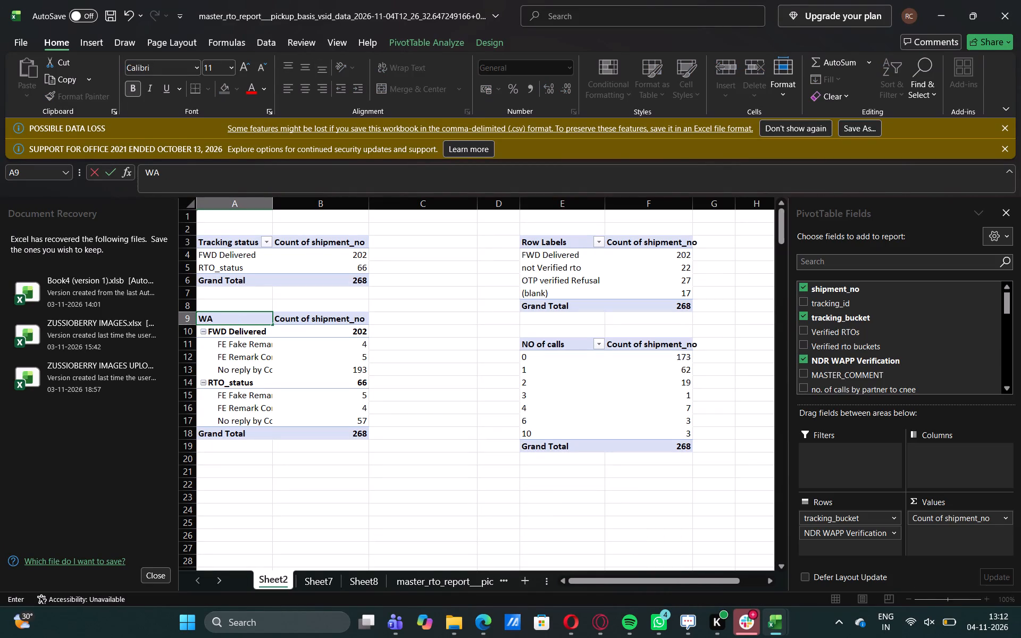
type("PP")
key("space")
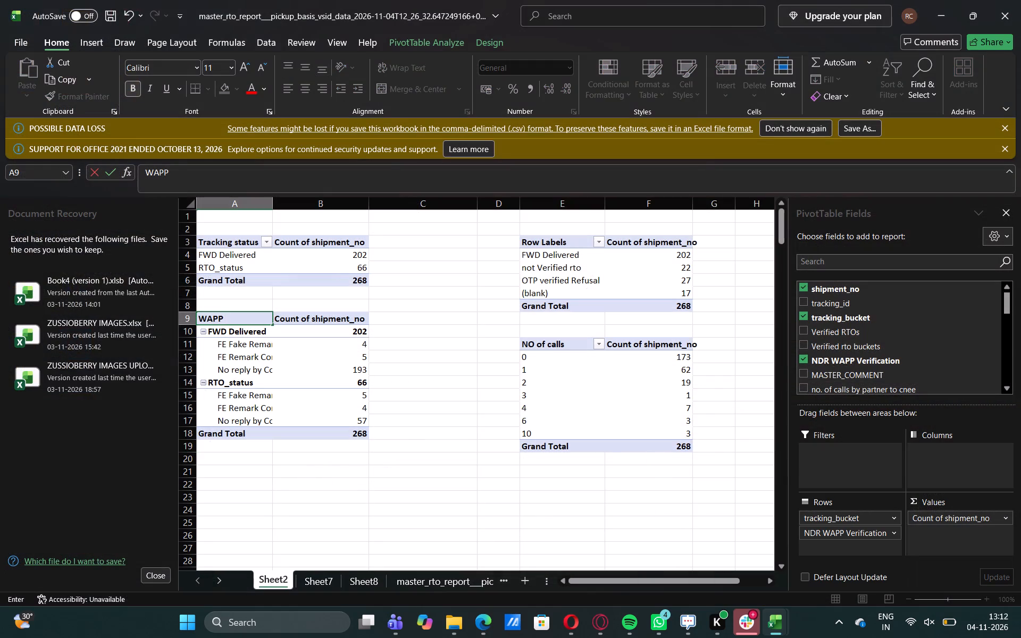
Switch to the RTO DATA 33221 workbook and examine the heading and row layout of its Wapp Remark PivotTable.
left_click(822, 577)
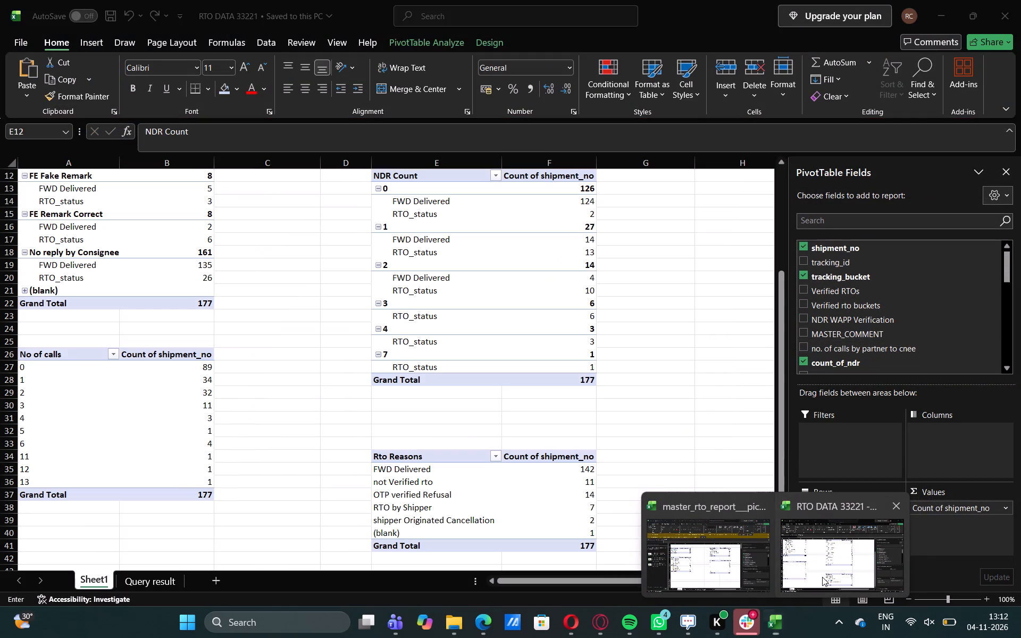
left_click(102, 398)
key("Up")
key("Up")
key("Up")
key("Up")
key("Up")
key("Up")
key("Up")
key("Up")
key("Up")
key("Up")
key("Up")
key("Up")
key("Up")
key("Up")
key("Up")
key("Up")
key("Up")
key("Up")
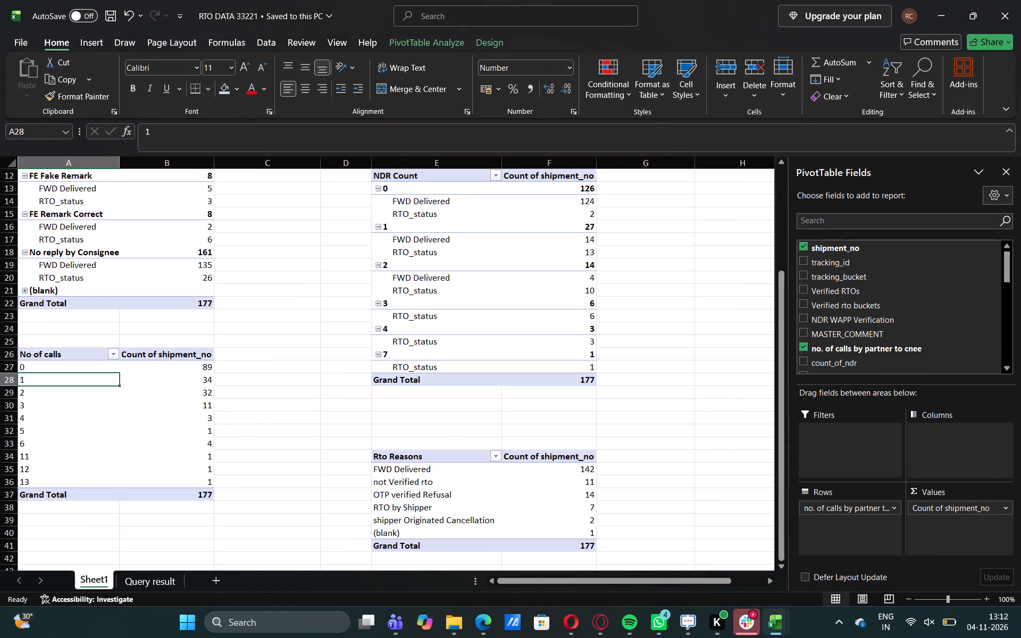
key("Up")
key("Up")
key("Up")
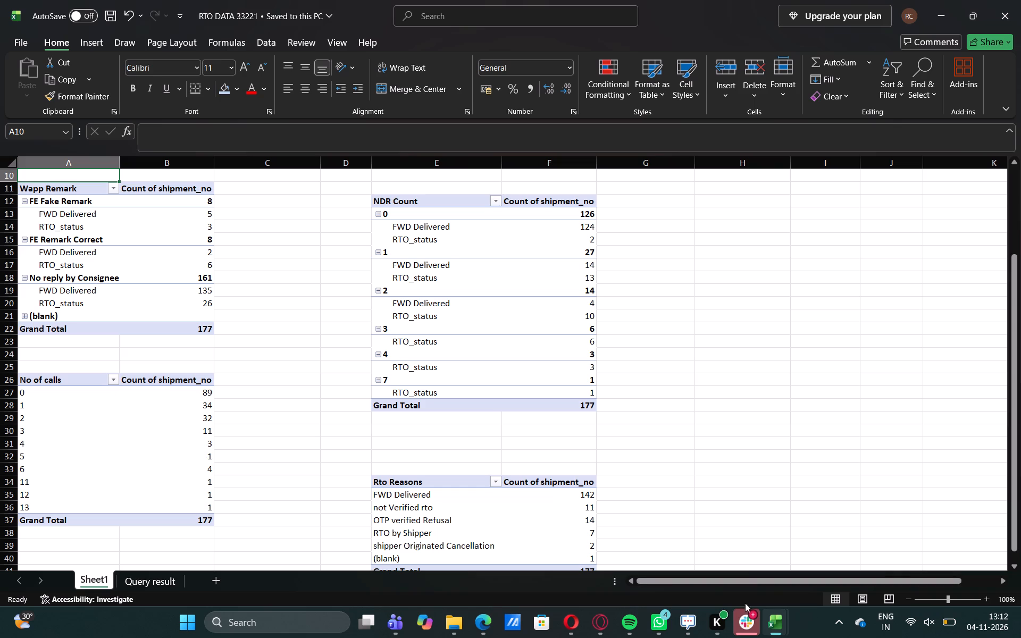
Return to the master_rto_report workbook and rename the A9 heading of the NDR WAPP Verification PivotTable on Sheet2 as WAPP REMARK.
left_click(698, 550)
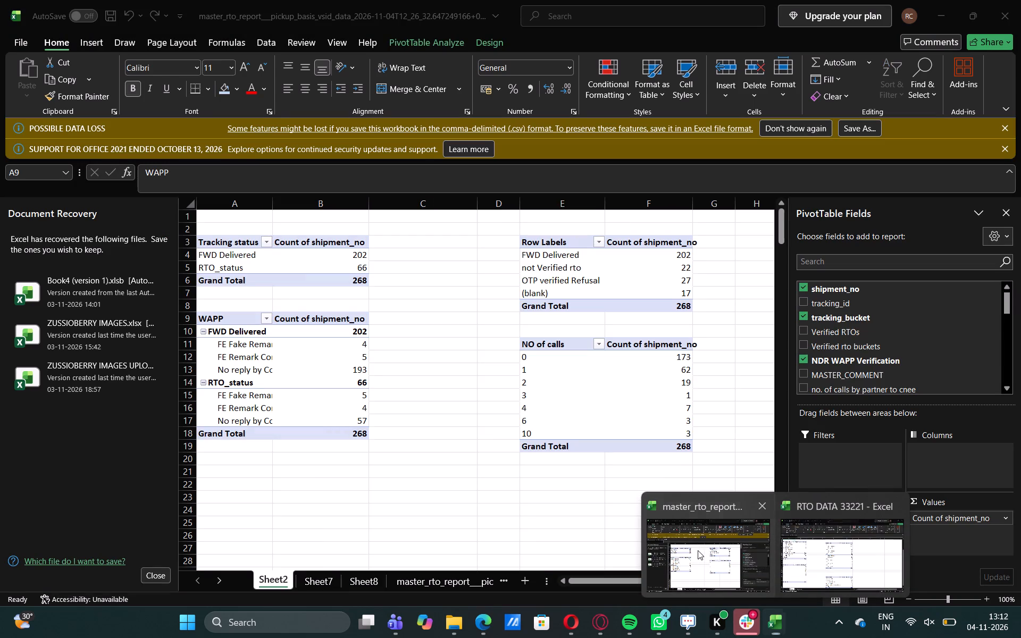
left_click(243, 315)
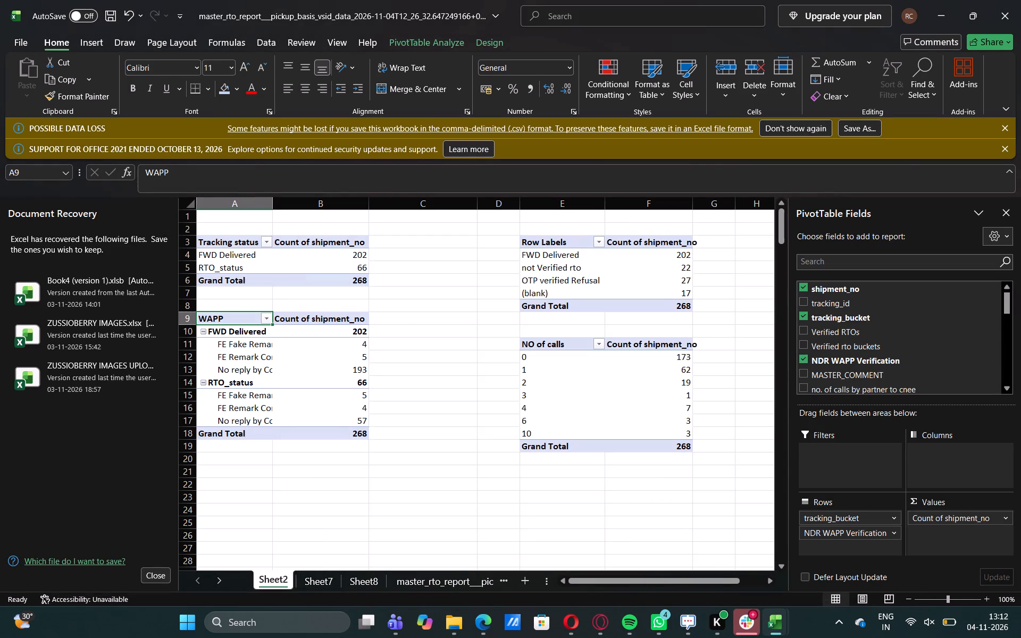
left_click(243, 317)
left_click(243, 317)
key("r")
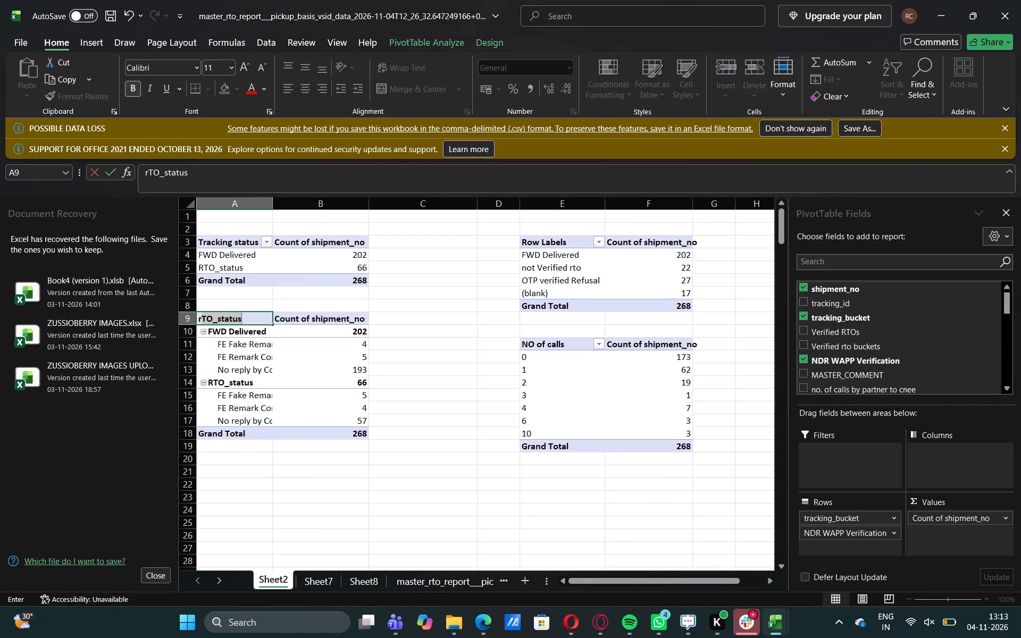
key("BackSpace")
key("BackSpace")
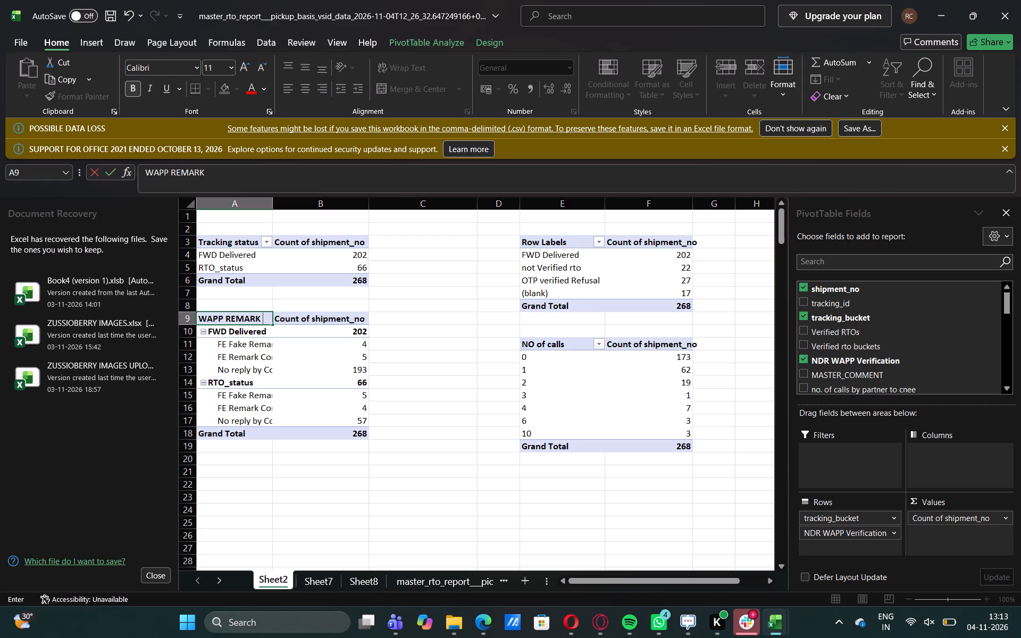
left_click(242, 471)
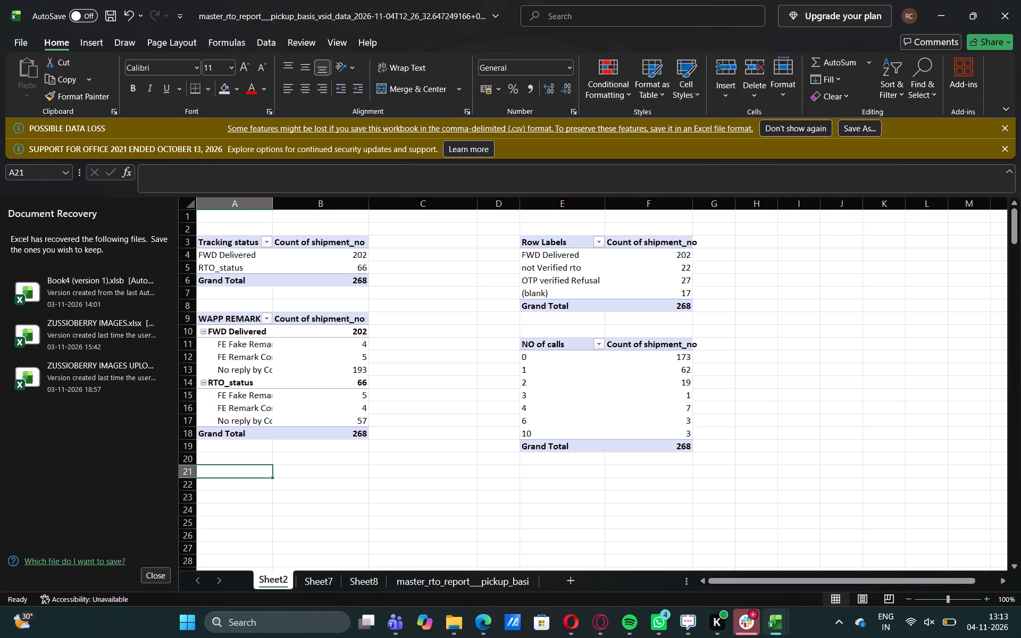
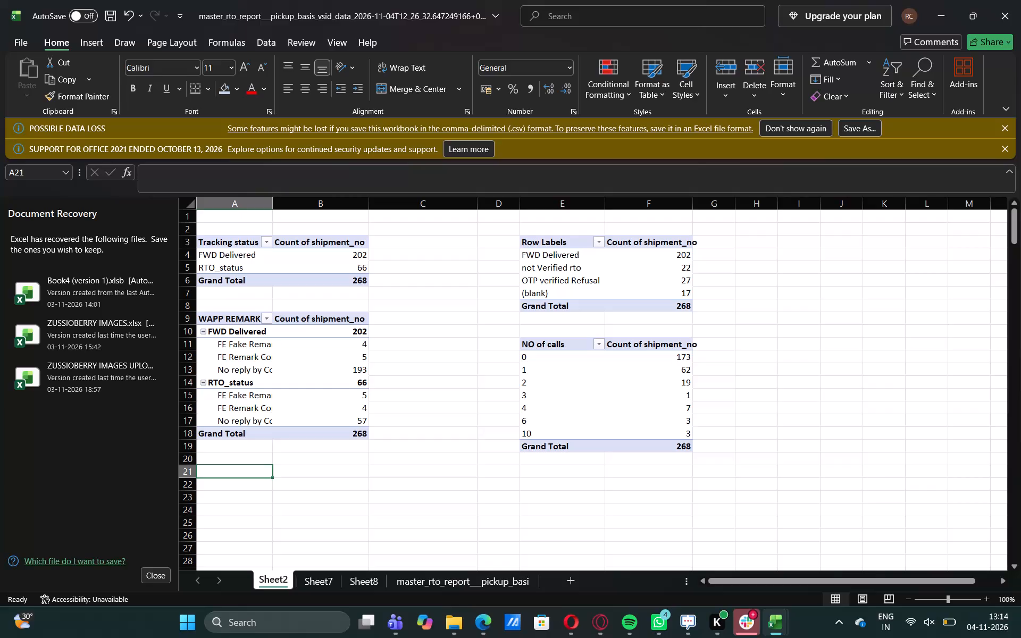
Widen column A of Sheet2 so the indented FE Remark labels under WAPP REMARK fit.
left_click_drag(272, 205, 303, 207)
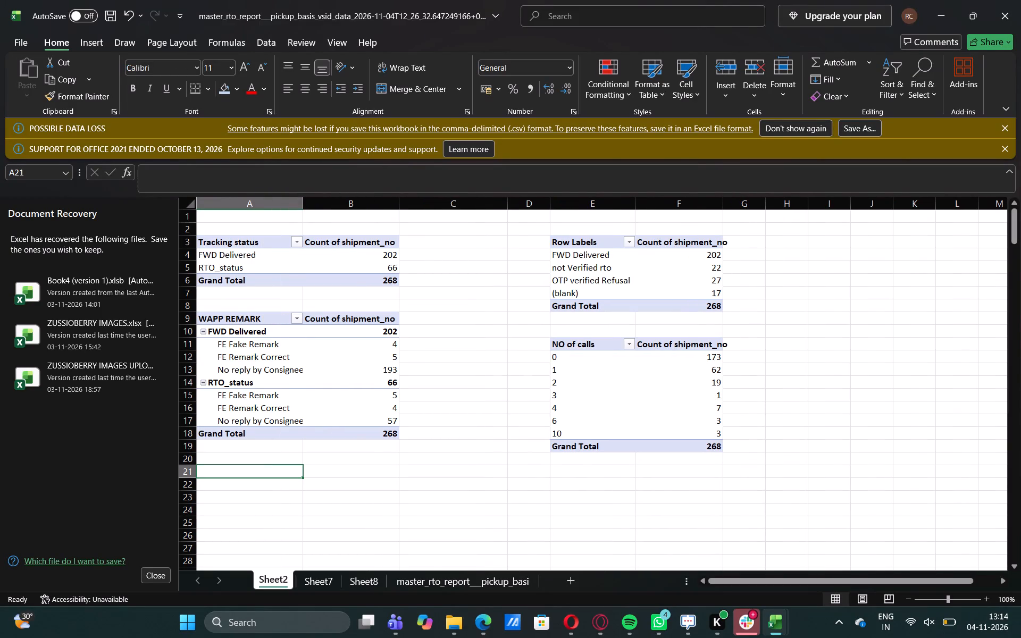
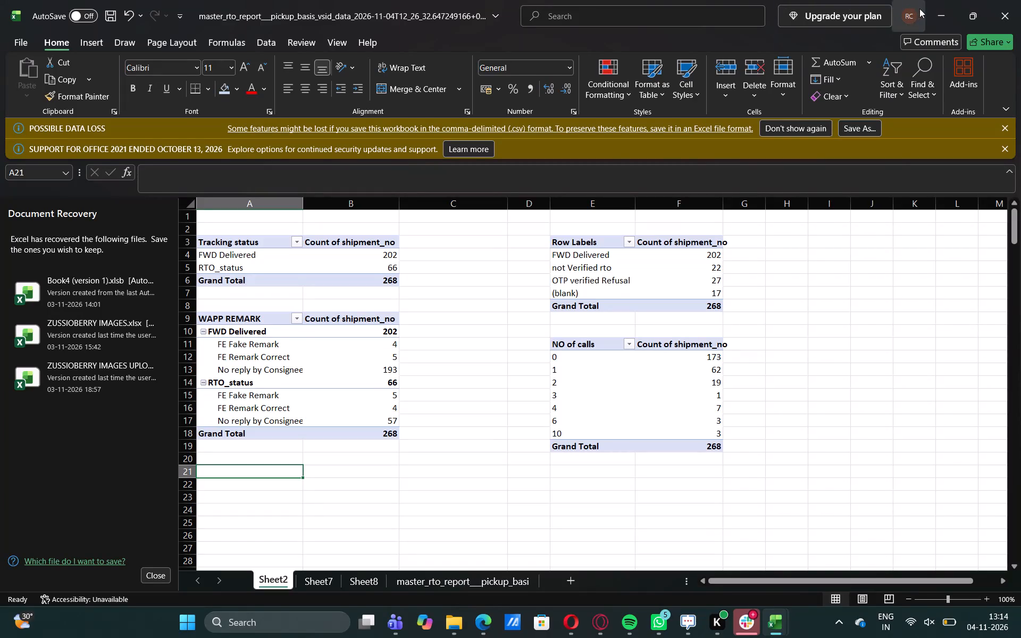
Switch to the RTO DATA 33221 workbook to check the PivotTable layout and headings on its Sheet1.
left_click(935, 12)
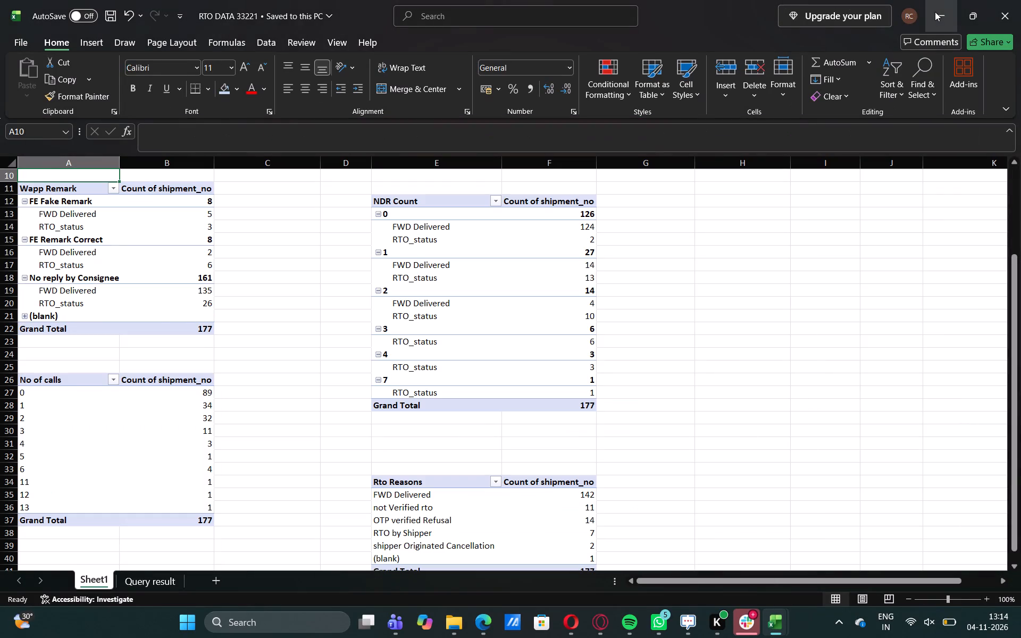
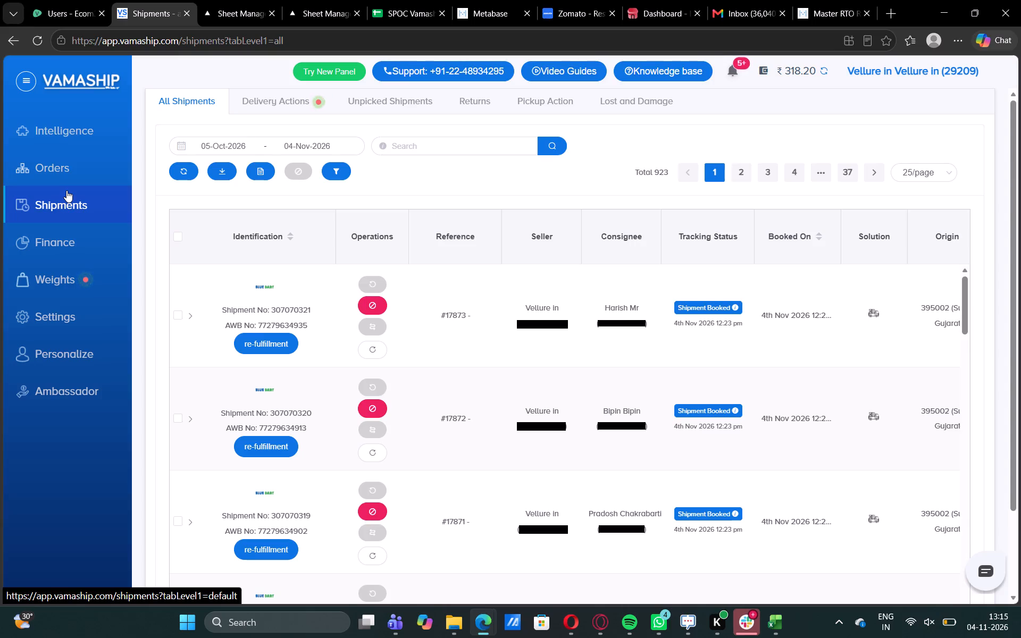
Close the Vamaship Shipments page in Edge and switch to the Metabase collection 3. KAM Suprabhatam.
left_click(187, 15)
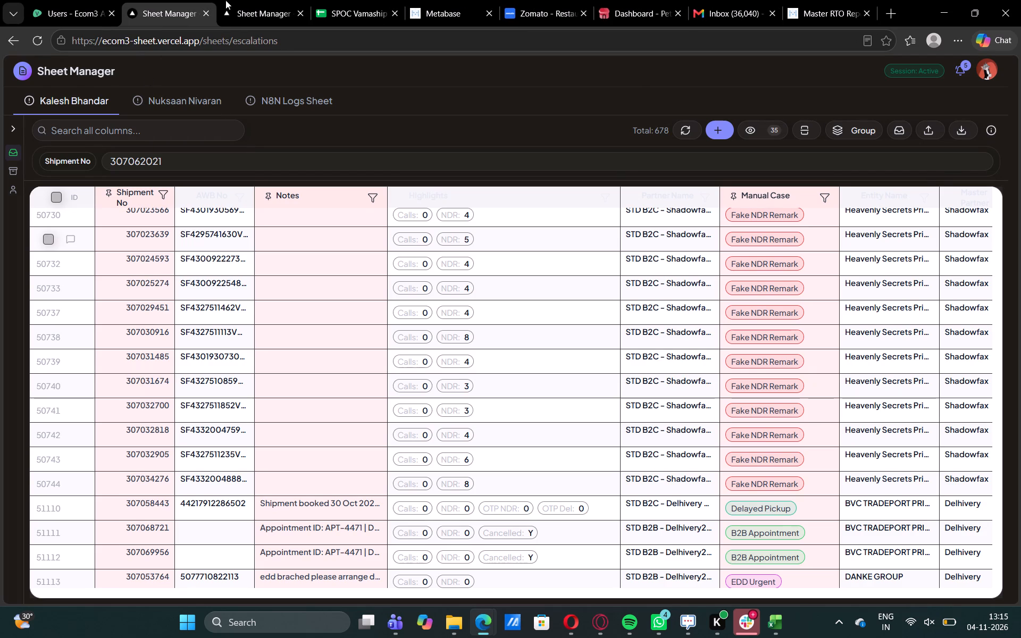
left_click(443, 14)
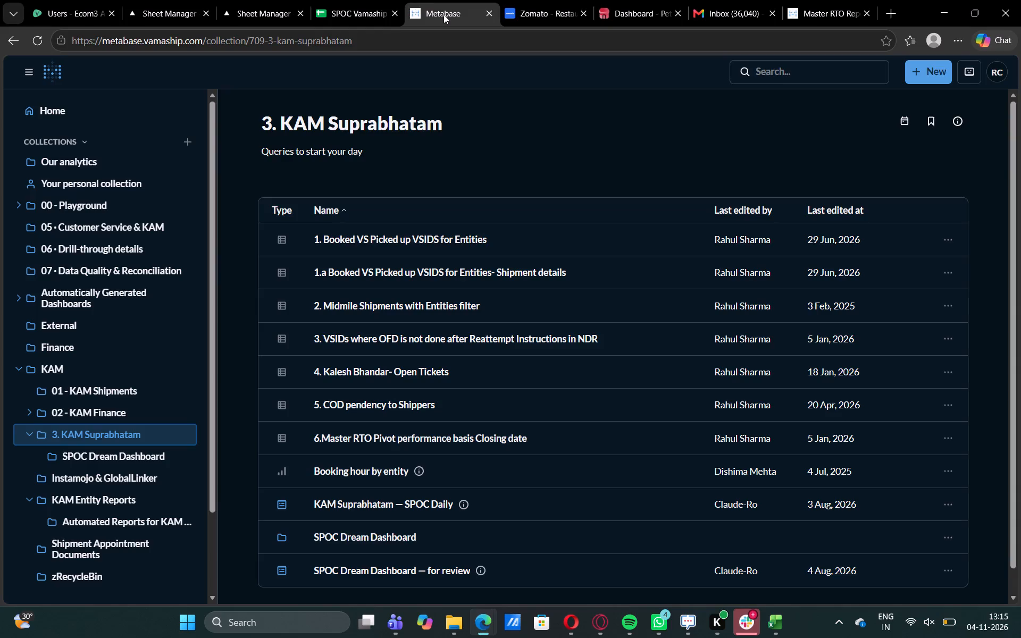
In the SPOC Vamaship sheet's Rititka tab, copy the entity ID of elen the label.
left_click(348, 1)
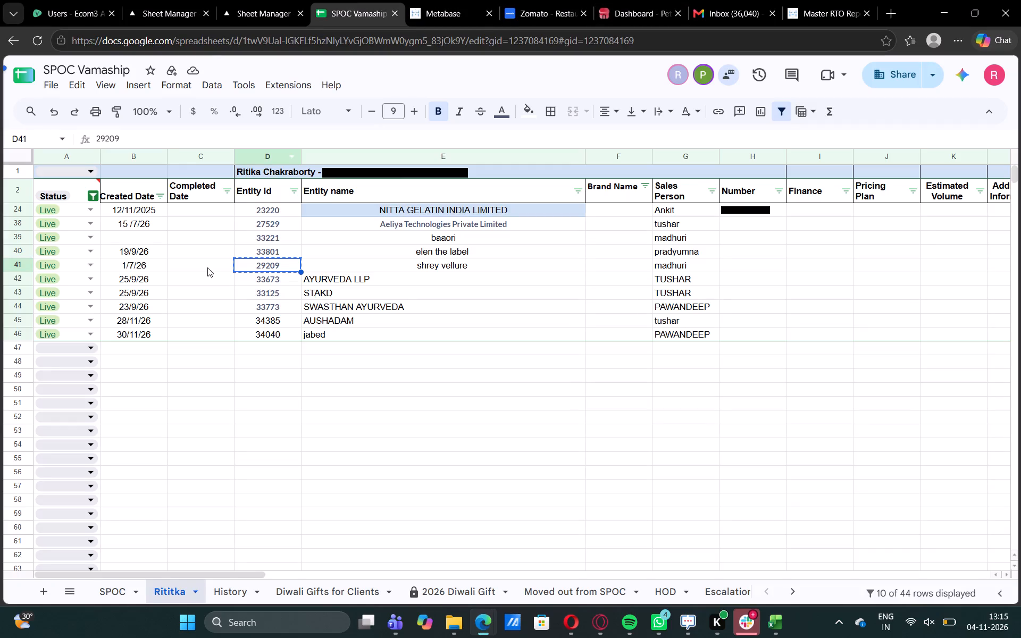
left_click(276, 253)
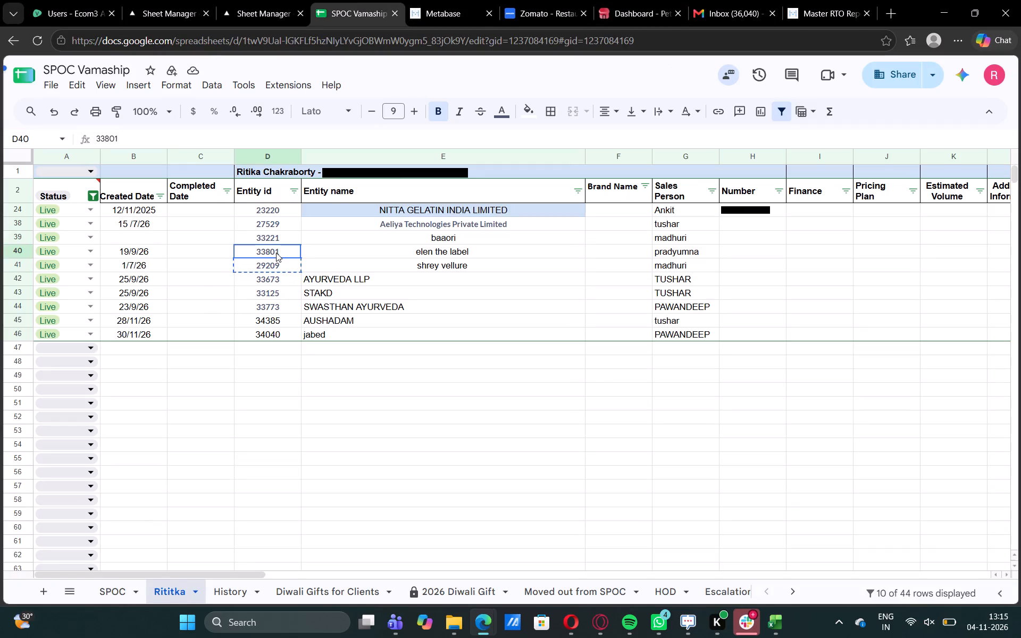
key("ctrl+c")
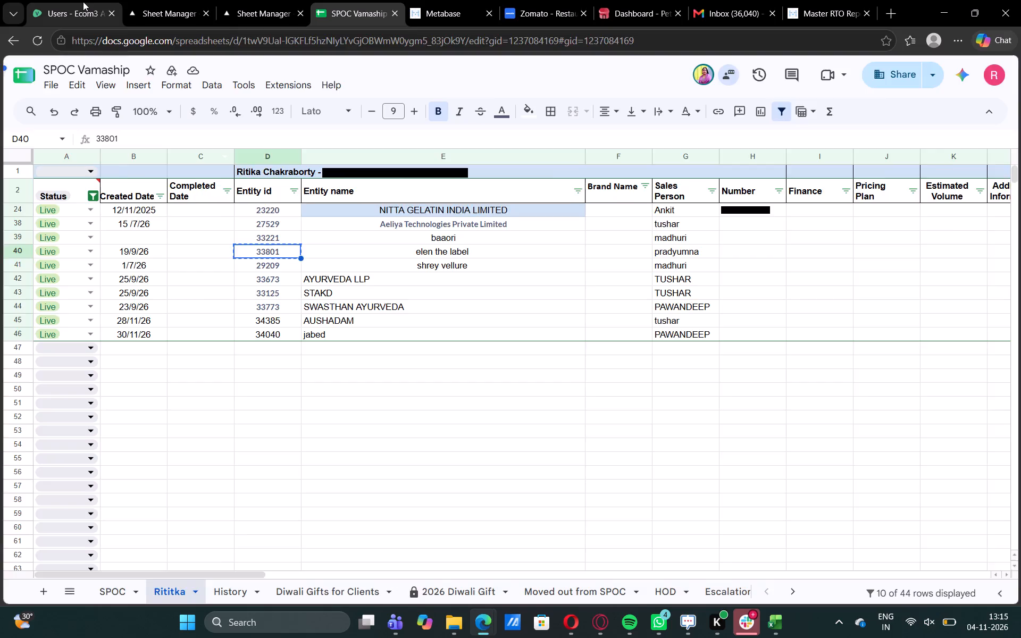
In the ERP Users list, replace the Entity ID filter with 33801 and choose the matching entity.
left_click(82, 1)
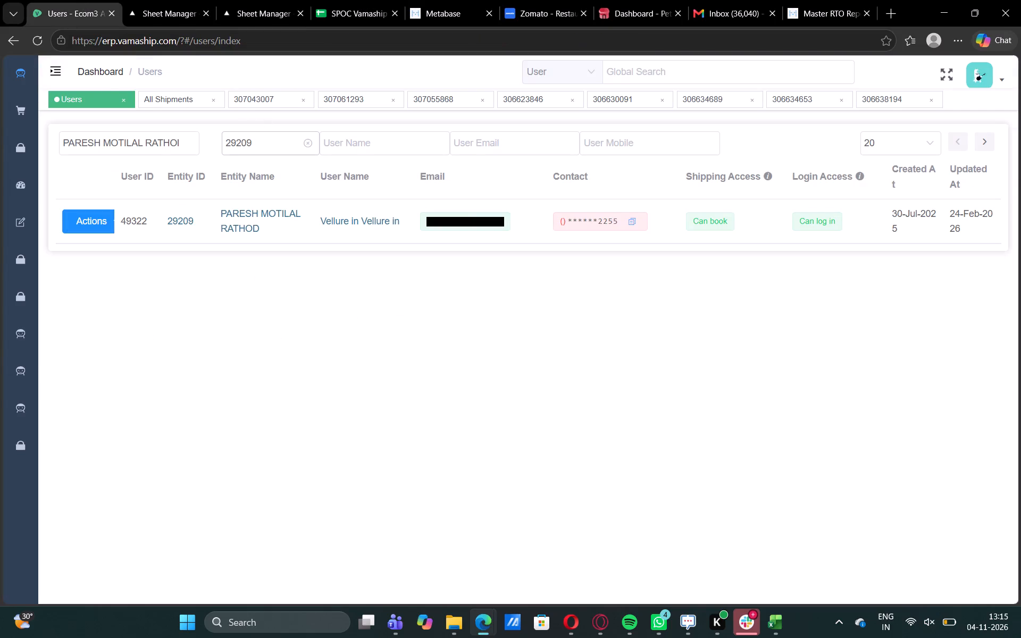
left_click(258, 142)
key("BackSpace")
key("BackSpace")
key("BackSpace")
key("BackSpace")
key("BackSpace")
key("BackSpace")
key("BackSpace")
key("BackSpace")
key("BackSpace")
key("BackSpace")
key("BackSpace")
key("BackSpace")
key("BackSpace")
key("BackSpace")
key("BackSpace")
key("BackSpace")
key("BackSpace")
key("BackSpace")
key("BackSpace")
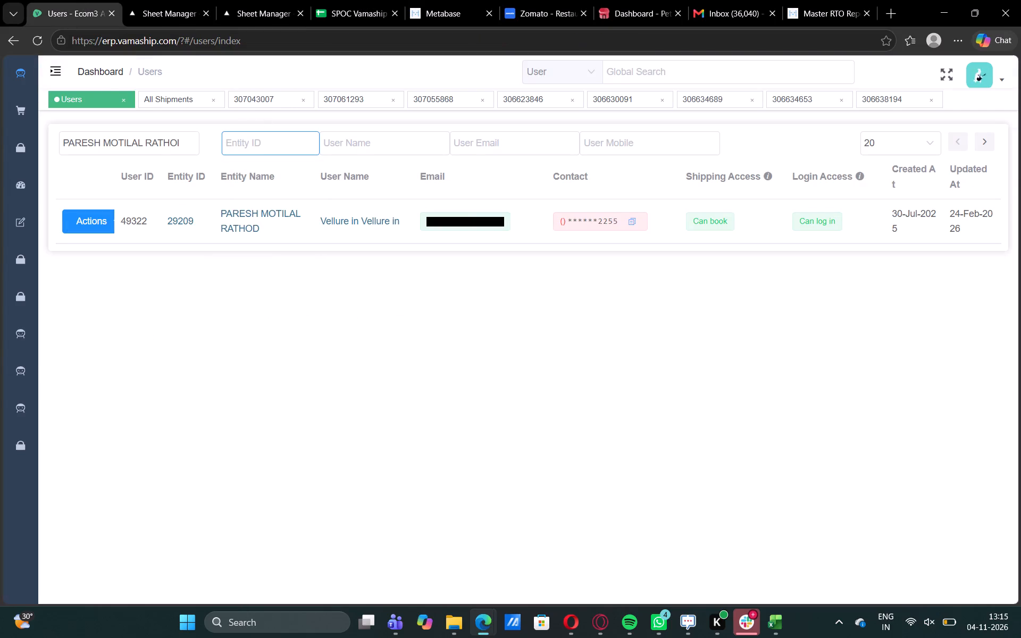
key("ctrl+v")
left_click(269, 174)
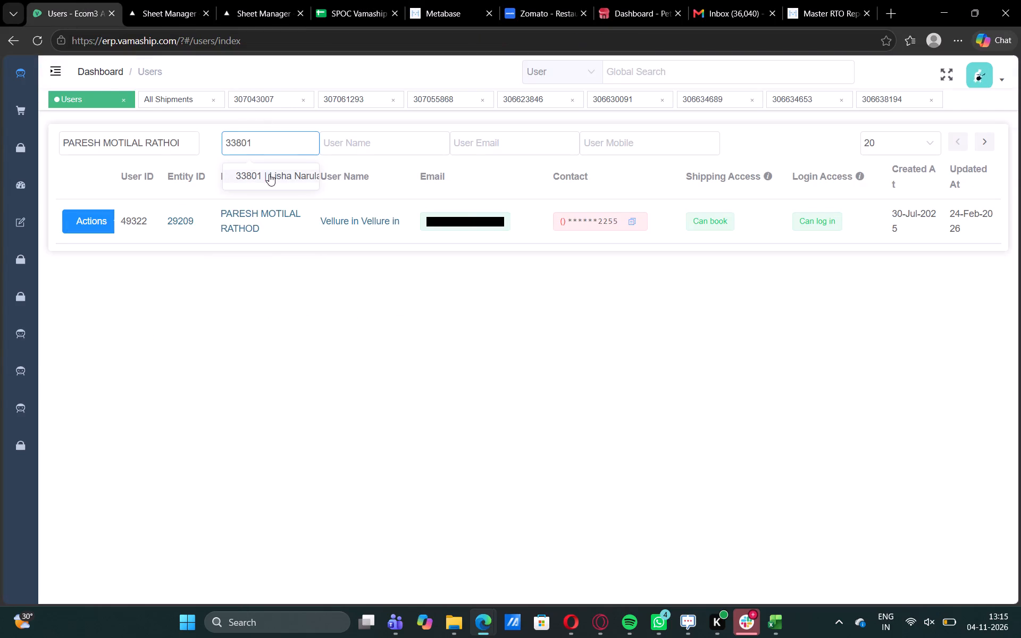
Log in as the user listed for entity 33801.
left_click(97, 219)
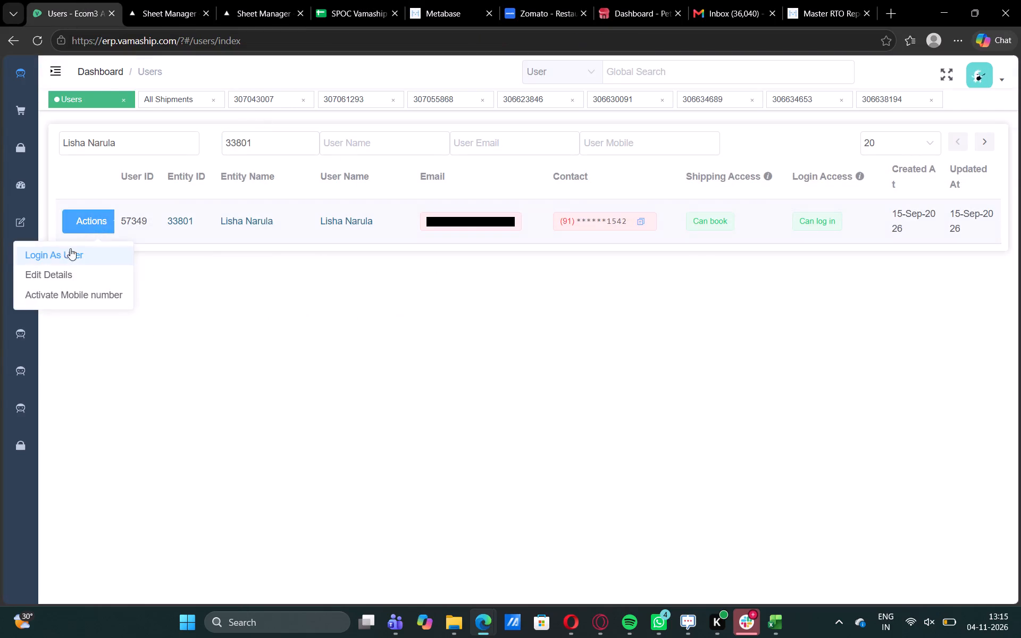
left_click(63, 251)
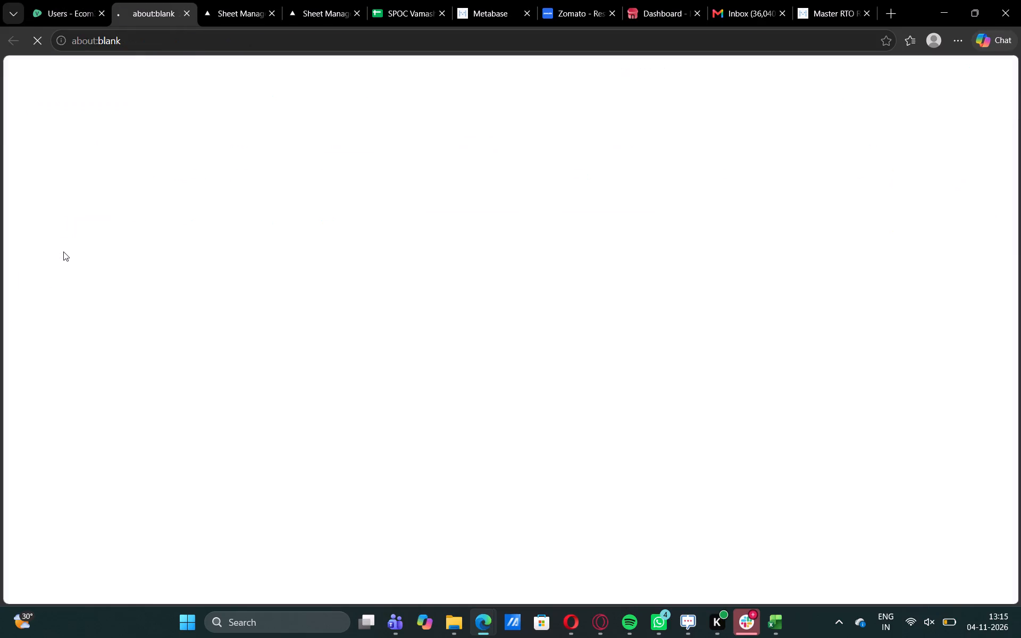